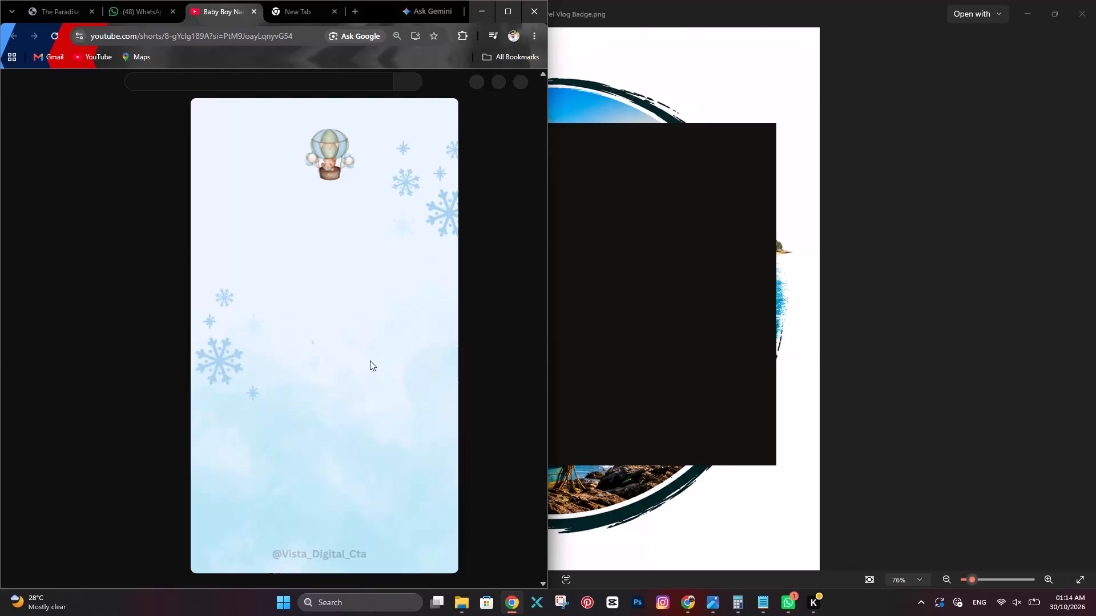
Play the baby boy naming ceremony reference short and pause it on the opening scene.
{"action": "left_click", "coordinate": [277, 378]}
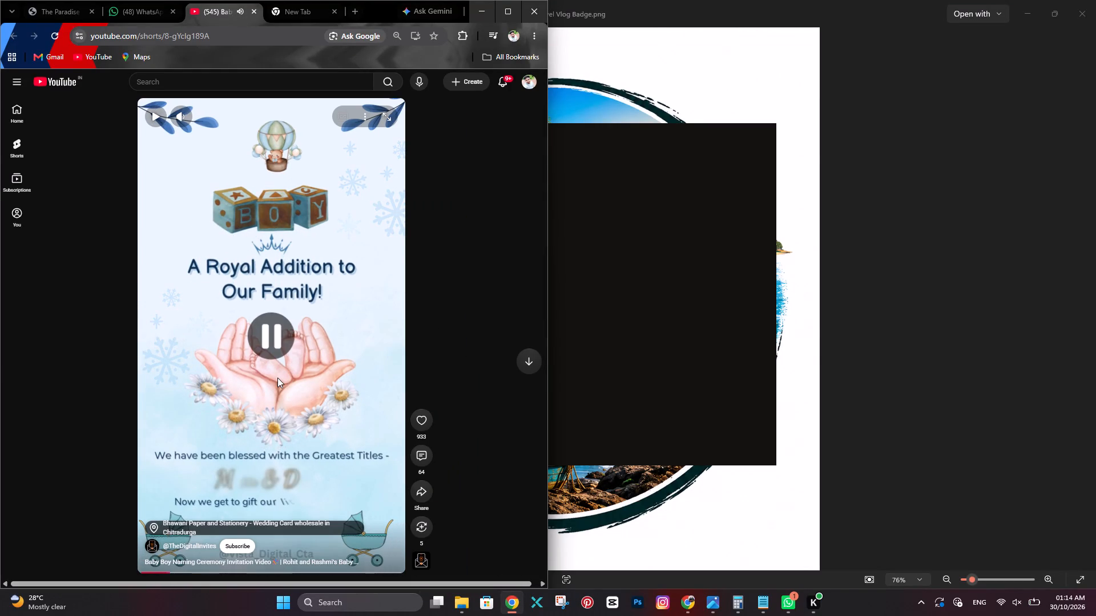
{"action": "left_click", "coordinate": [285, 376]}
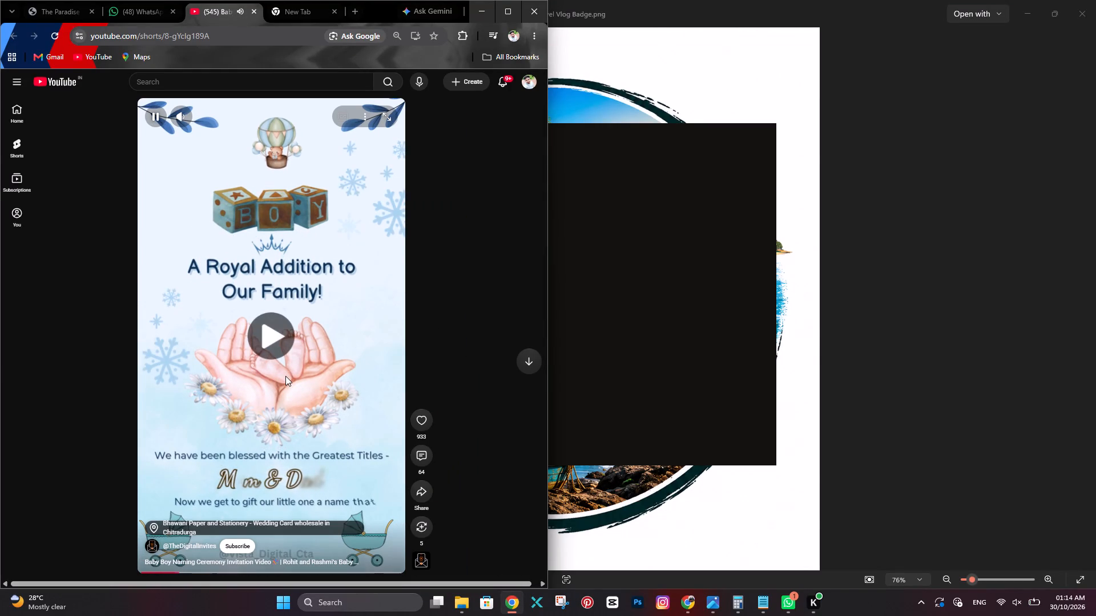
{"action": "left_click", "coordinate": [285, 376]}
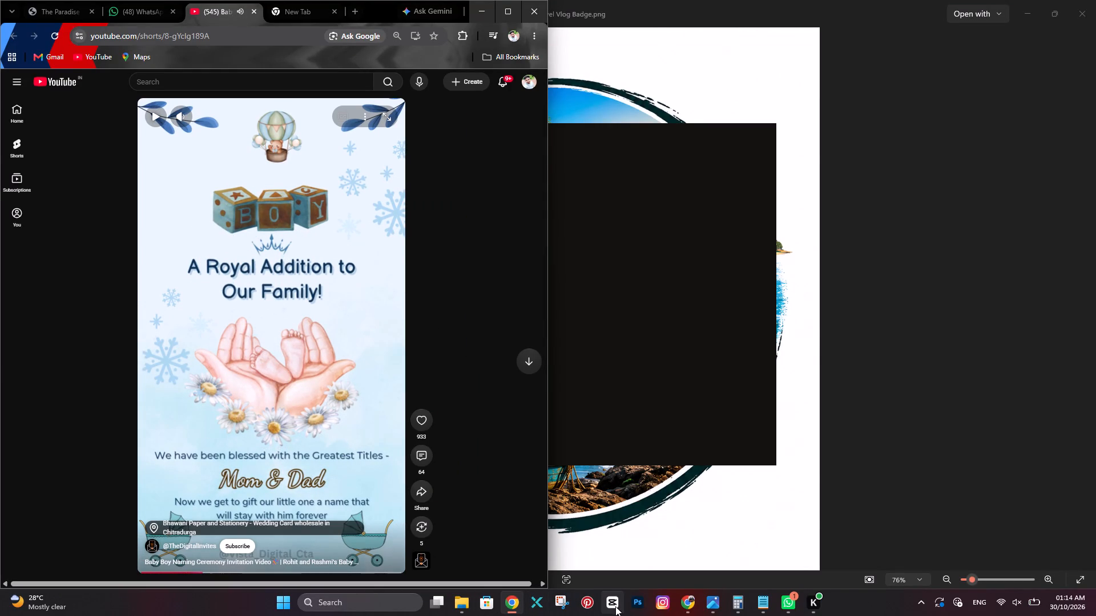
Switch to X-VPN, connect to the free servers and put its window away.
{"action": "left_click", "coordinate": [545, 603]}
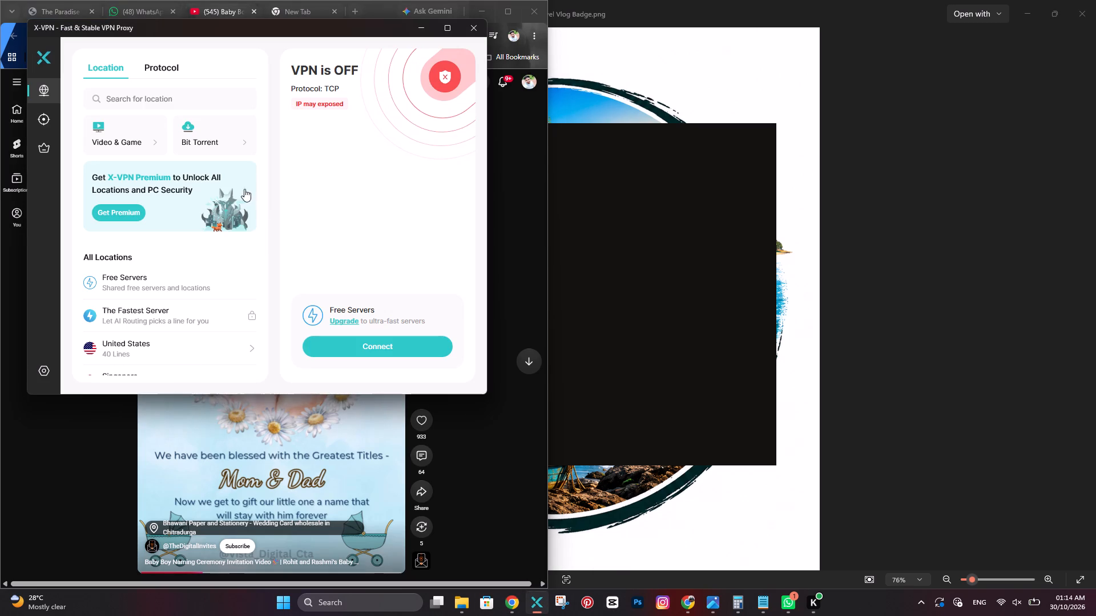
{"action": "left_click", "coordinate": [405, 351]}
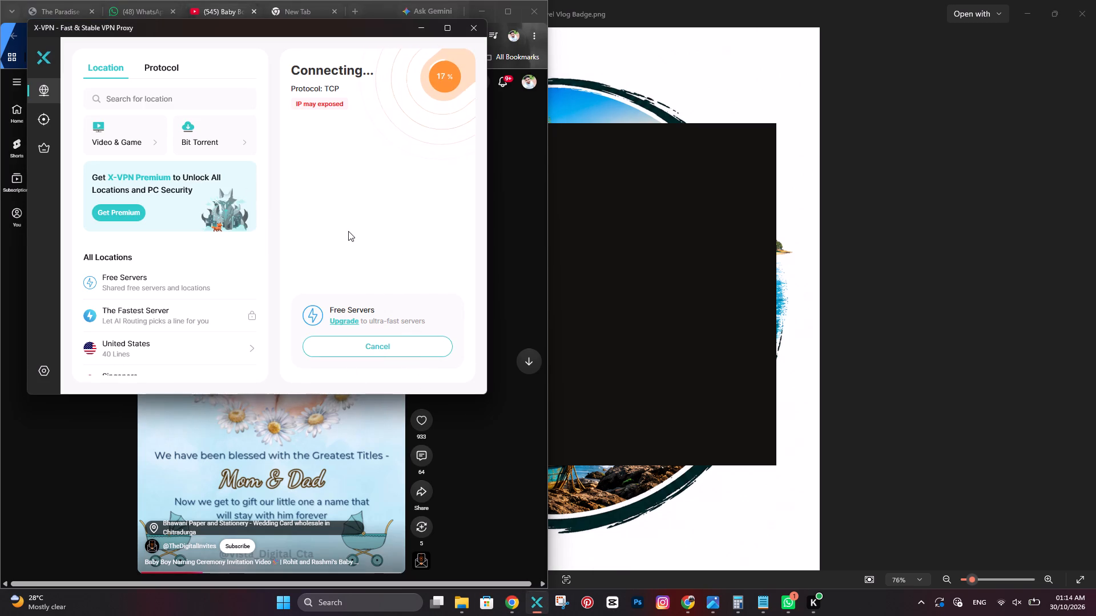
{"action": "left_click", "coordinate": [417, 31]}
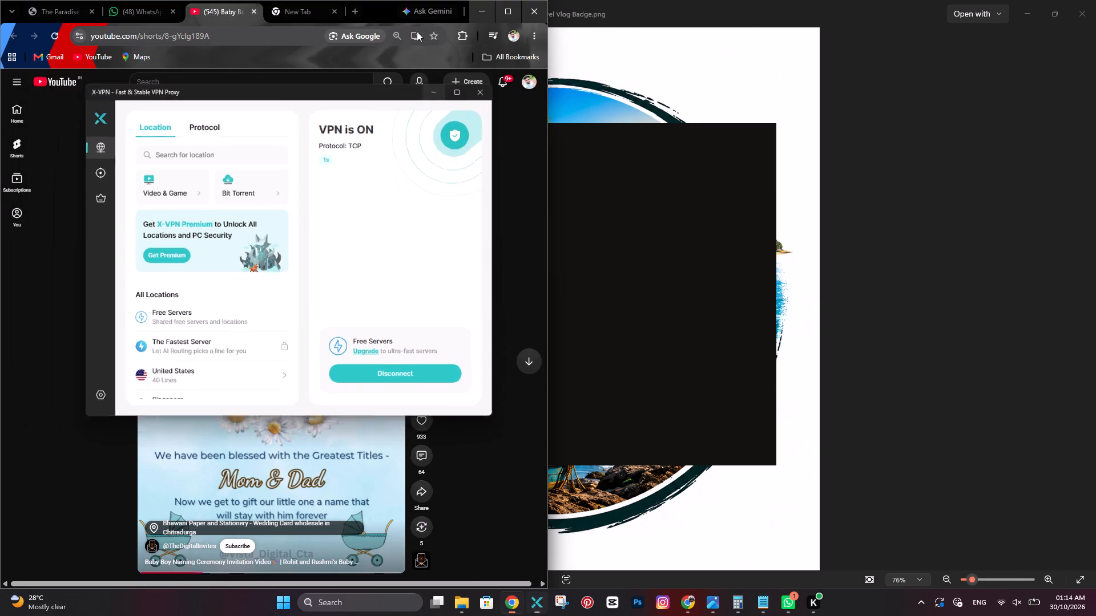
Open YouTube in a new tab and play the Pesamale official lyric video mix, skipping the advertiser survey.
{"action": "left_click", "coordinate": [361, 10]}
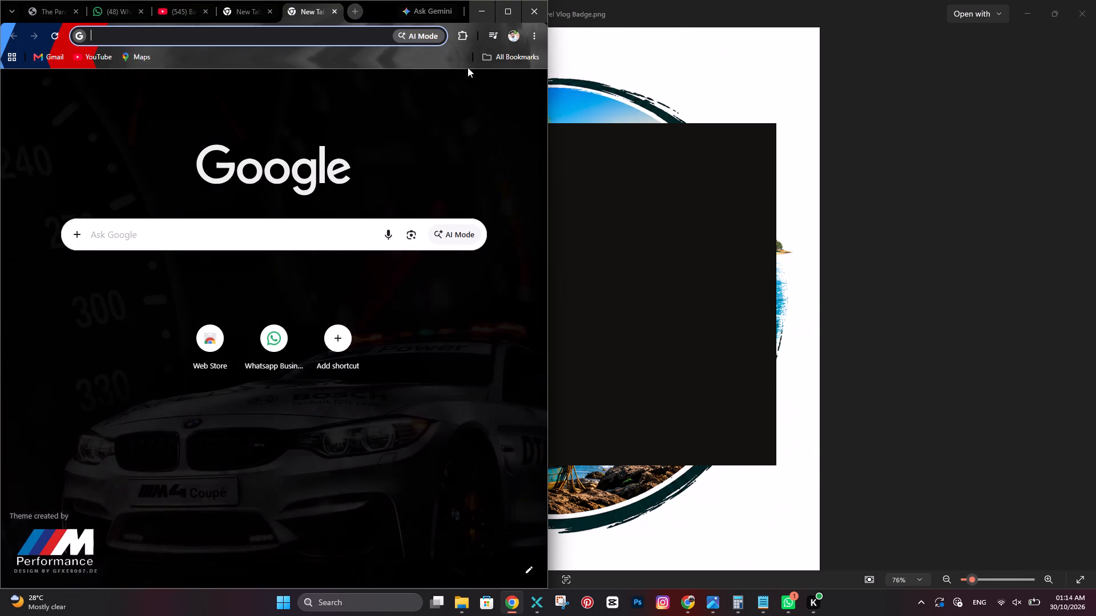
{"action": "left_click", "coordinate": [496, 94]}
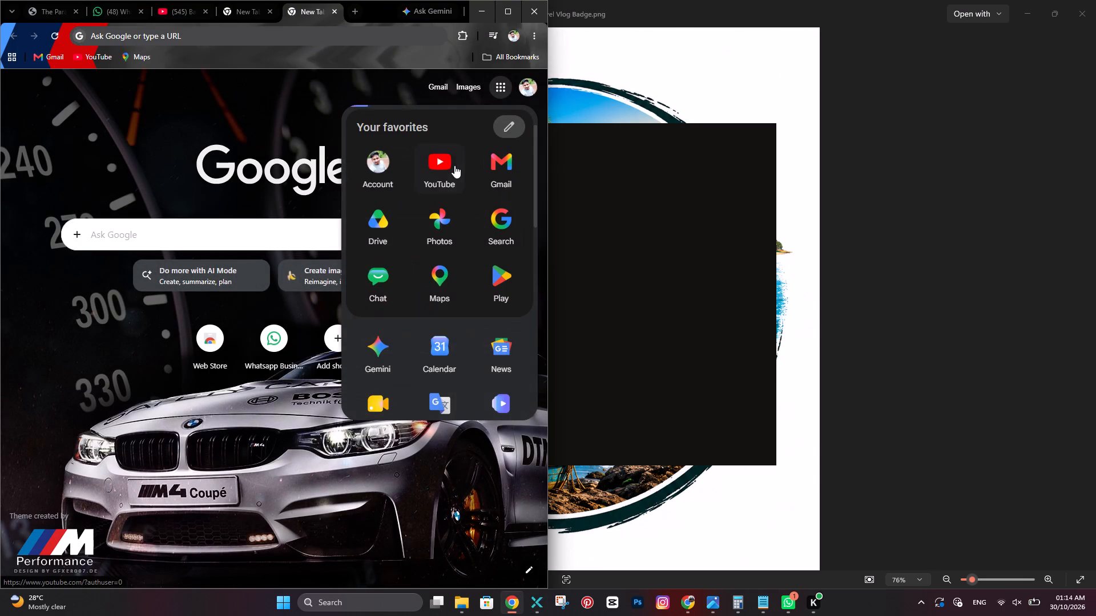
{"action": "left_click", "coordinate": [454, 165]}
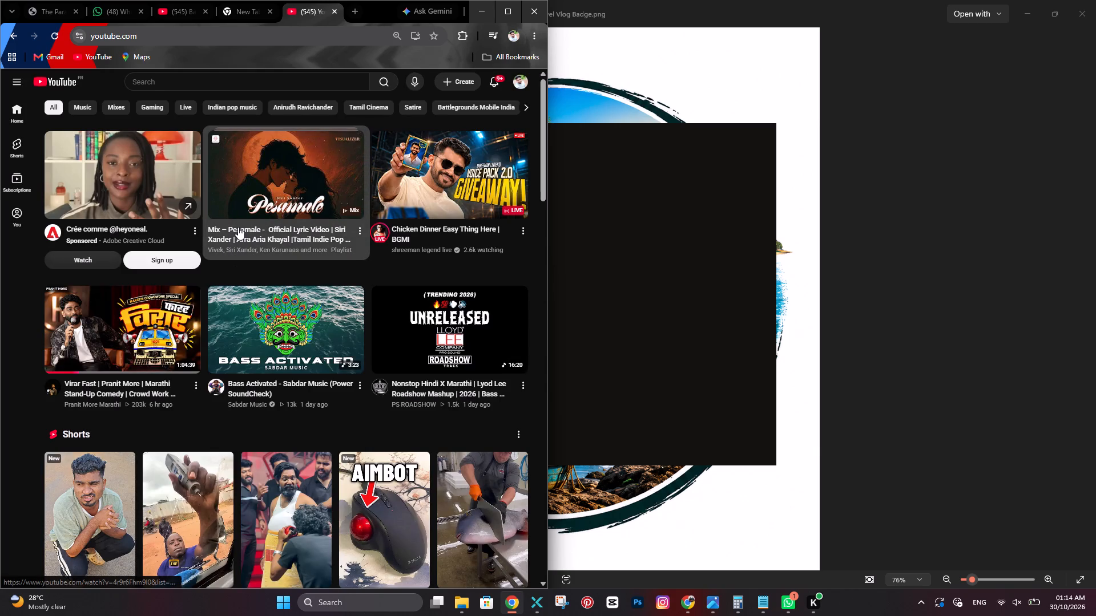
{"action": "left_click", "coordinate": [238, 227]}
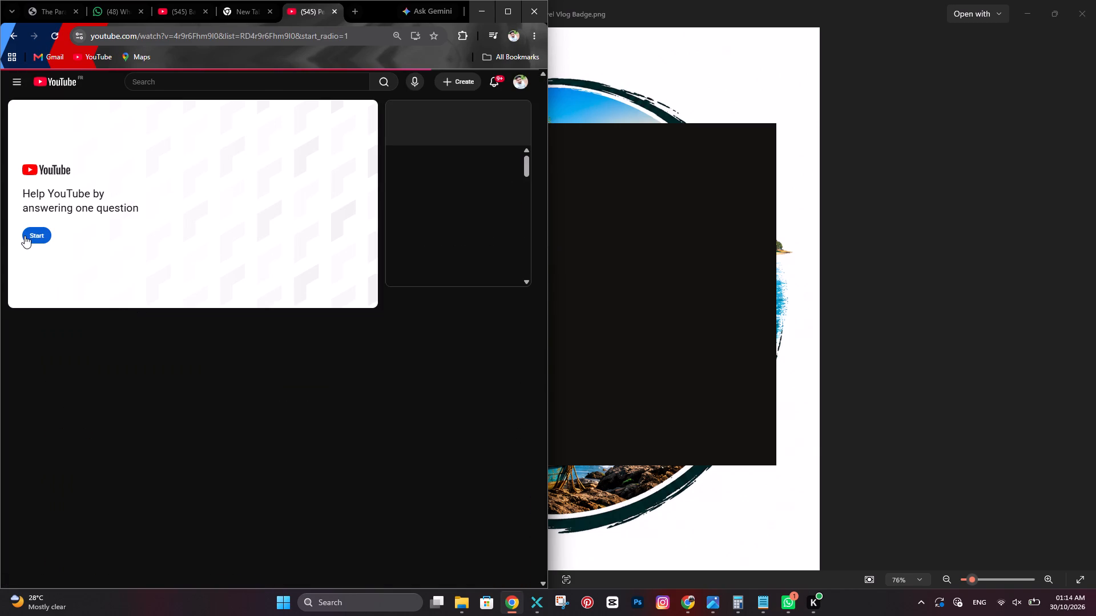
{"action": "left_click", "coordinate": [28, 236]}
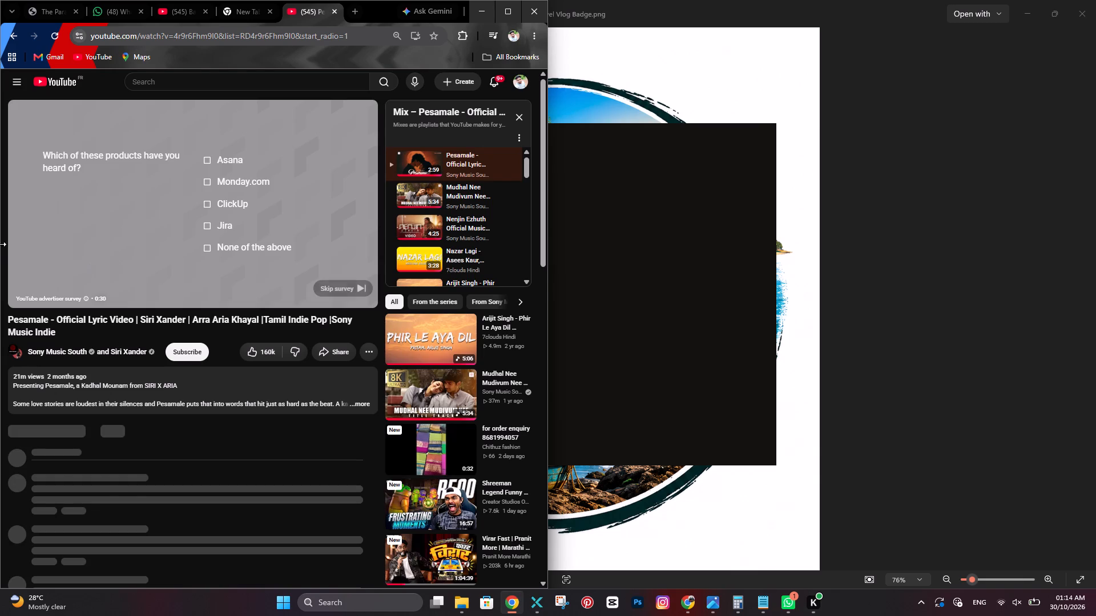
{"action": "left_click", "coordinate": [346, 285]}
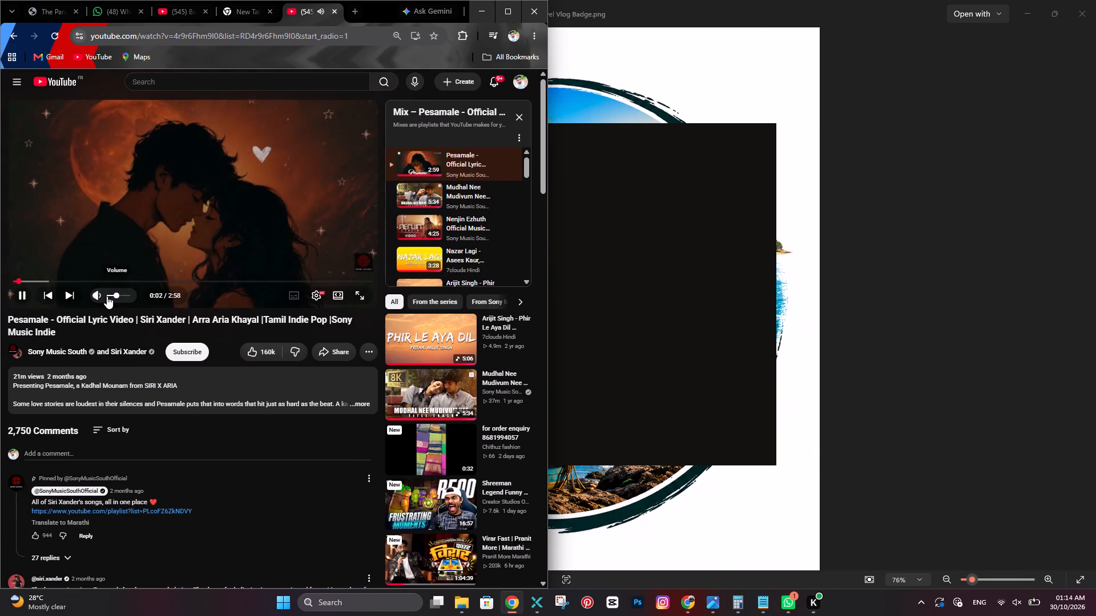
Raise the system volume to maximum in the quick settings and close them.
{"action": "left_click", "coordinate": [1008, 615]}
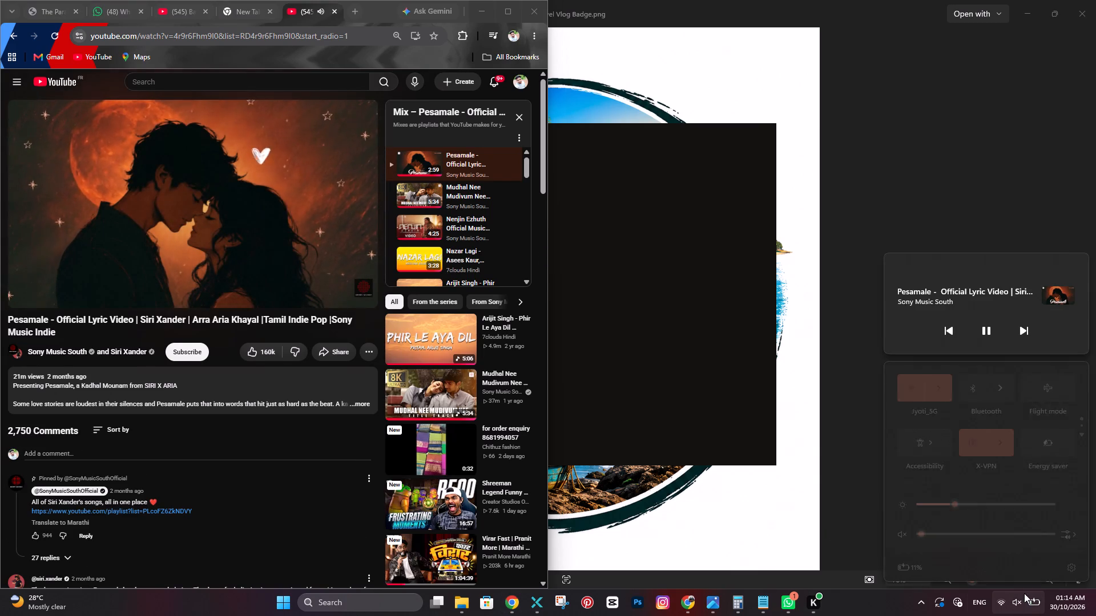
{"action": "left_click", "coordinate": [934, 531]}
{"action": "left_click_drag", "start_coordinate": [936, 531], "coordinate": [947, 531]}
{"action": "left_click_drag", "start_coordinate": [948, 531], "coordinate": [959, 531]}
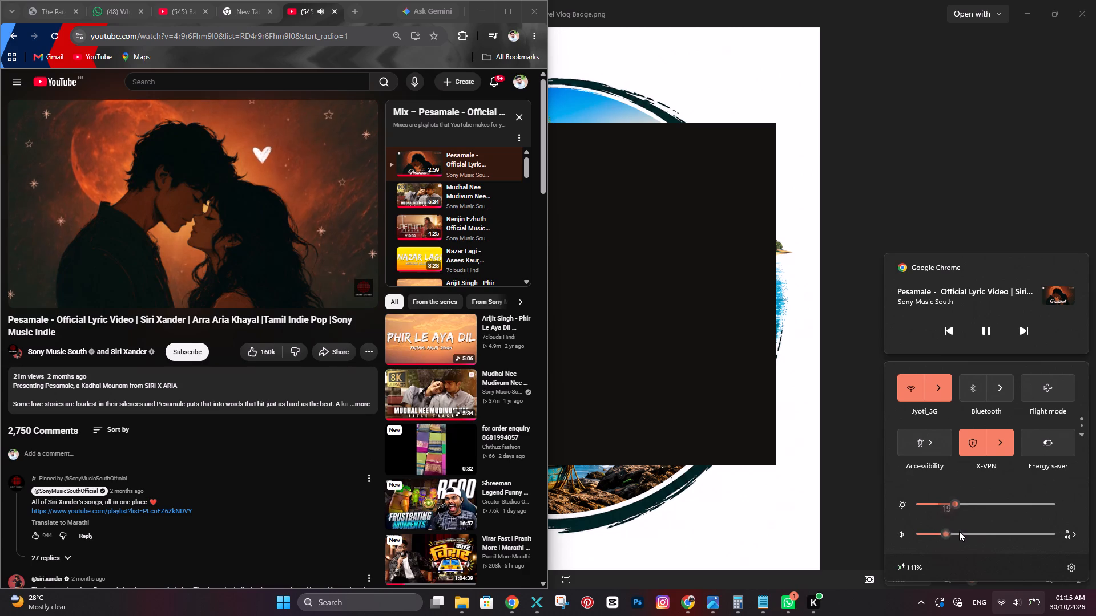
{"action": "left_click_drag", "start_coordinate": [959, 531], "coordinate": [984, 531]}
{"action": "left_click_drag", "start_coordinate": [984, 531], "coordinate": [1061, 528]}
{"action": "left_click", "coordinate": [918, 226]}
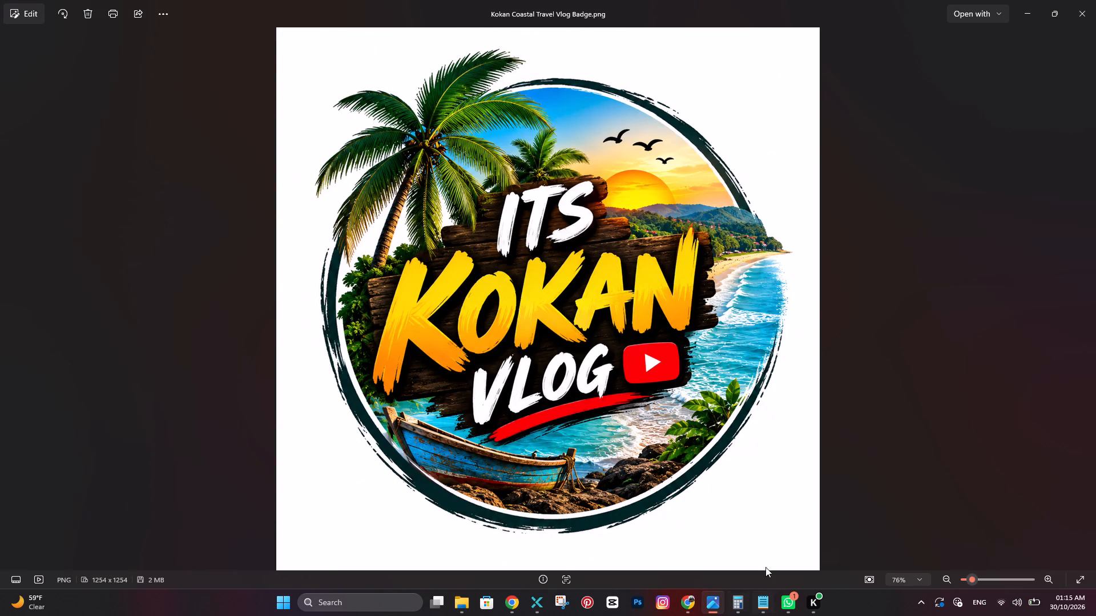
Launch CapCut.
{"action": "left_click", "coordinate": [611, 603]}
Switch back to Chrome and raise the Pesamale video's player volume to full.
{"action": "left_click", "coordinate": [519, 614]}
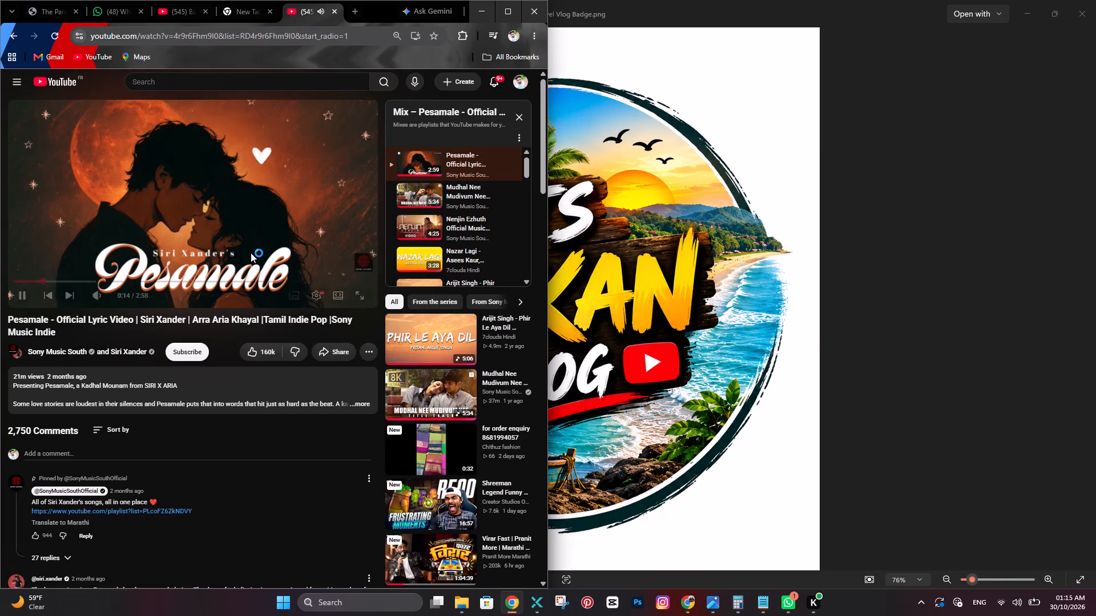
{"action": "left_click_drag", "start_coordinate": [116, 294], "coordinate": [142, 294]}
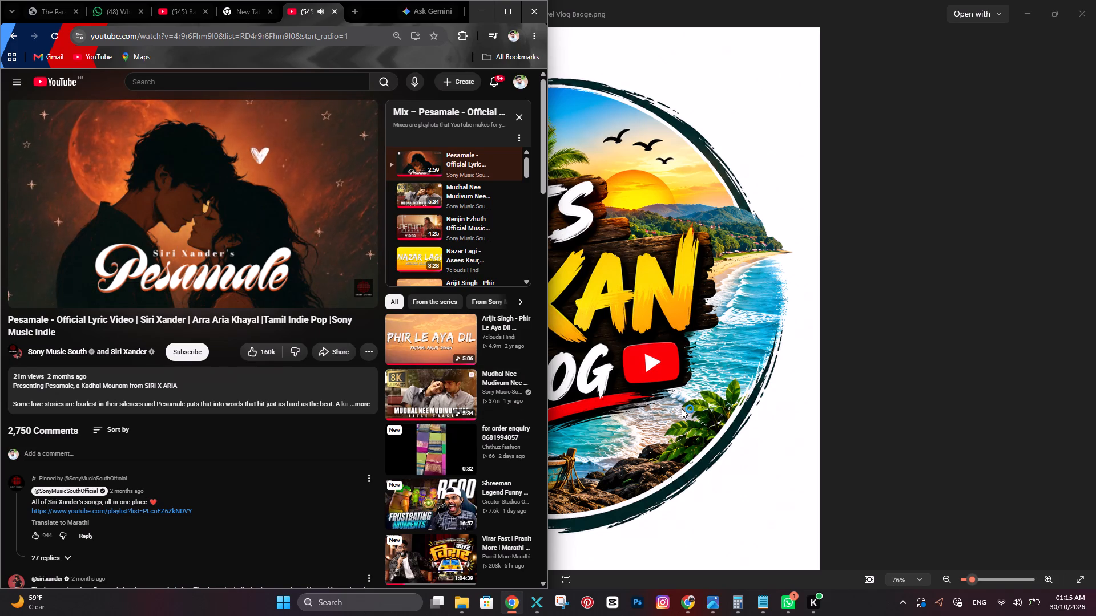
Bring back the reference short, then switch to CapCut and open the existing project 1029.
{"action": "left_click", "coordinate": [159, 14]}
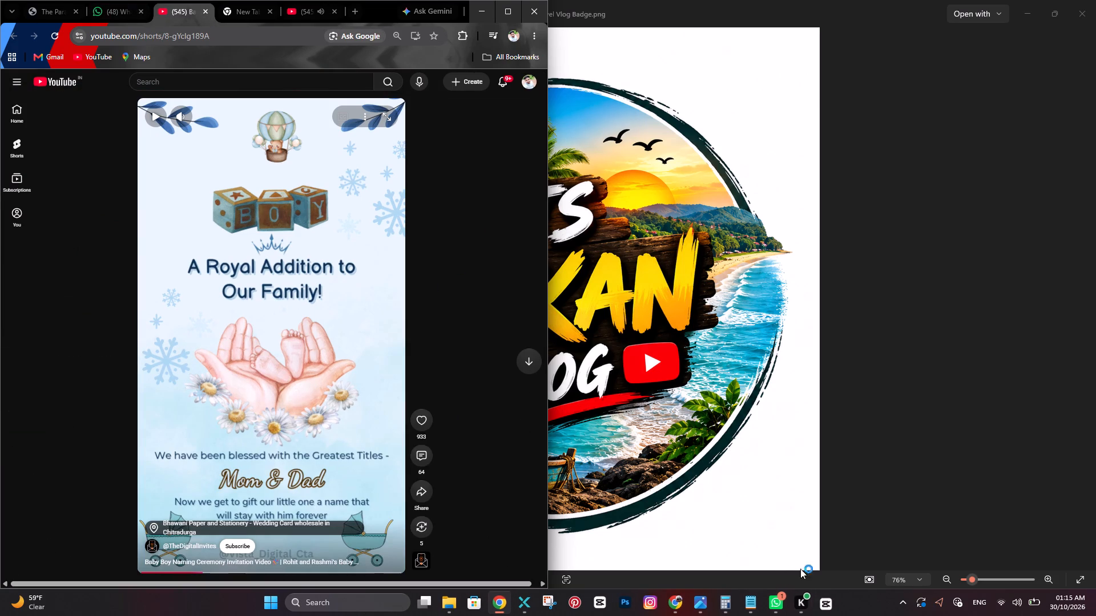
{"action": "left_click", "coordinate": [827, 600]}
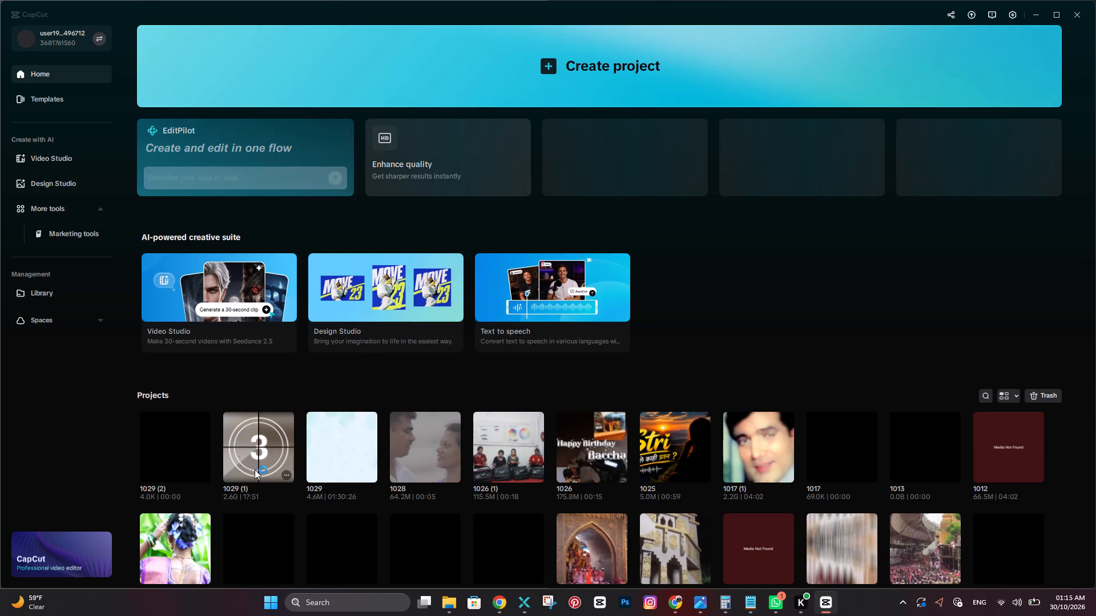
{"action": "left_click", "coordinate": [323, 460]}
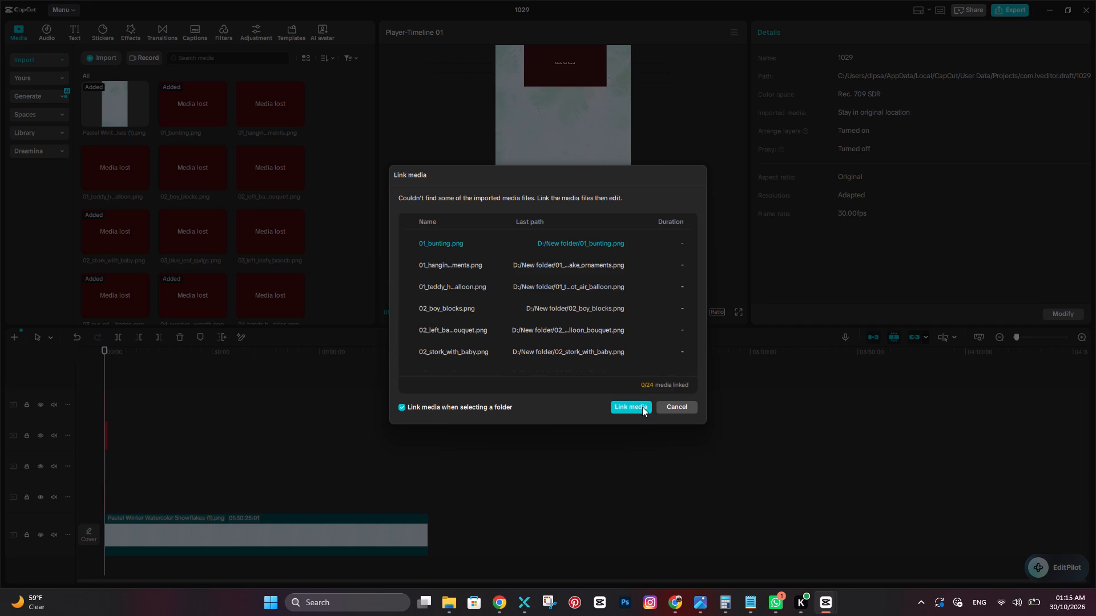
Relink the project's missing media by locating 01_bunting in New folder inside New folder on USB Drive (E:).
{"action": "left_click", "coordinate": [642, 407]}
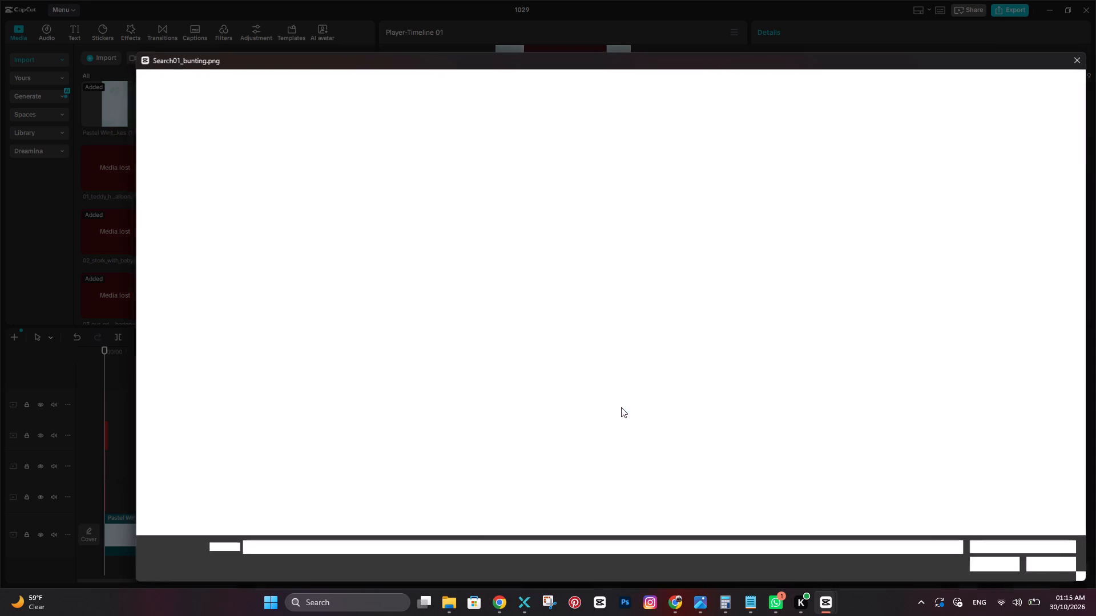
{"action": "left_click", "coordinate": [179, 343]}
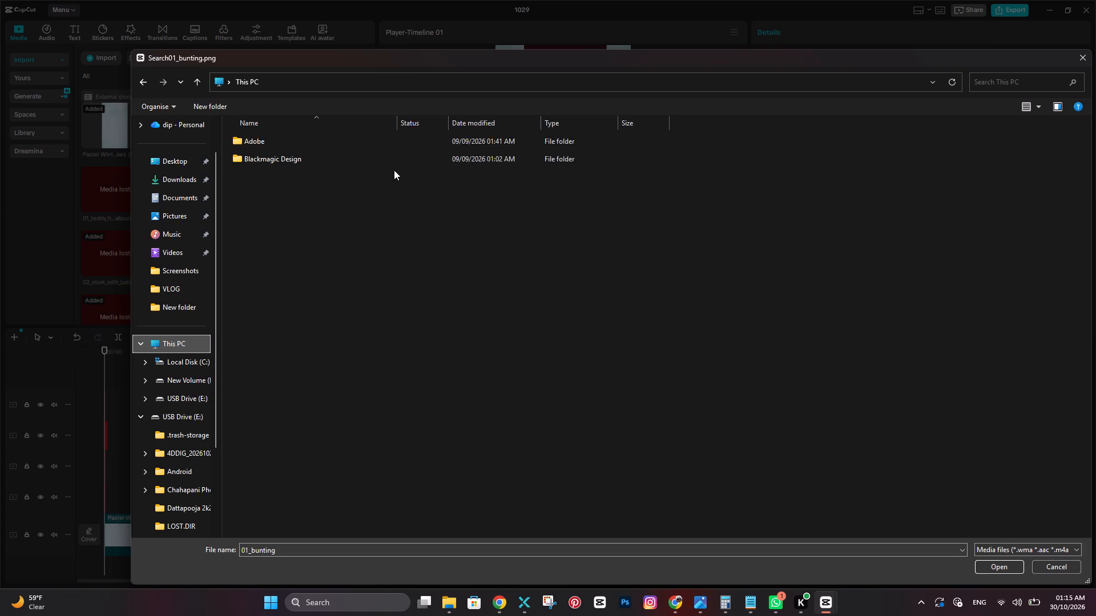
{"action": "double_click", "coordinate": [523, 151]}
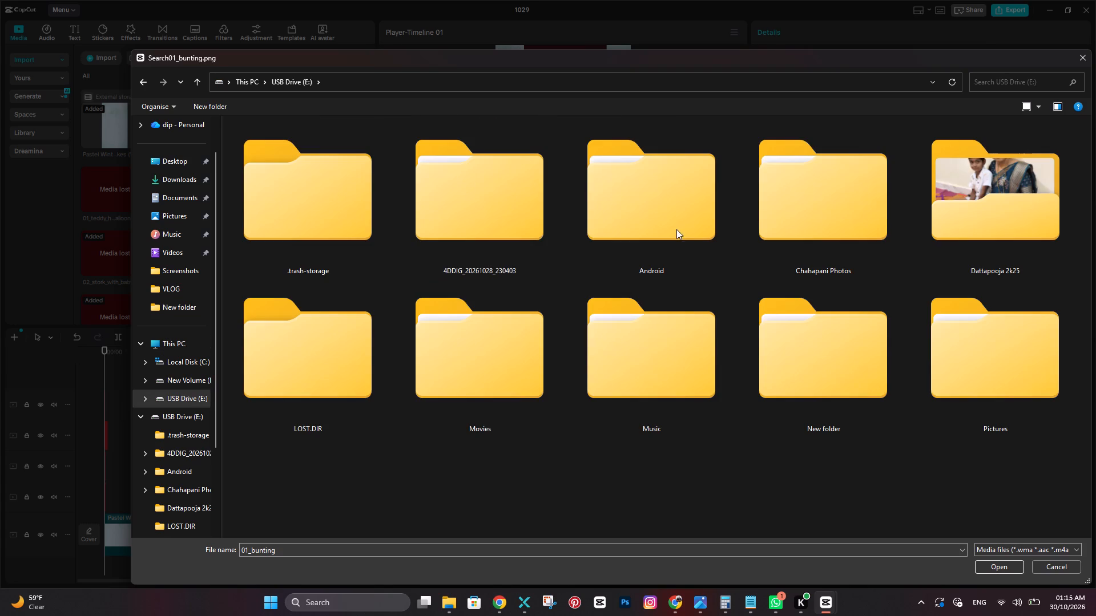
{"action": "double_click", "coordinate": [876, 383]}
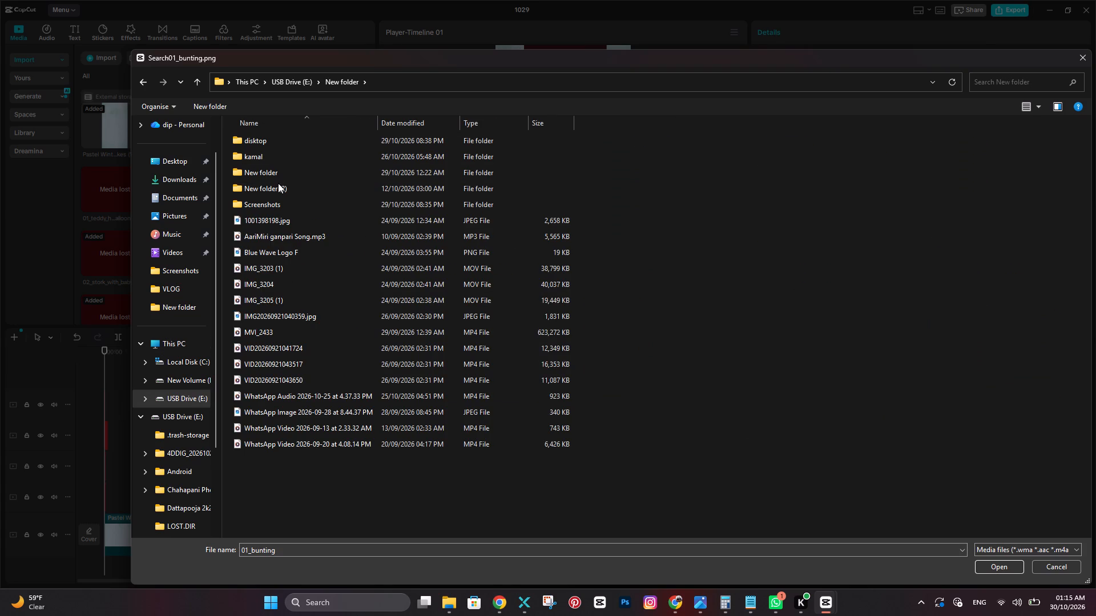
{"action": "double_click", "coordinate": [278, 183]}
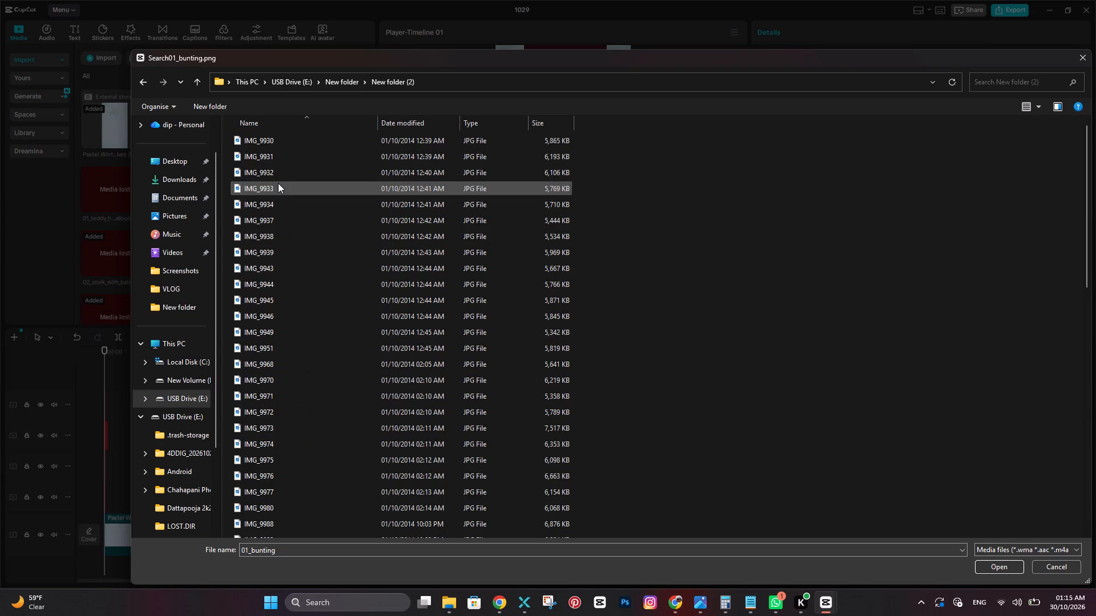
{"action": "left_click", "coordinate": [1037, 107]}
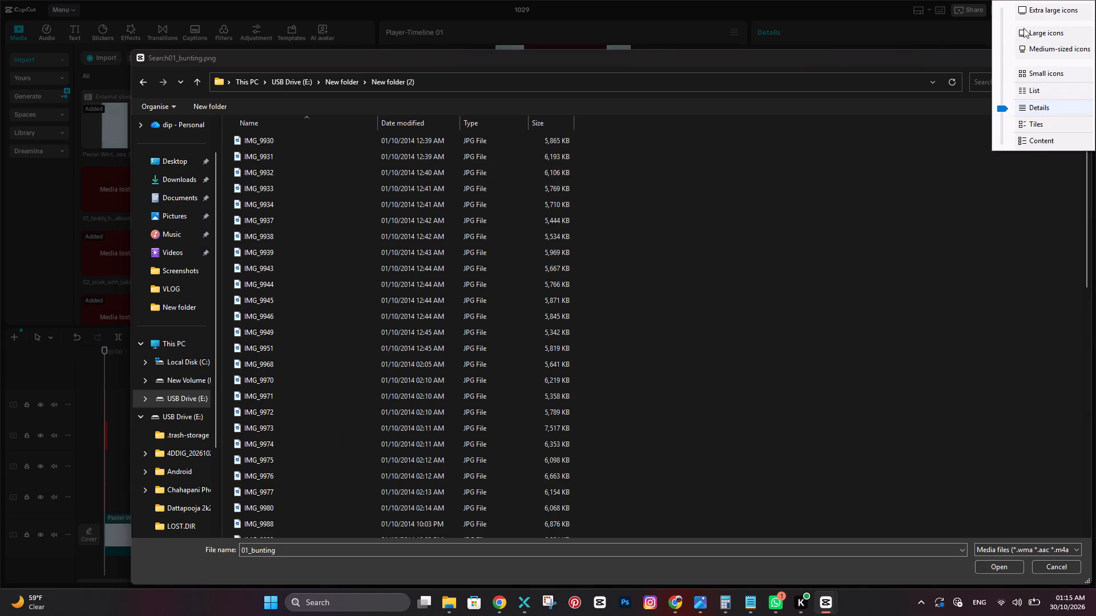
{"action": "left_click", "coordinate": [1025, 15]}
{"action": "left_click_drag", "start_coordinate": [468, 171], "coordinate": [474, 173]}
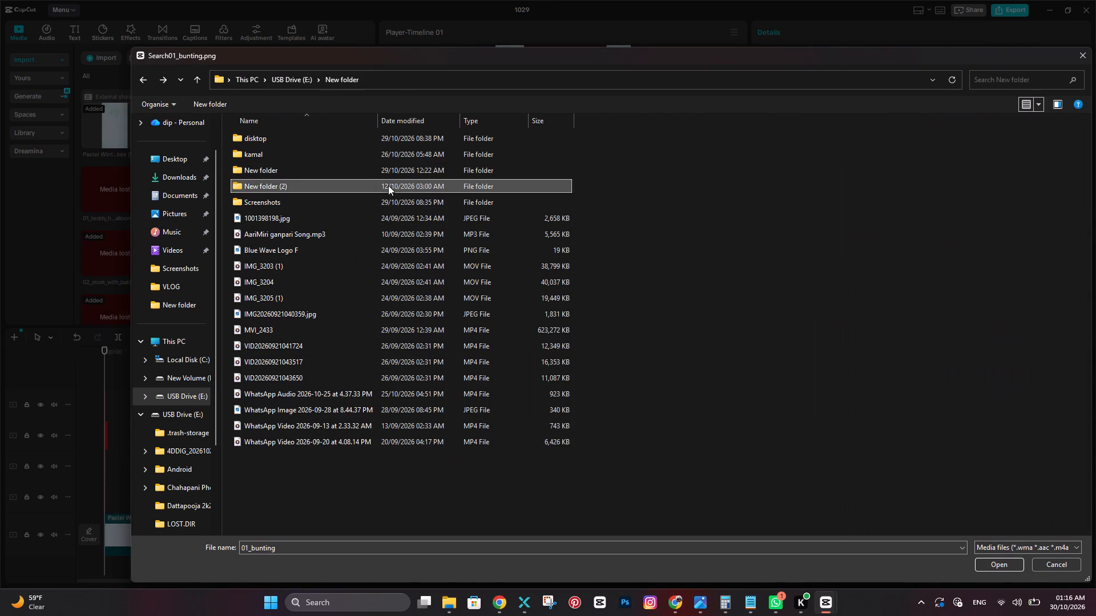
{"action": "double_click", "coordinate": [295, 172]}
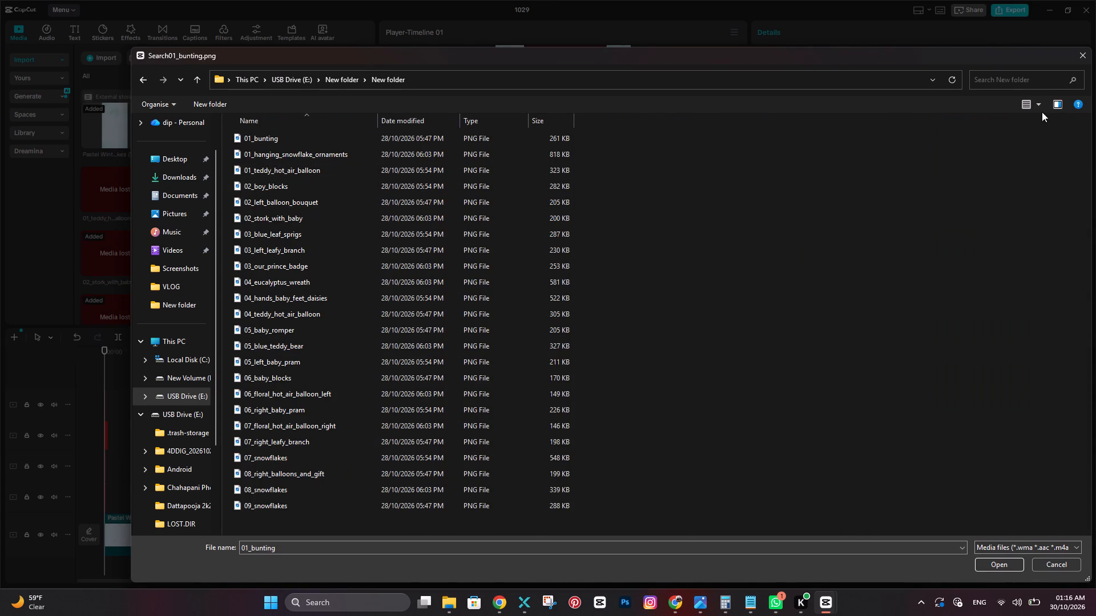
{"action": "left_click", "coordinate": [1001, 564]}
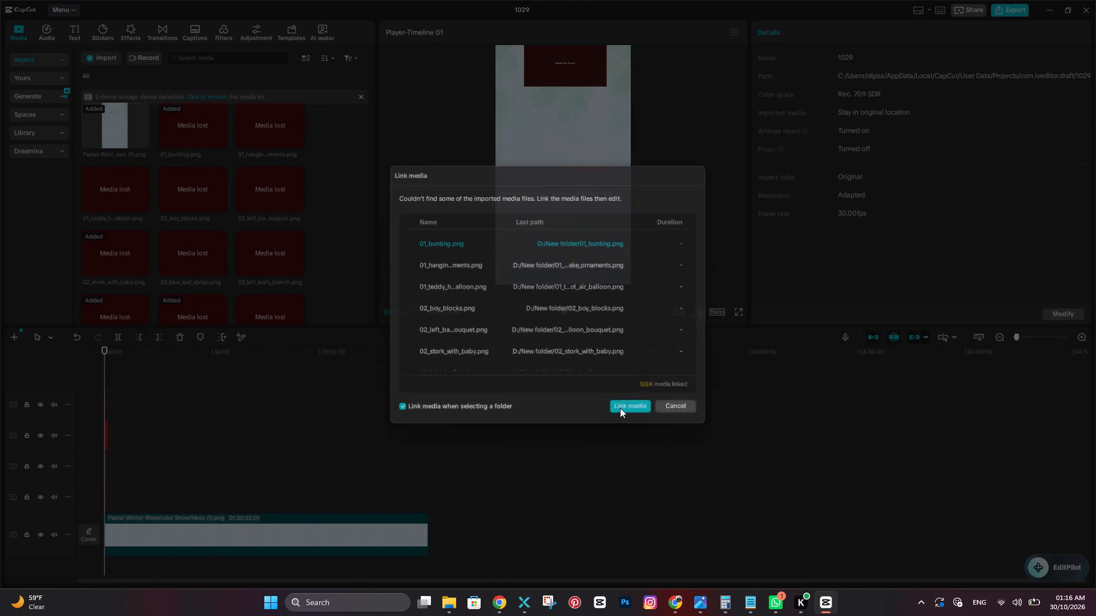
Switch to the browser and replay the reference short to examine its opening scene layout, pausing it there.
{"action": "scroll", "coordinate": [180, 181], "scroll_direction": "up", "scroll_amount": 1}
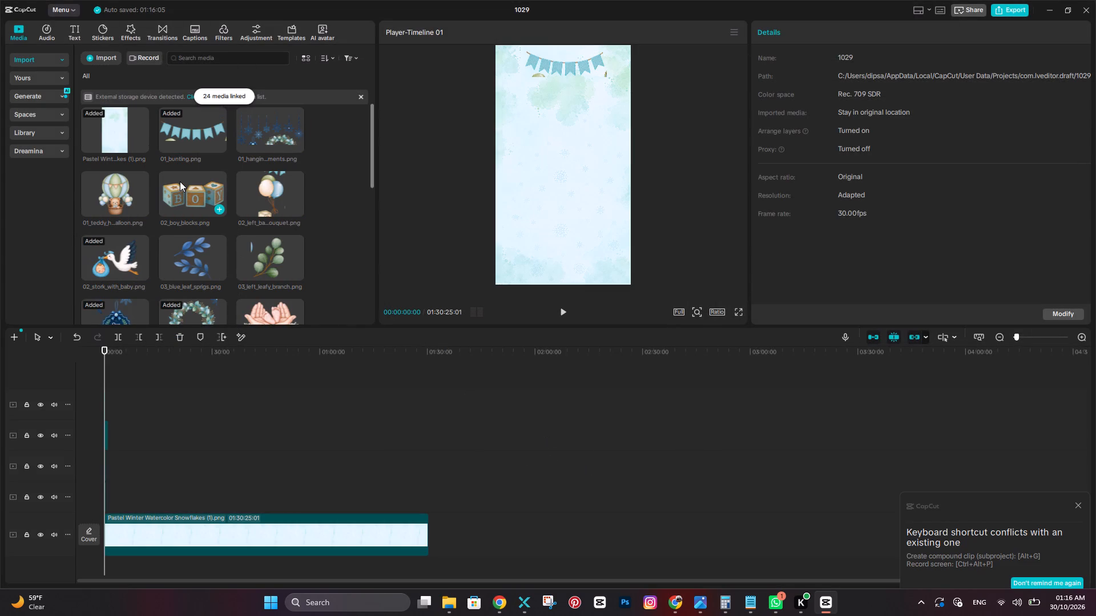
{"action": "scroll", "coordinate": [180, 181], "scroll_direction": "up", "scroll_amount": 1}
{"action": "left_click", "coordinate": [567, 64]}
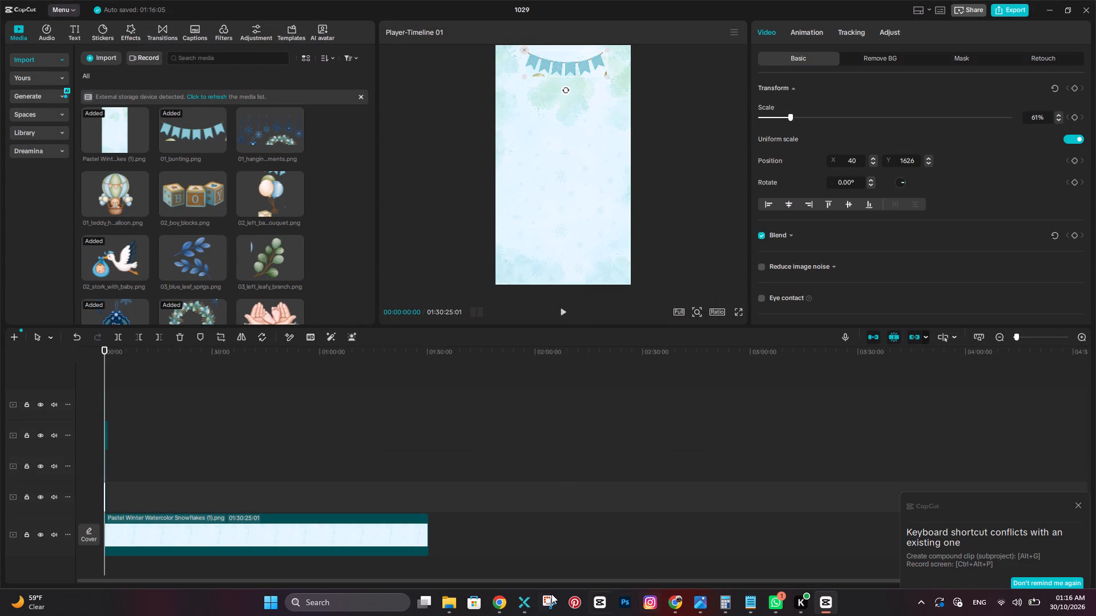
{"action": "left_click", "coordinate": [490, 598]}
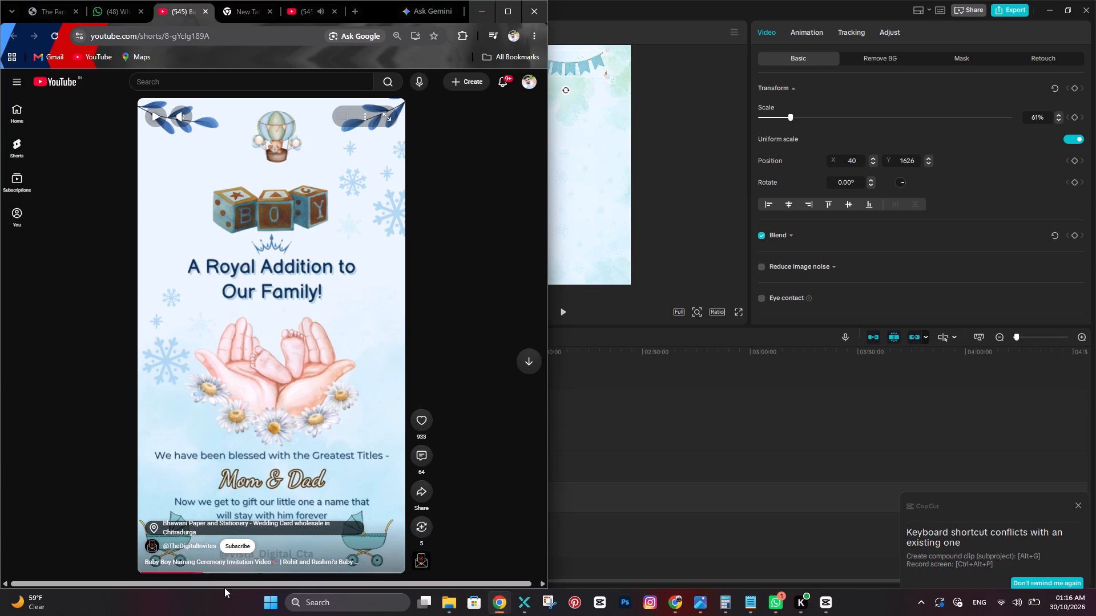
{"action": "left_click_drag", "start_coordinate": [194, 575], "coordinate": [127, 574]}
{"action": "left_click", "coordinate": [234, 306]}
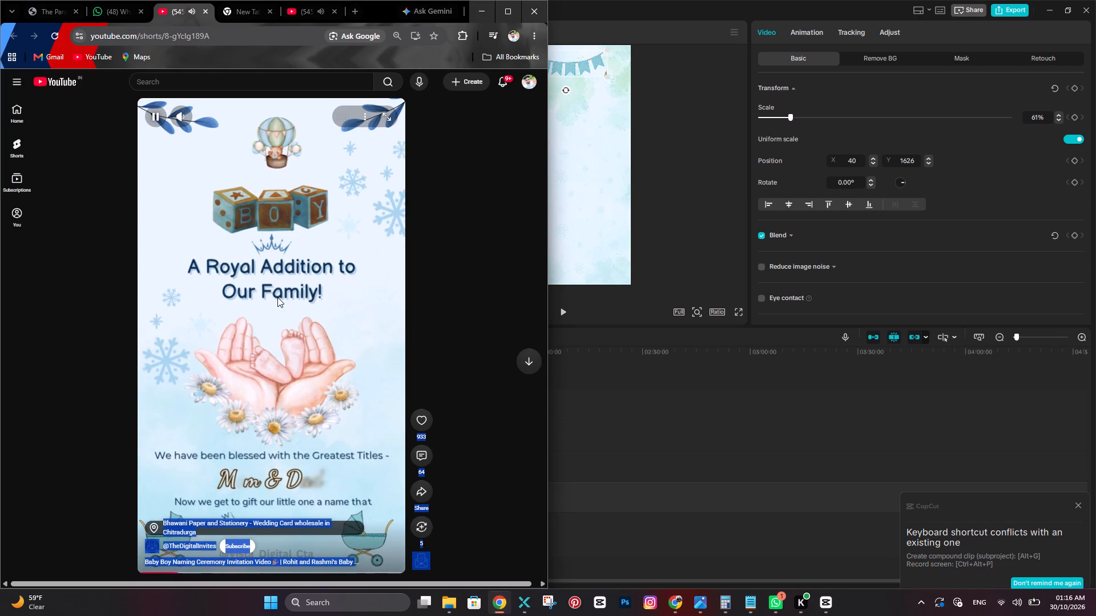
{"action": "left_click", "coordinate": [277, 297]}
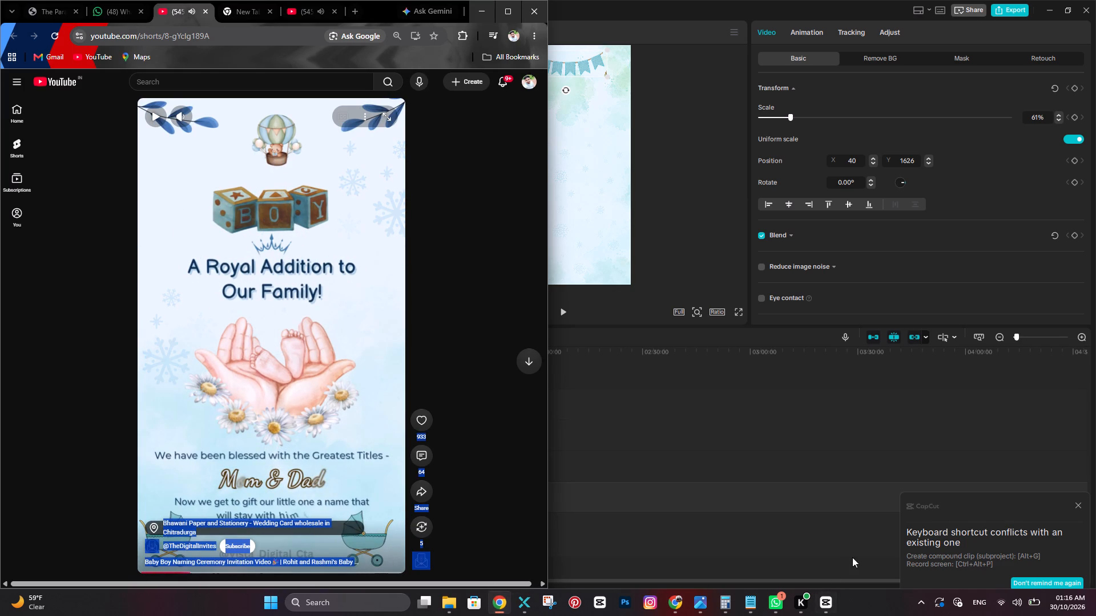
Back in CapCut, delete the blue bunting image from the top of the frame.
{"action": "left_click", "coordinate": [671, 216]}
{"action": "left_click", "coordinate": [573, 63]}
{"action": "left_click_drag", "start_coordinate": [573, 64], "coordinate": [543, 91]}
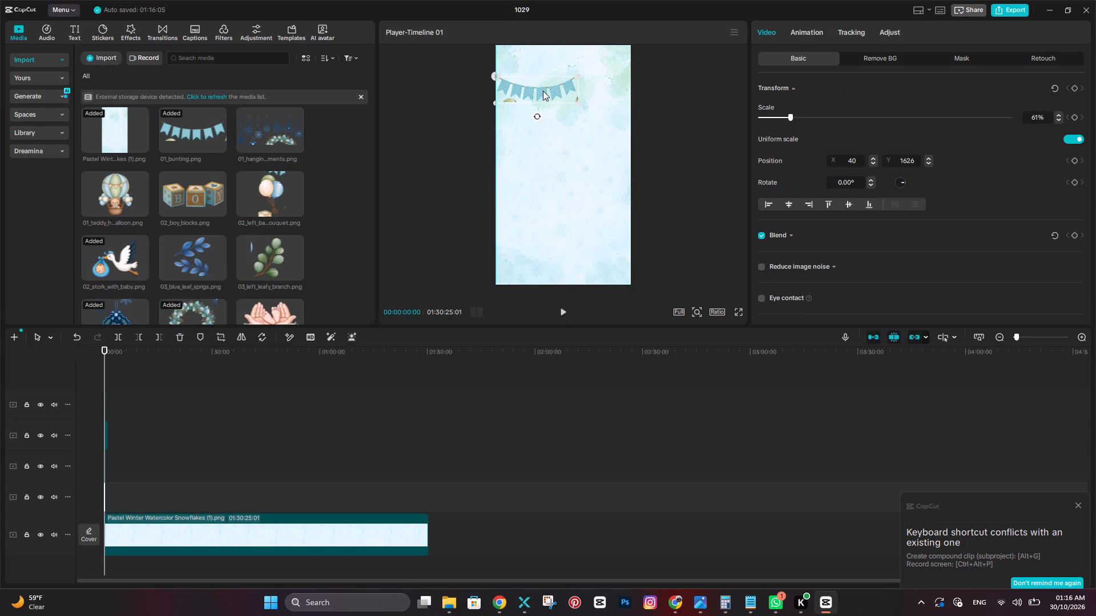
{"action": "left_click_drag", "start_coordinate": [543, 91], "coordinate": [556, 91]}
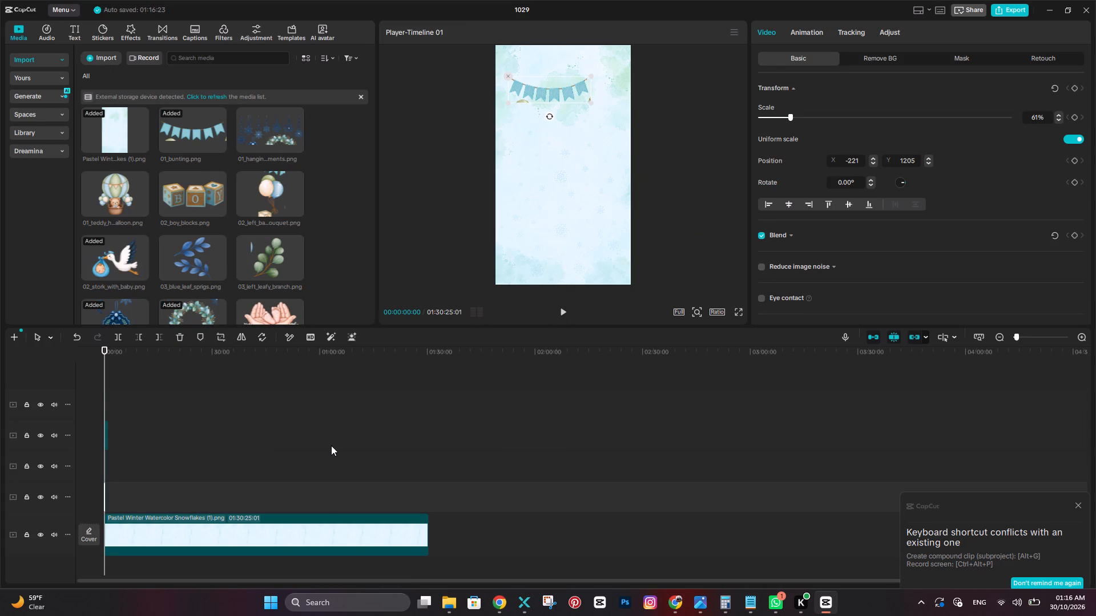
{"action": "key", "text": "BackSpace"}
Add the 06_floral_hot_air_balloon_left image on the track above the background and adjust its clip length to about 10 minutes.
{"action": "scroll", "coordinate": [255, 166], "scroll_direction": "down", "scroll_amount": 1}
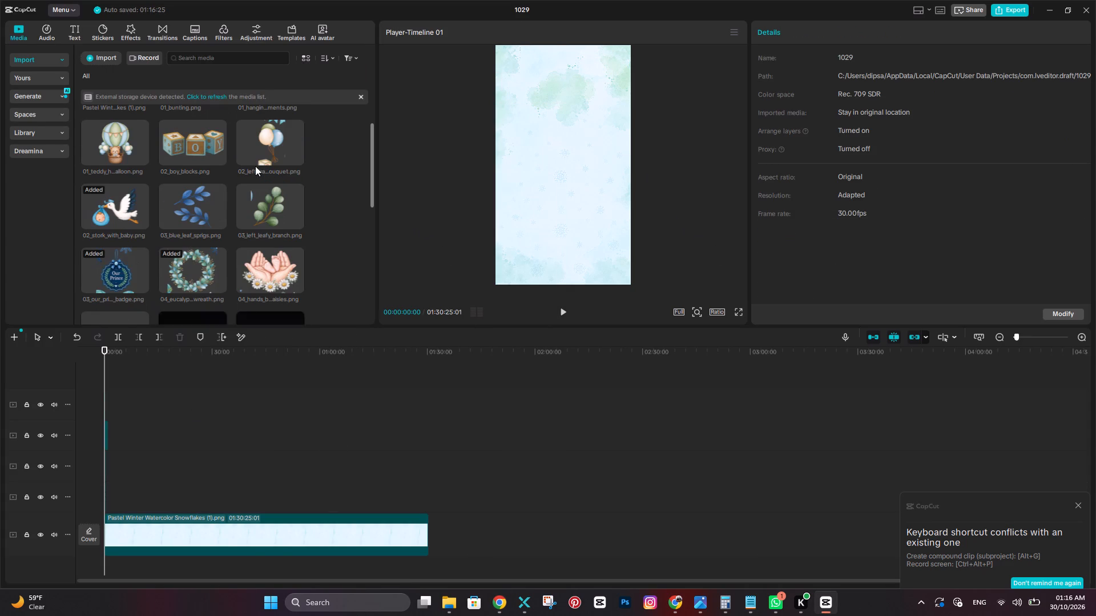
{"action": "scroll", "coordinate": [201, 208], "scroll_direction": "down", "scroll_amount": 2}
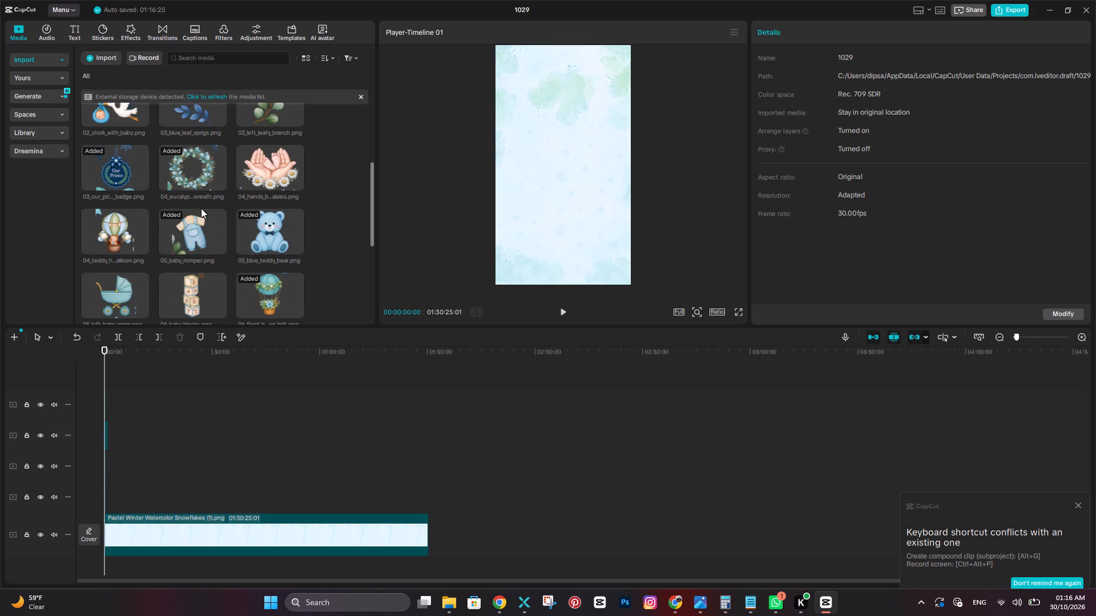
{"action": "scroll", "coordinate": [201, 208], "scroll_direction": "down", "scroll_amount": 1}
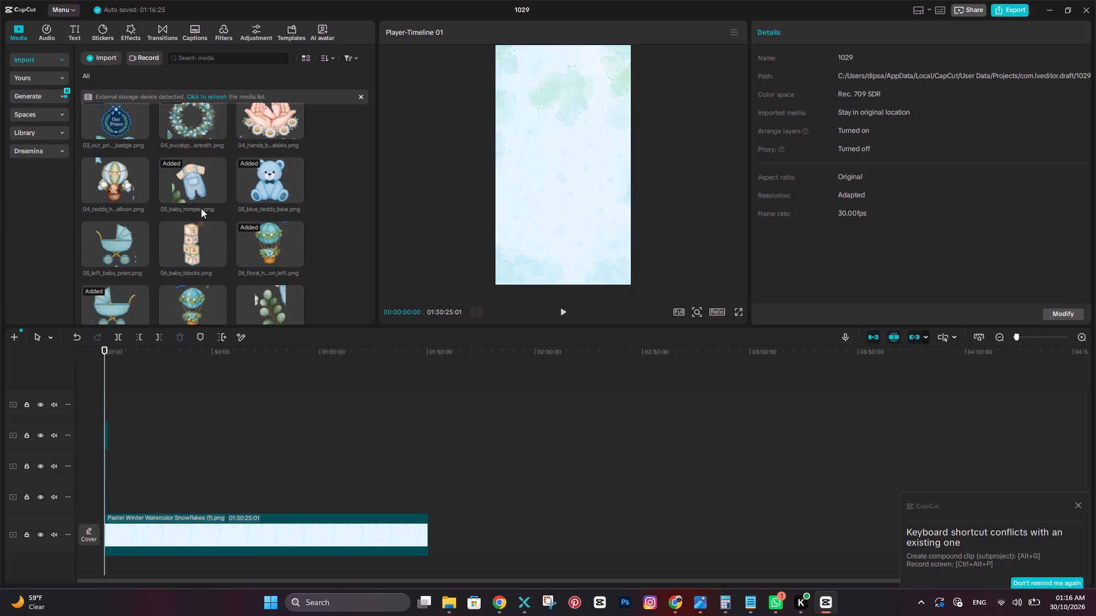
{"action": "left_click_drag", "start_coordinate": [261, 248], "coordinate": [503, 134]}
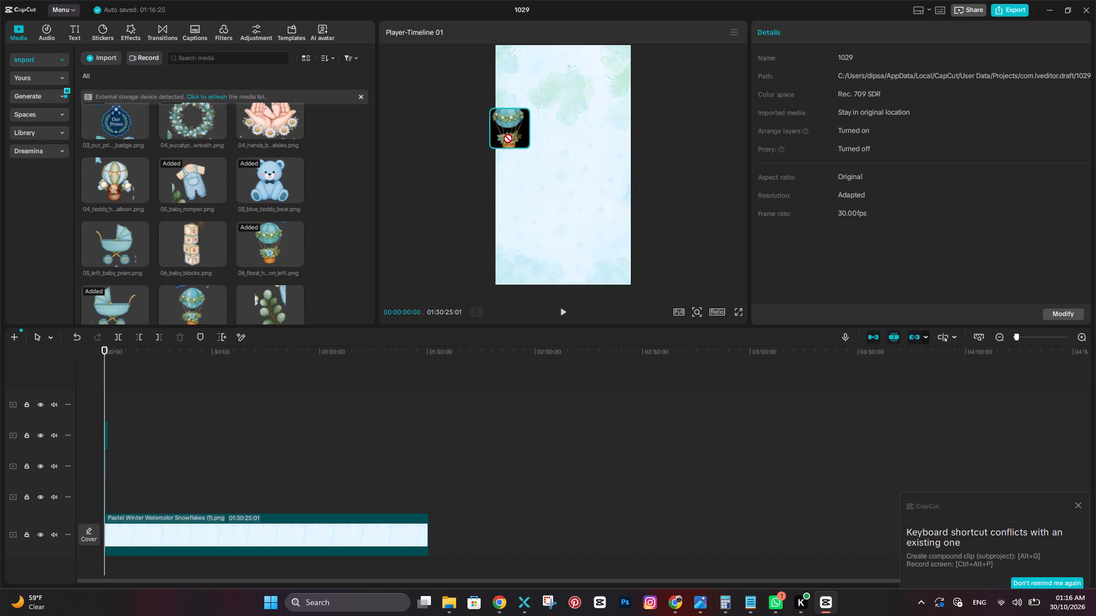
{"action": "left_click_drag", "start_coordinate": [503, 134], "coordinate": [170, 494]}
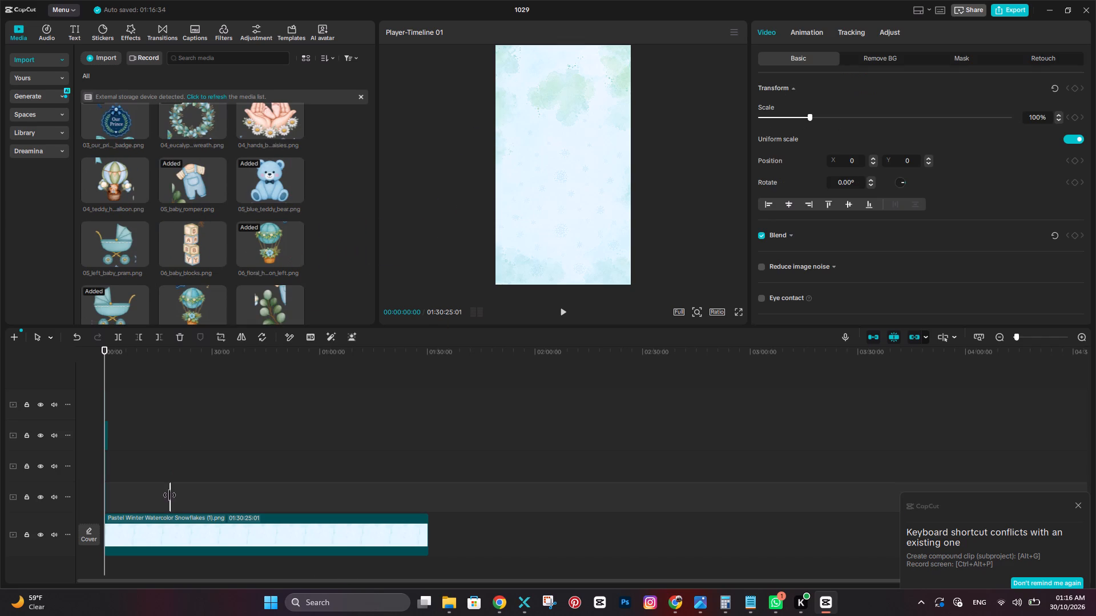
{"action": "left_click_drag", "start_coordinate": [171, 495], "coordinate": [265, 495]}
{"action": "left_click_drag", "start_coordinate": [171, 495], "coordinate": [126, 494]}
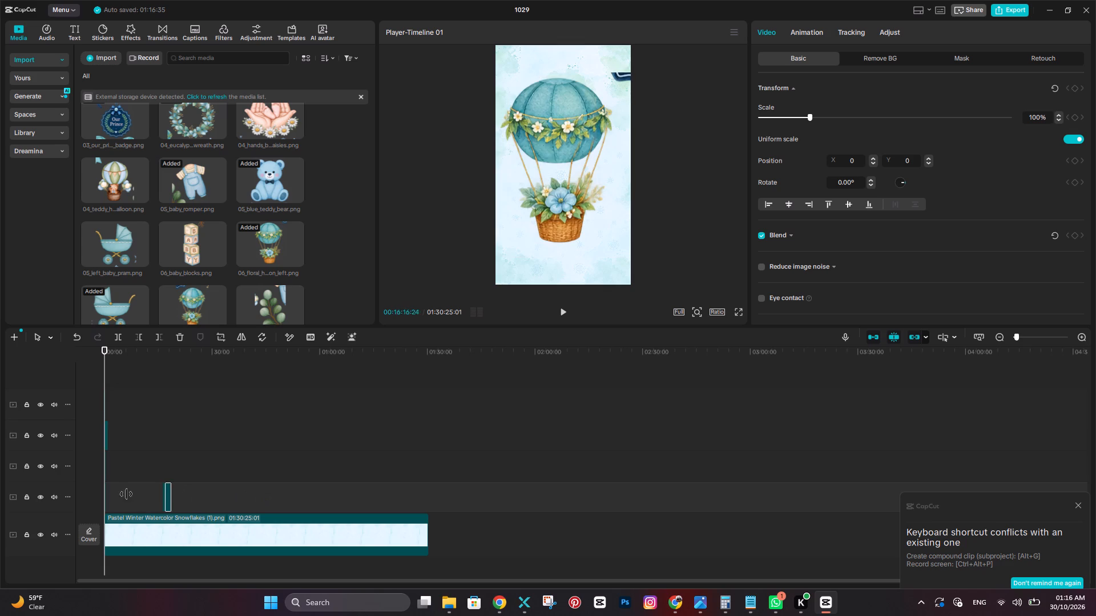
{"action": "left_click_drag", "start_coordinate": [126, 494], "coordinate": [107, 493]}
{"action": "left_click_drag", "start_coordinate": [169, 493], "coordinate": [167, 493]}
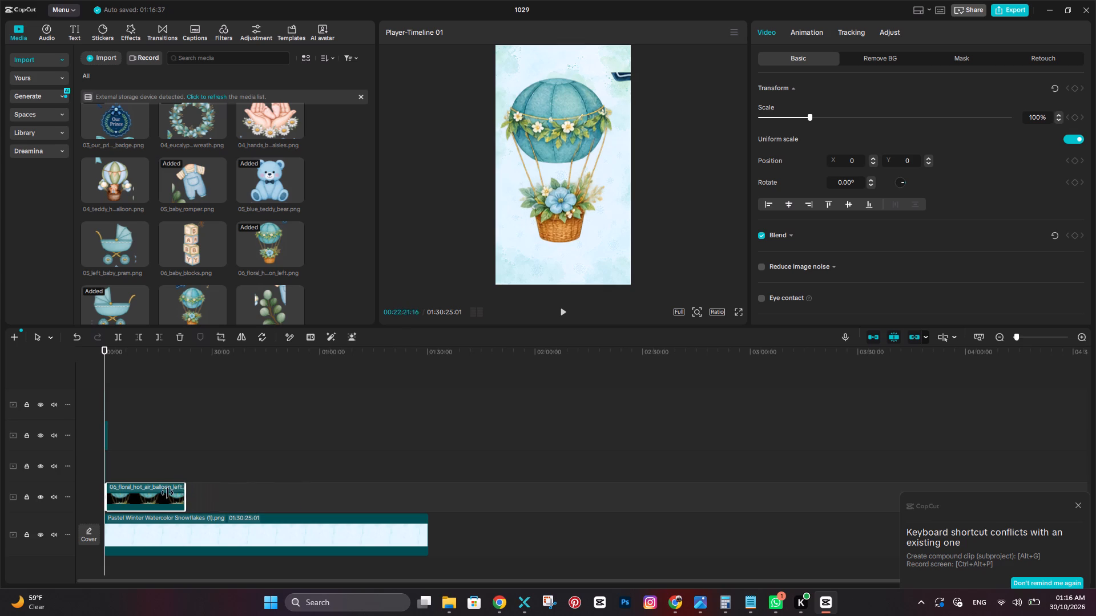
{"action": "left_click_drag", "start_coordinate": [167, 493], "coordinate": [139, 493]}
Delete the leftover baby romper, stork and other short clips at the start of the upper tracks, keeping the balloon and background.
{"action": "left_click_drag", "start_coordinate": [106, 350], "coordinate": [95, 352]}
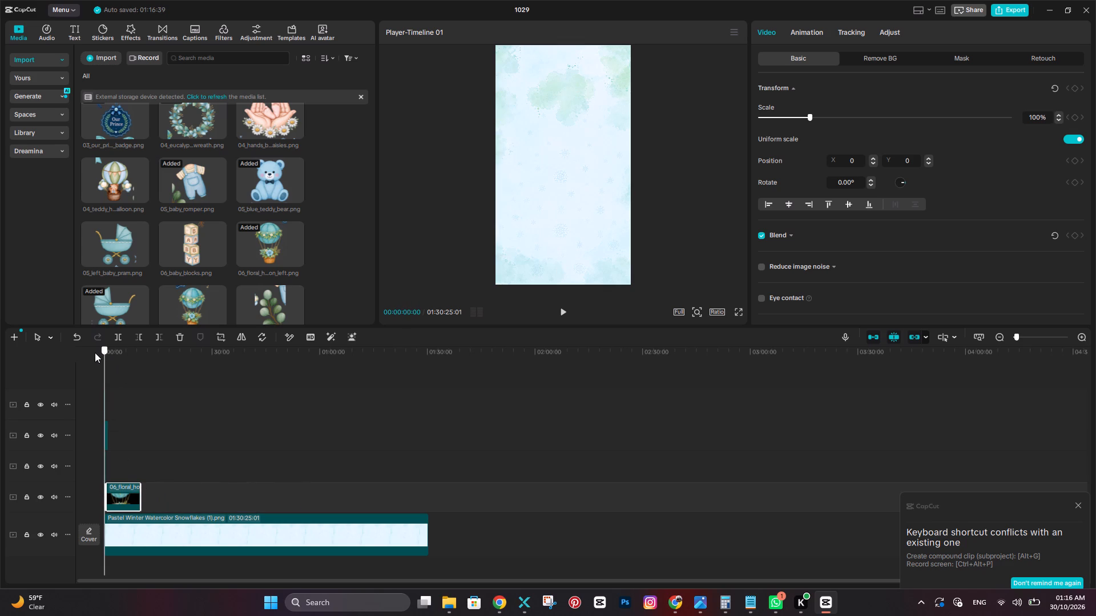
{"action": "left_click_drag", "start_coordinate": [95, 352], "coordinate": [94, 352]}
{"action": "key", "text": "space"}
{"action": "key", "text": "space"}
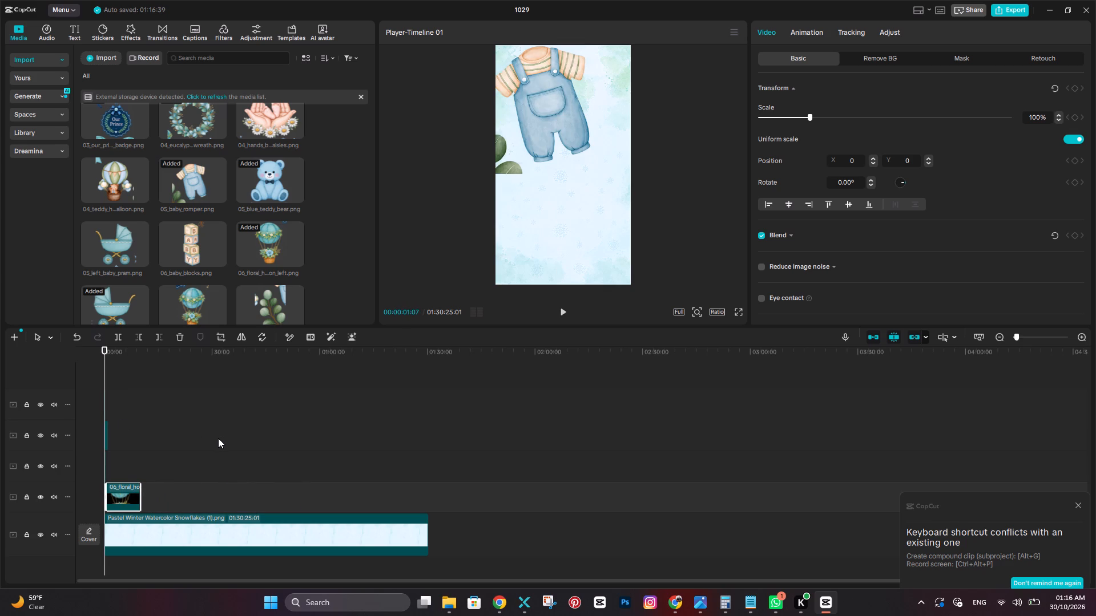
{"action": "left_click", "coordinate": [539, 140]}
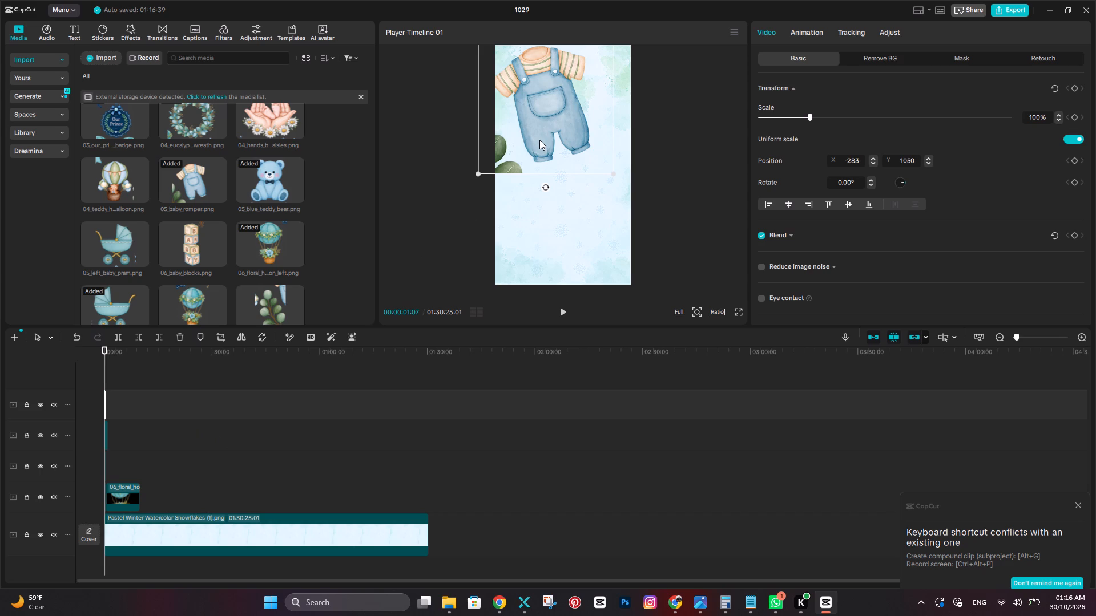
{"action": "key", "text": "BackSpace"}
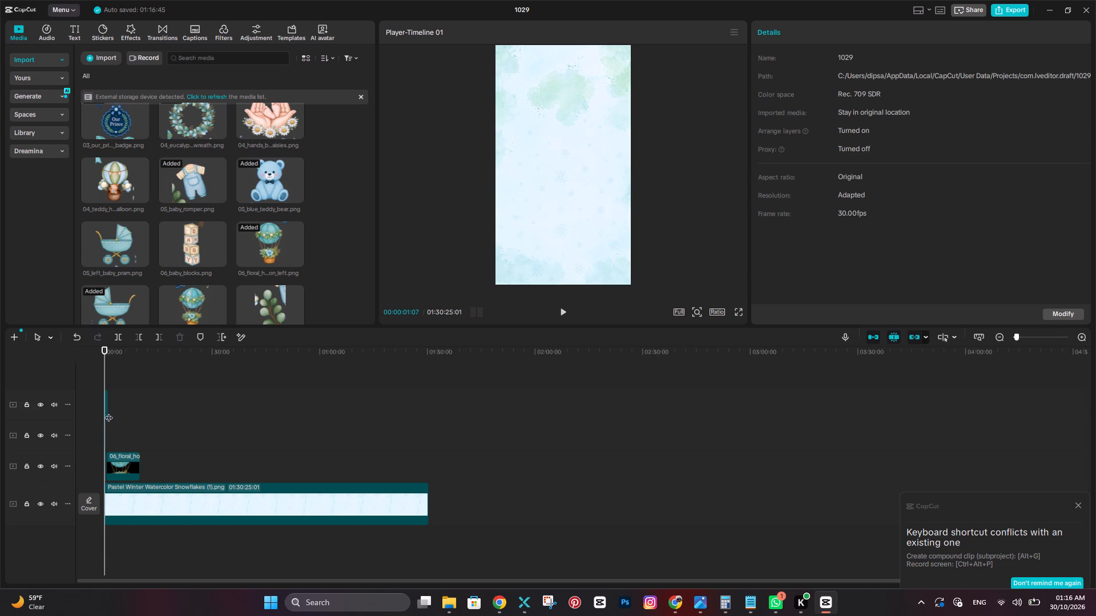
{"action": "left_click", "coordinate": [108, 410]}
{"action": "left_click", "coordinate": [107, 410]}
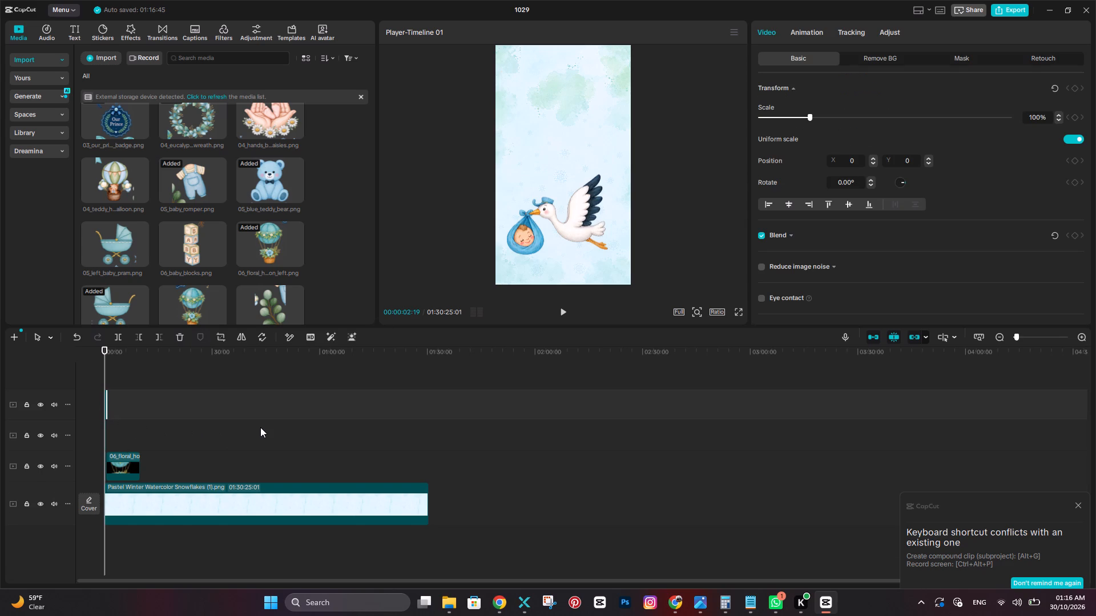
{"action": "key", "text": "BackSpace"}
{"action": "left_click_drag", "start_coordinate": [174, 414], "coordinate": [82, 412]}
{"action": "key", "text": "BackSpace"}
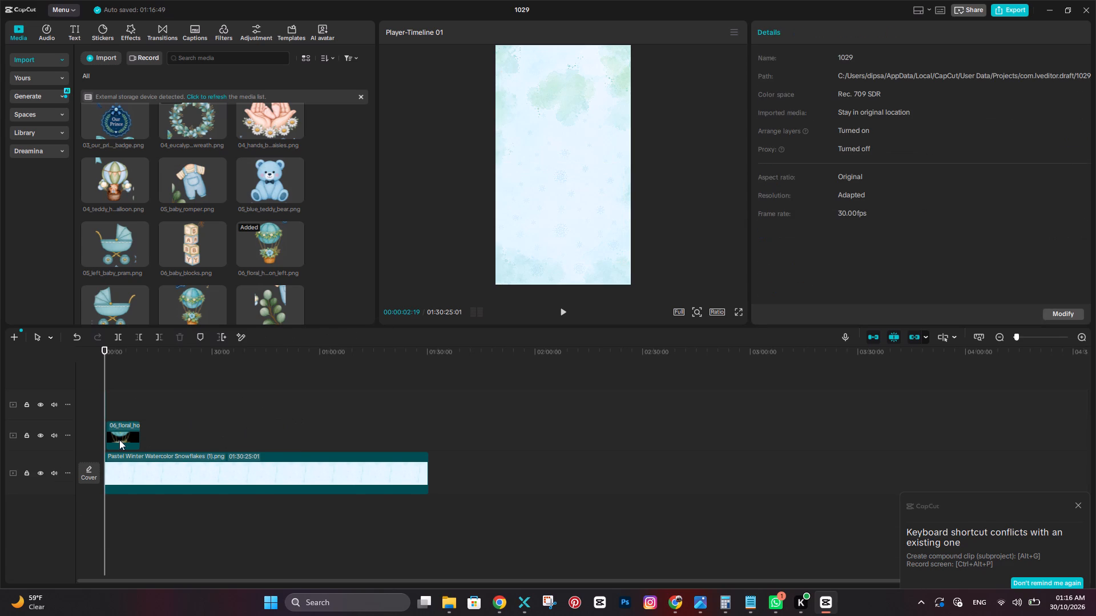
Shift the floral hot air balloon clip to the very start of the timeline.
{"action": "left_click", "coordinate": [123, 433]}
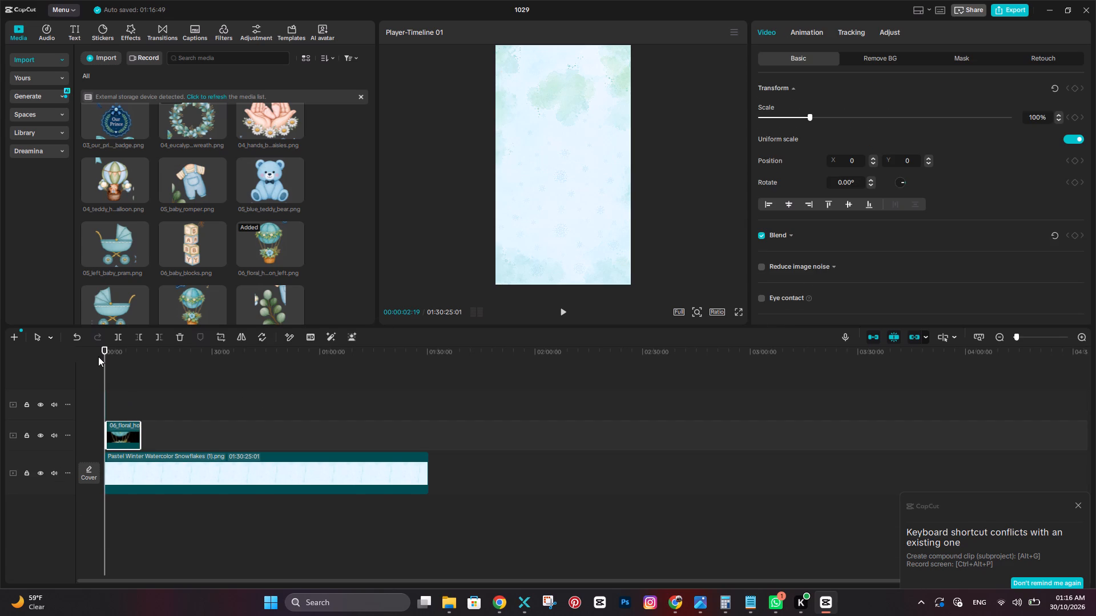
{"action": "left_click_drag", "start_coordinate": [131, 437], "coordinate": [122, 437]}
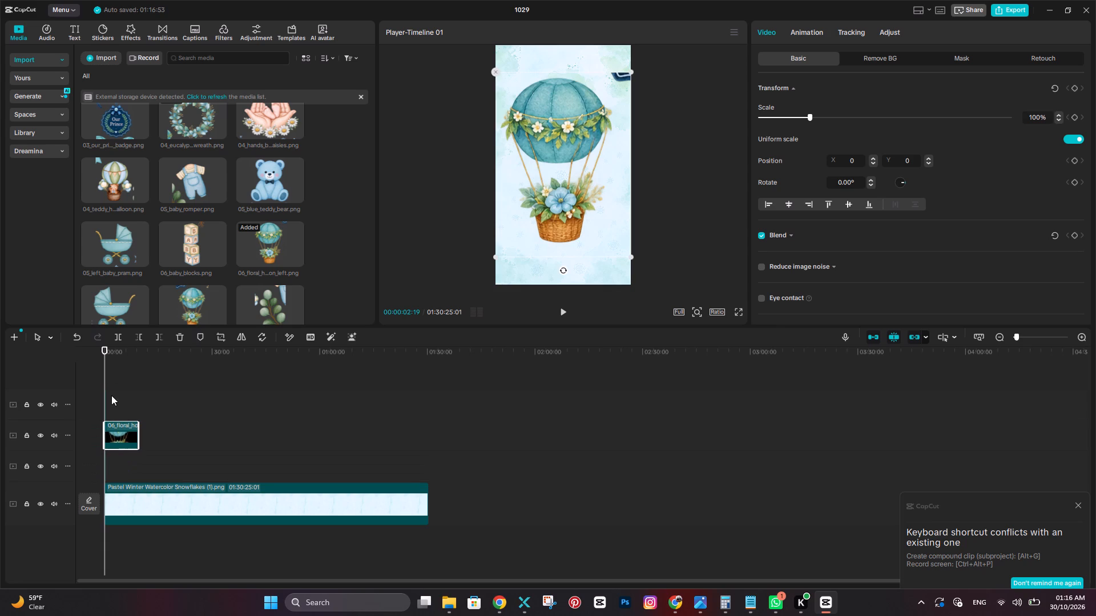
{"action": "left_click_drag", "start_coordinate": [120, 441], "coordinate": [124, 473]}
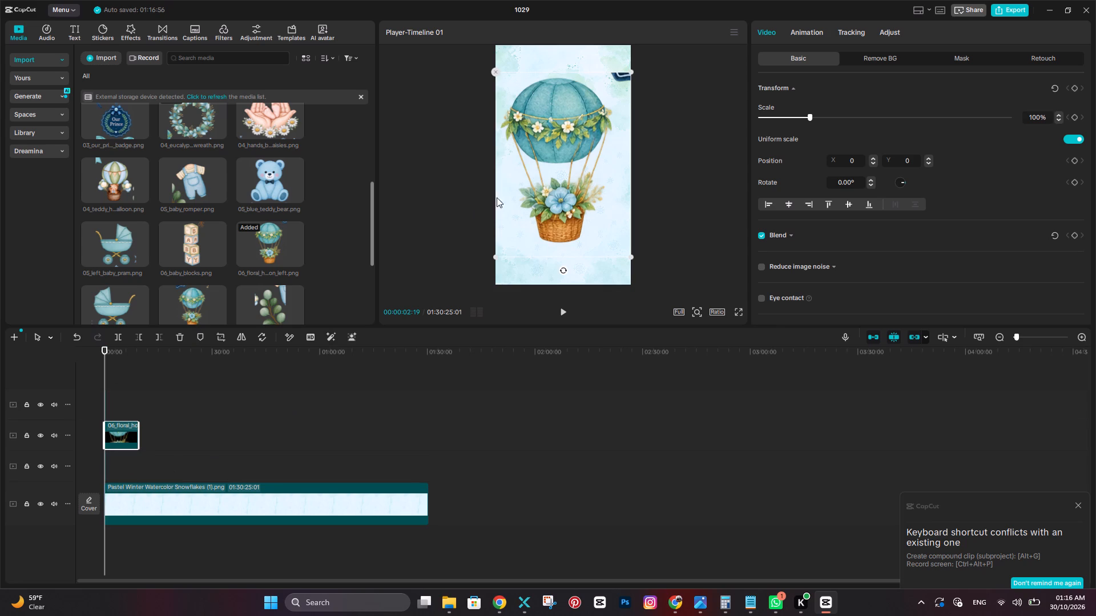
Scale the floral balloon down to 24% and centre it near the top of the frame at about X 0, Y 1317.
{"action": "left_click_drag", "start_coordinate": [630, 68], "coordinate": [596, 120]}
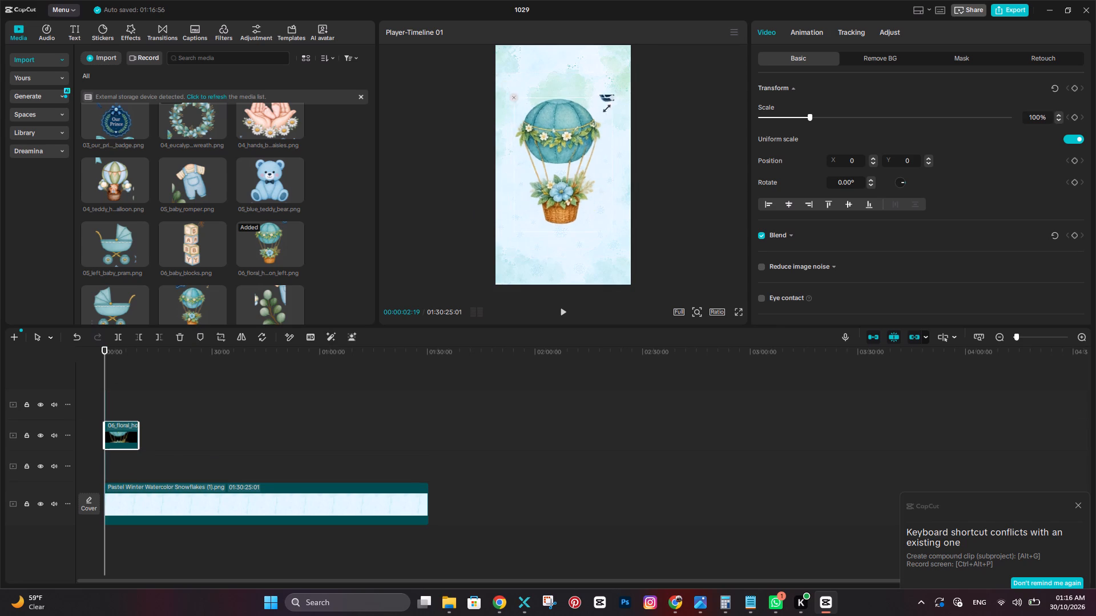
{"action": "left_click_drag", "start_coordinate": [596, 120], "coordinate": [561, 171]}
{"action": "left_click_drag", "start_coordinate": [559, 162], "coordinate": [569, 86]}
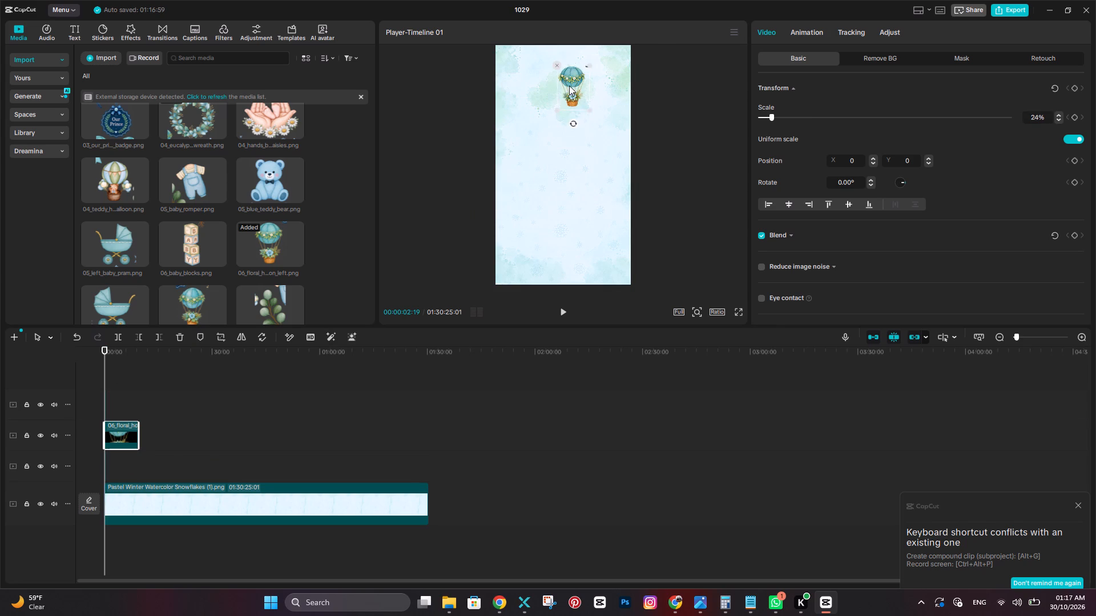
{"action": "left_click_drag", "start_coordinate": [569, 86], "coordinate": [557, 91]}
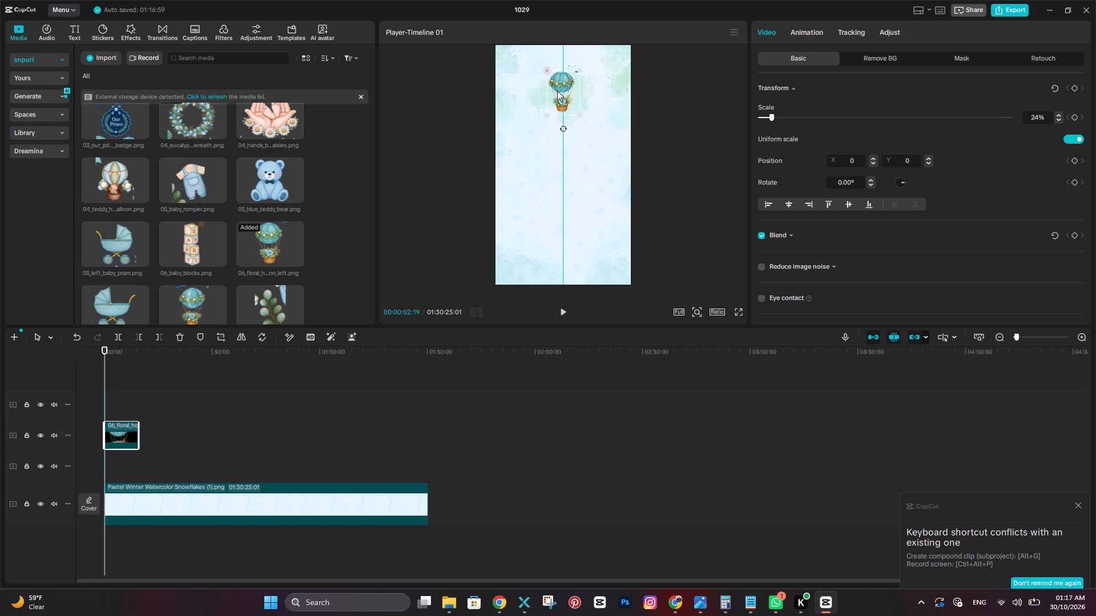
{"action": "left_click_drag", "start_coordinate": [557, 91], "coordinate": [557, 92]}
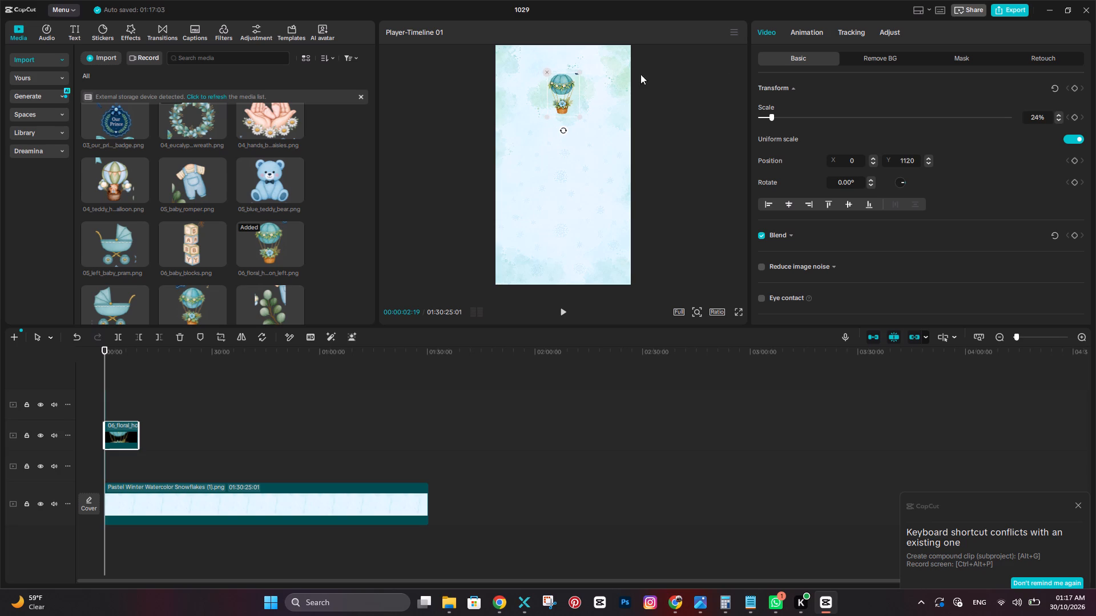
{"action": "left_click", "coordinate": [810, 30]}
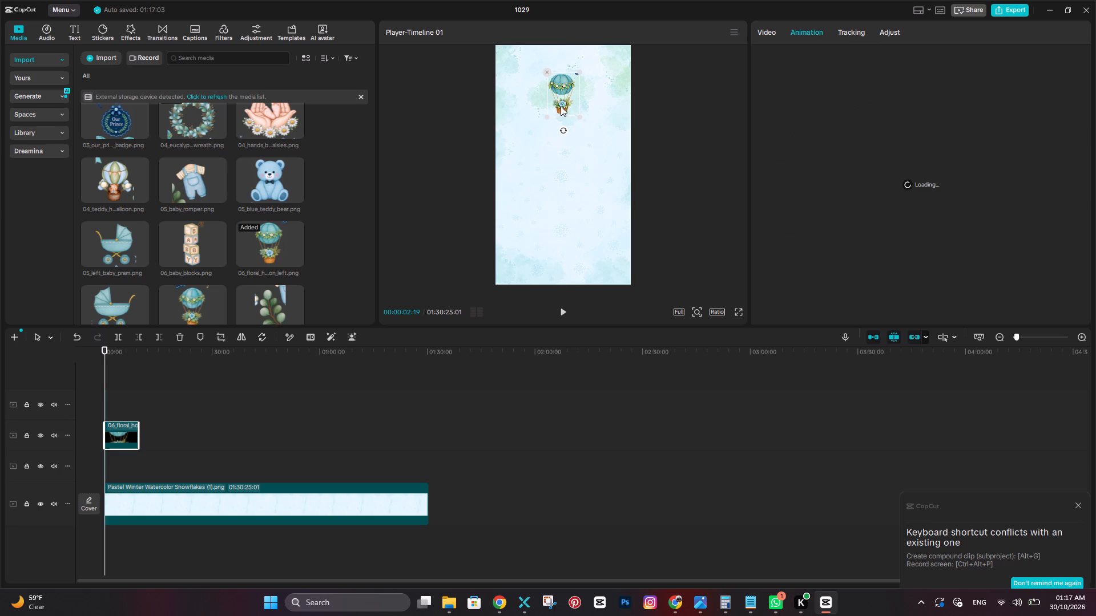
{"action": "left_click_drag", "start_coordinate": [567, 84], "coordinate": [566, 72]}
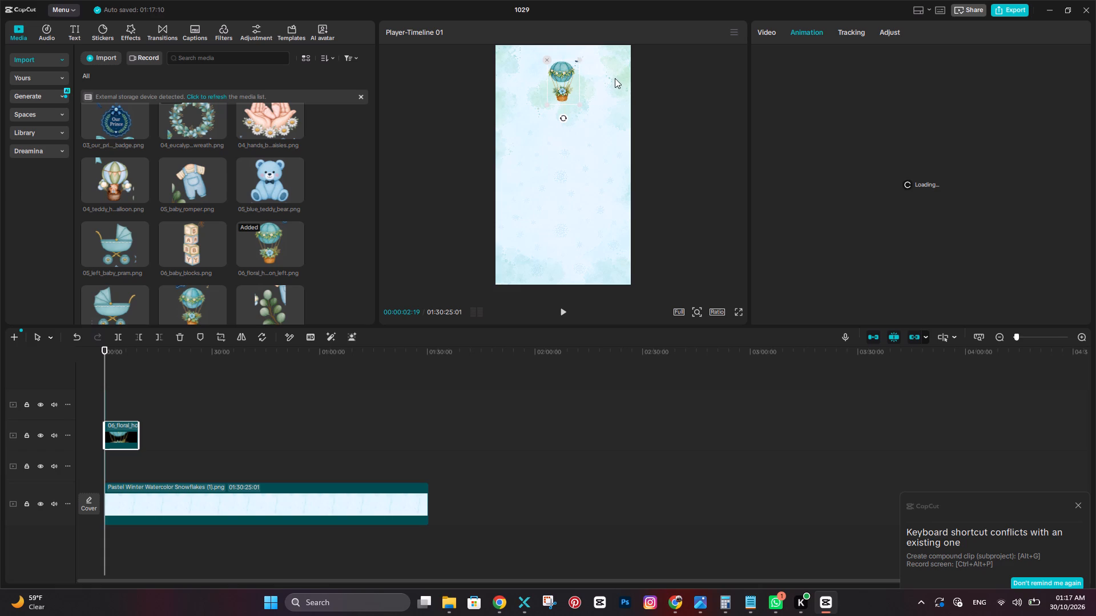
{"action": "left_click", "coordinate": [1079, 504]}
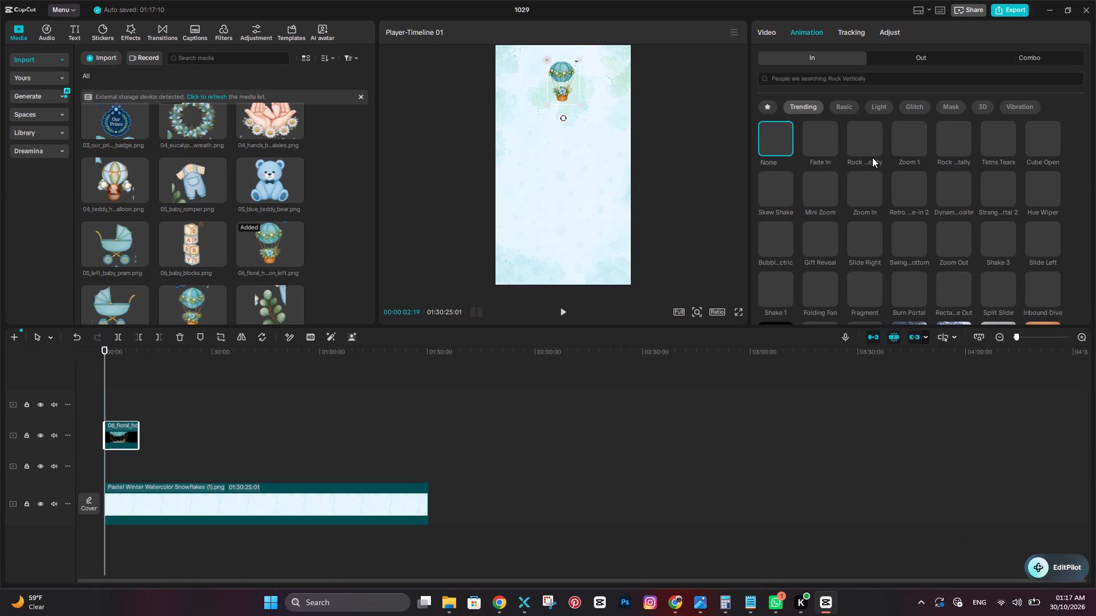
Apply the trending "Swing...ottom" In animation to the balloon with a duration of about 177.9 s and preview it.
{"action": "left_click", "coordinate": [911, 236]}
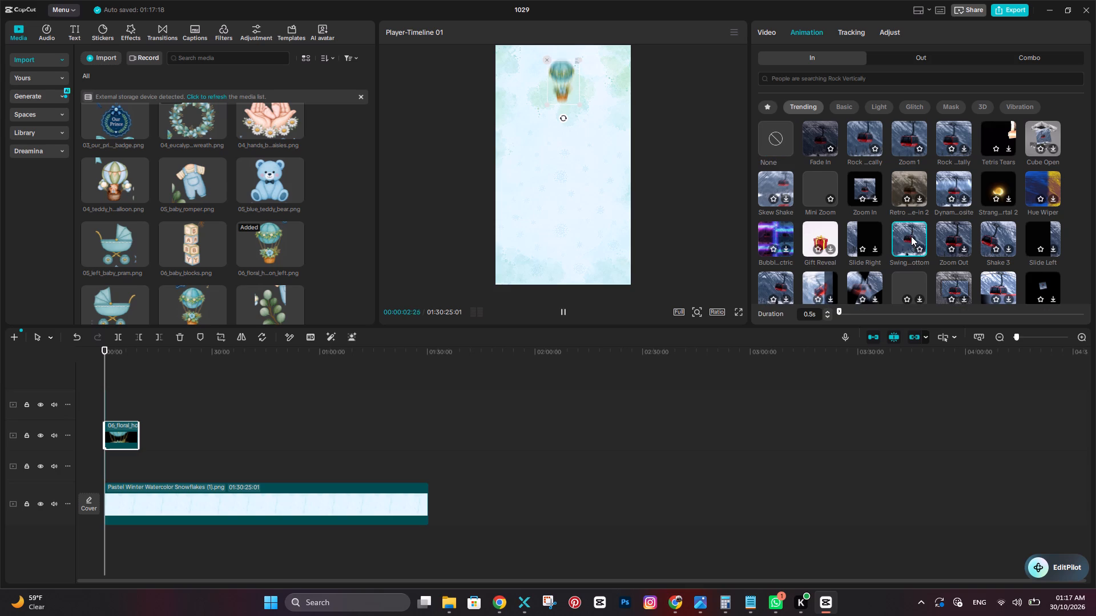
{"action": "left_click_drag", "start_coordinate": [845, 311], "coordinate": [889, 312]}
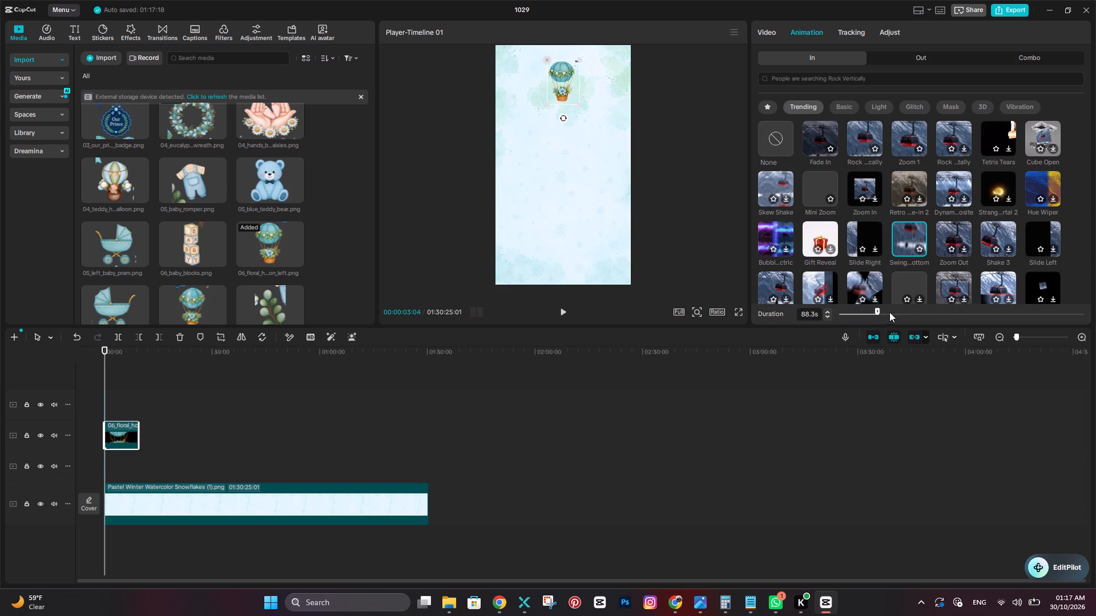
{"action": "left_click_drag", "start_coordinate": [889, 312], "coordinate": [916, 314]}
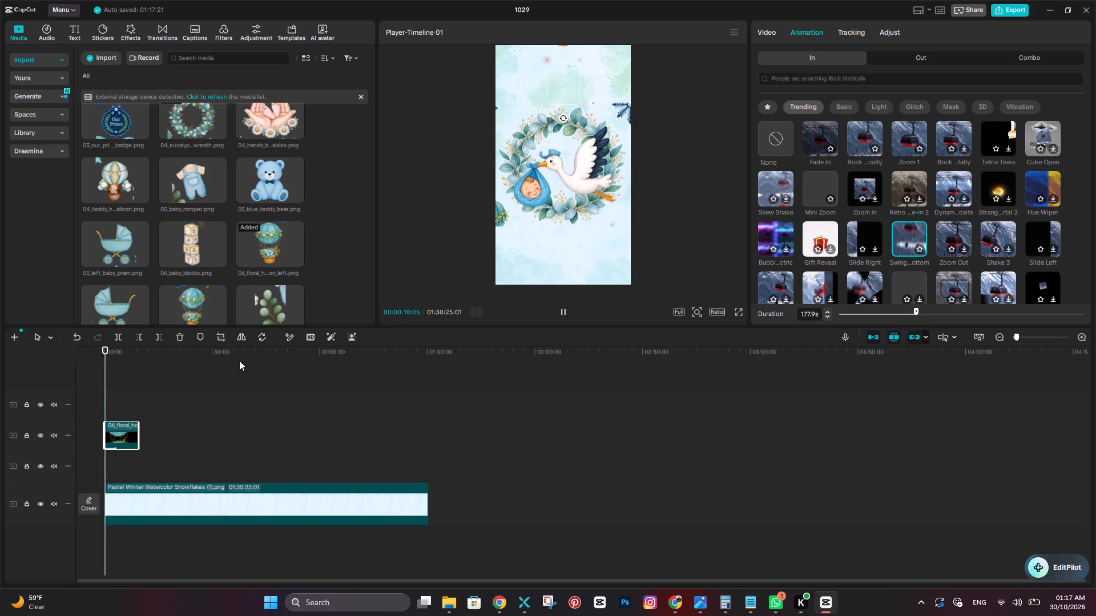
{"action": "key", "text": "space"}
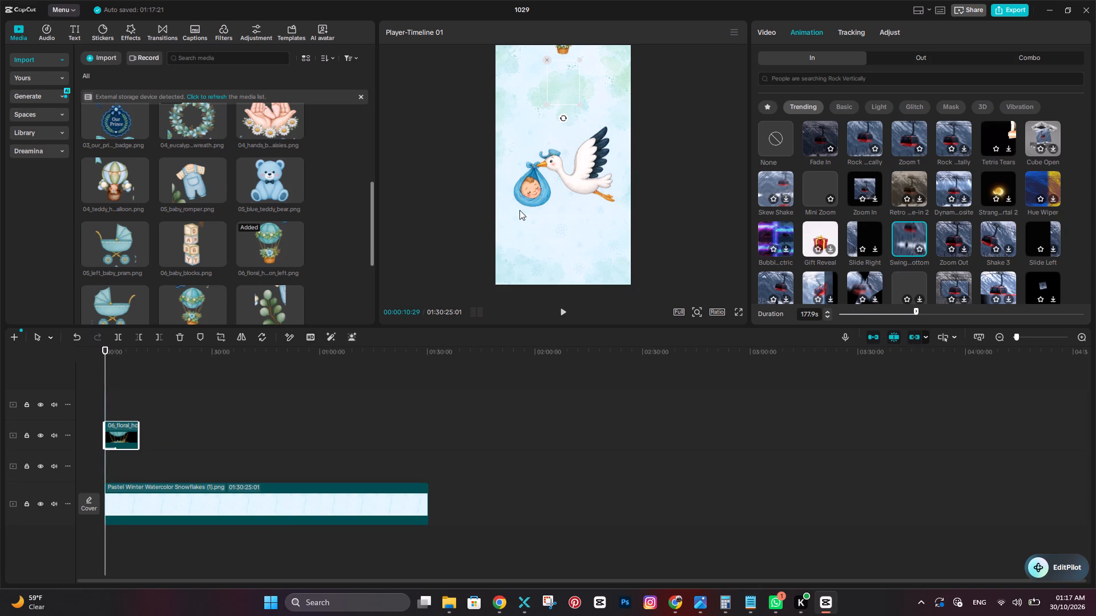
Delete the stork carrying the baby from the middle of the frame.
{"action": "left_click", "coordinate": [566, 176]}
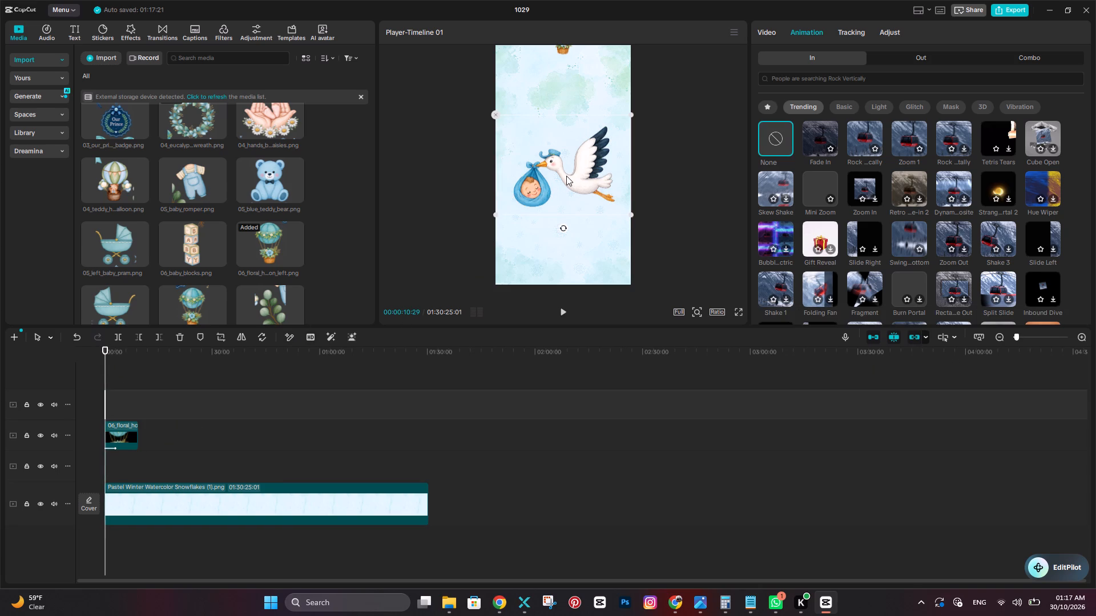
{"action": "key", "text": "BackSpace"}
Shorten the balloon's In animation duration to about 90.9 s and play back its entrance.
{"action": "left_click", "coordinate": [130, 407]}
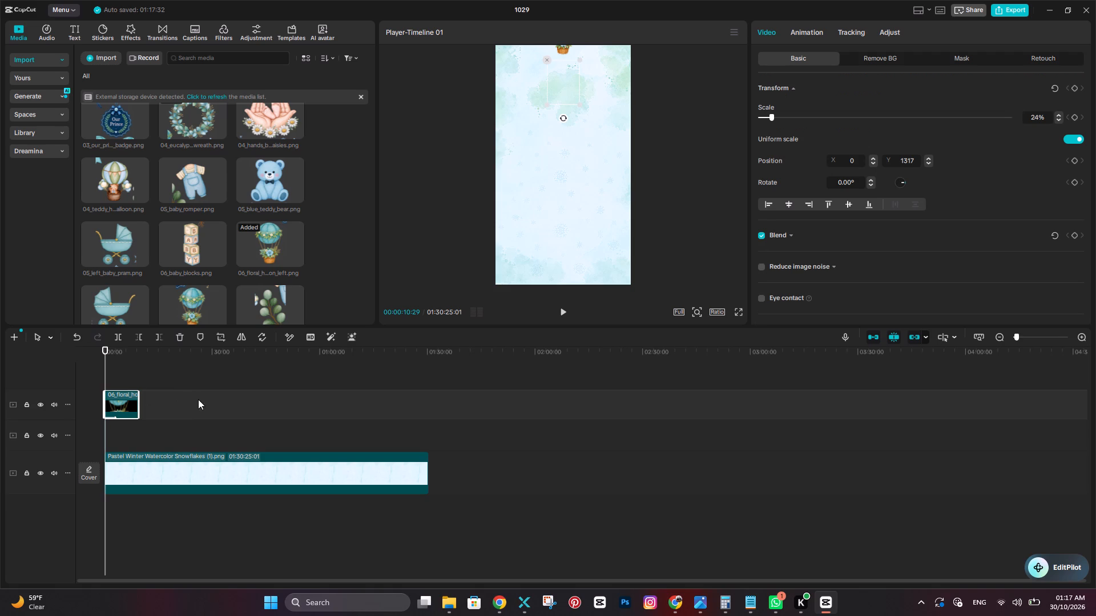
{"action": "left_click", "coordinate": [801, 34]}
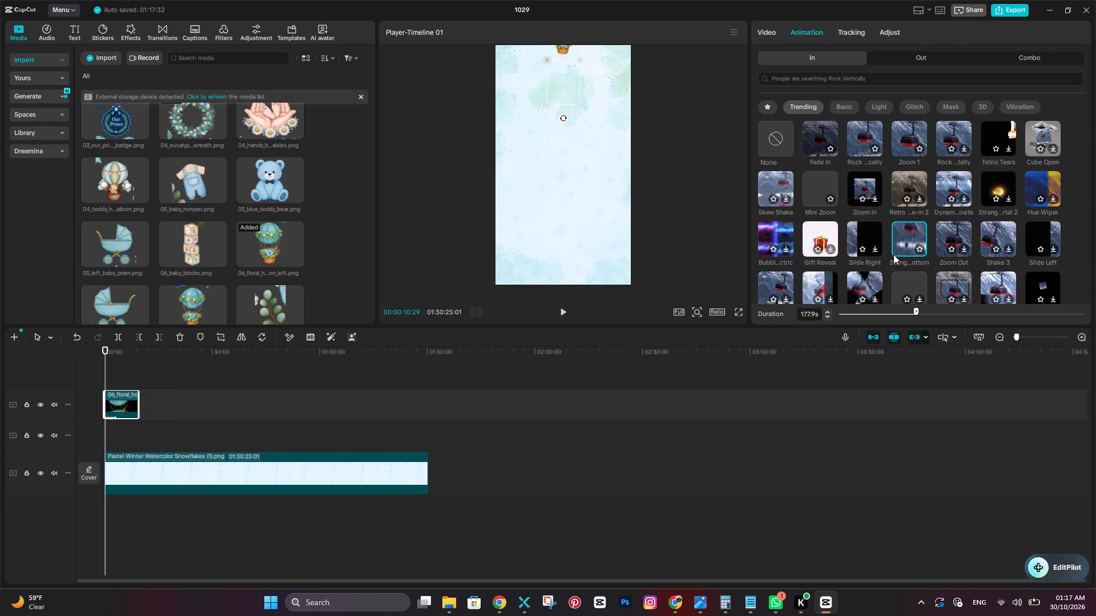
{"action": "left_click_drag", "start_coordinate": [915, 309], "coordinate": [877, 309]}
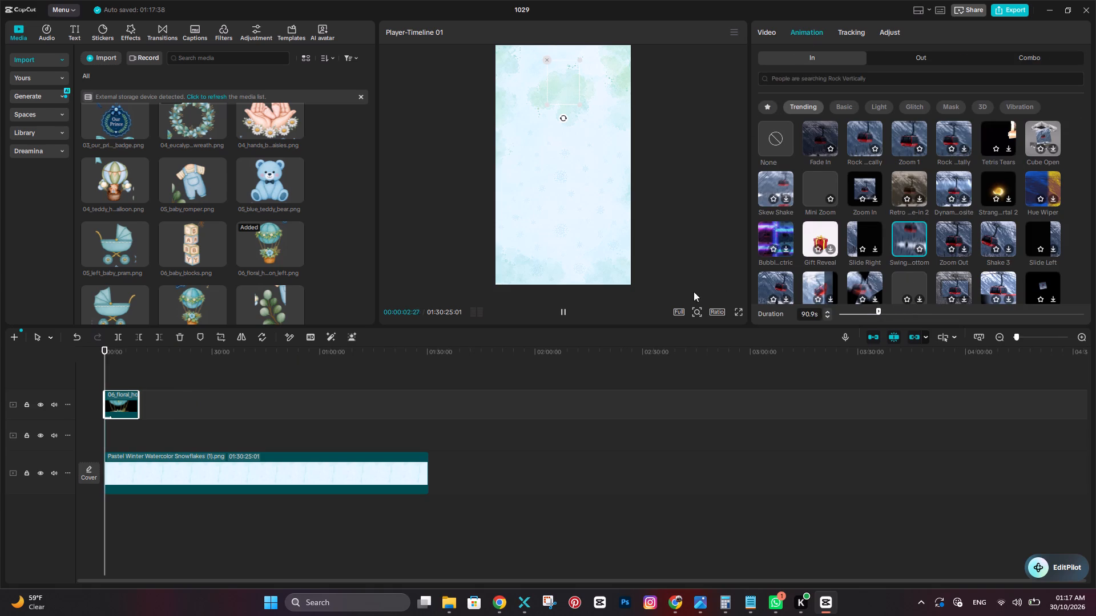
{"action": "key", "text": "space"}
{"action": "key", "text": "space"}
{"action": "key", "text": "space"}
{"action": "key", "text": "space"}
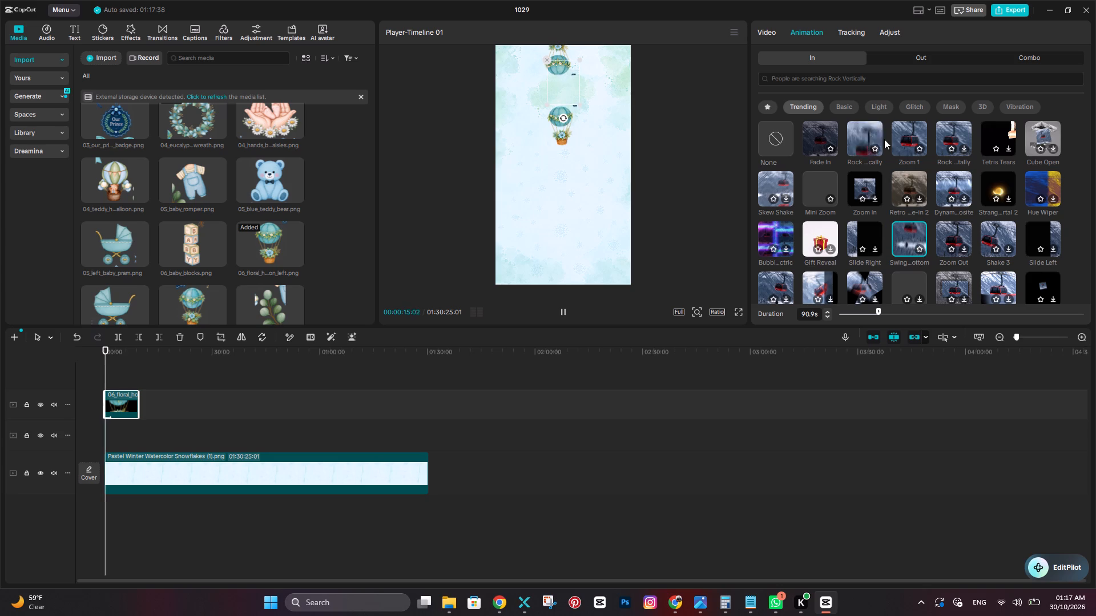
Switch the balloon's In animation to Zoom 1.
{"action": "left_click", "coordinate": [912, 144]}
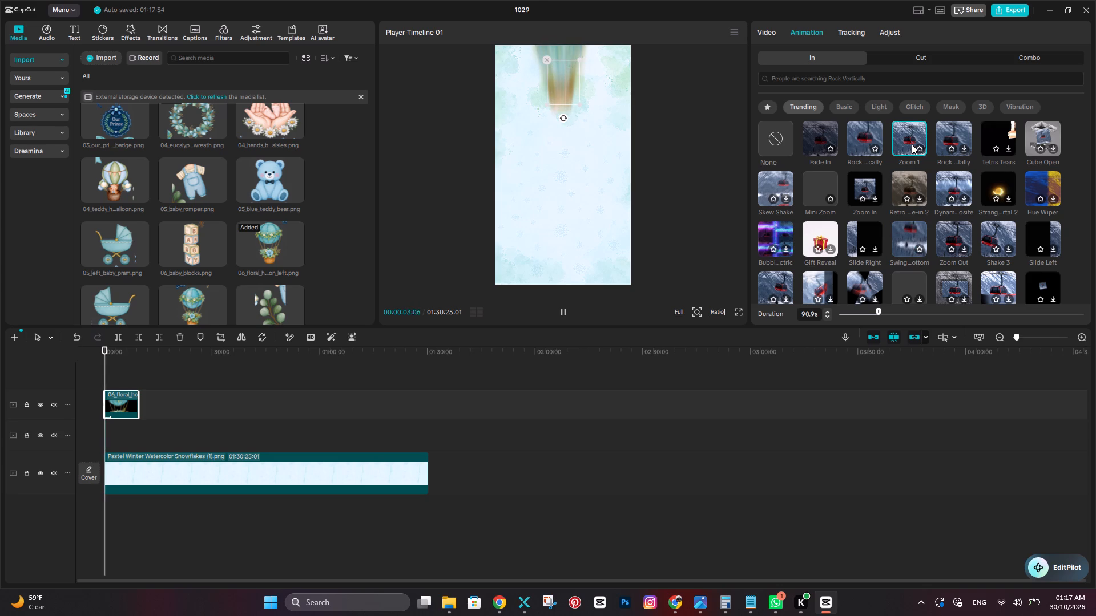
Play back the balloon's Zoom 1 entrance in the preview.
{"action": "key", "text": "space"}
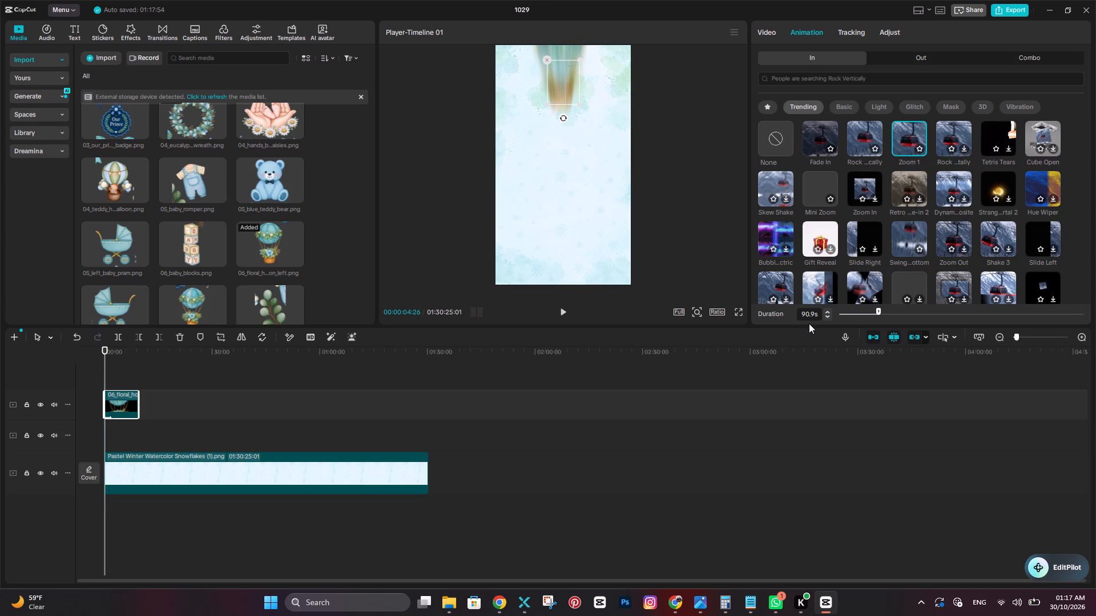
{"action": "key", "text": "space"}
{"action": "key", "text": "space"}
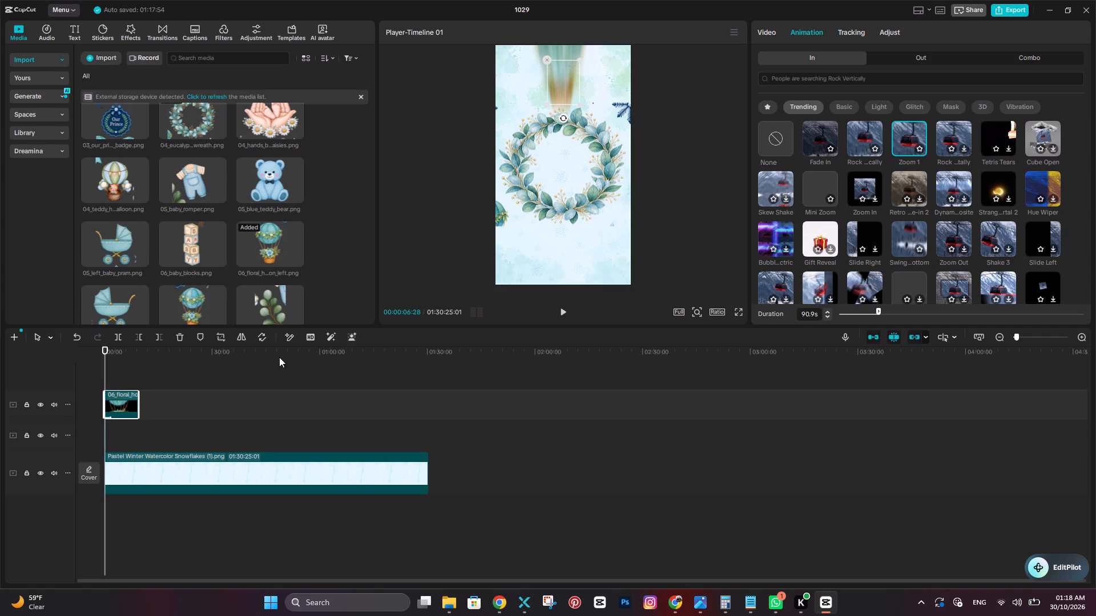
Delete the short leftover clips, including the eucalyptus wreath and blue leaf sprigs, from the track beneath the balloon.
{"action": "scroll", "coordinate": [180, 422], "scroll_direction": "right", "scroll_amount": 3}
{"action": "scroll", "coordinate": [180, 419], "scroll_direction": "up", "scroll_amount": 9, "text": "ctrl"}
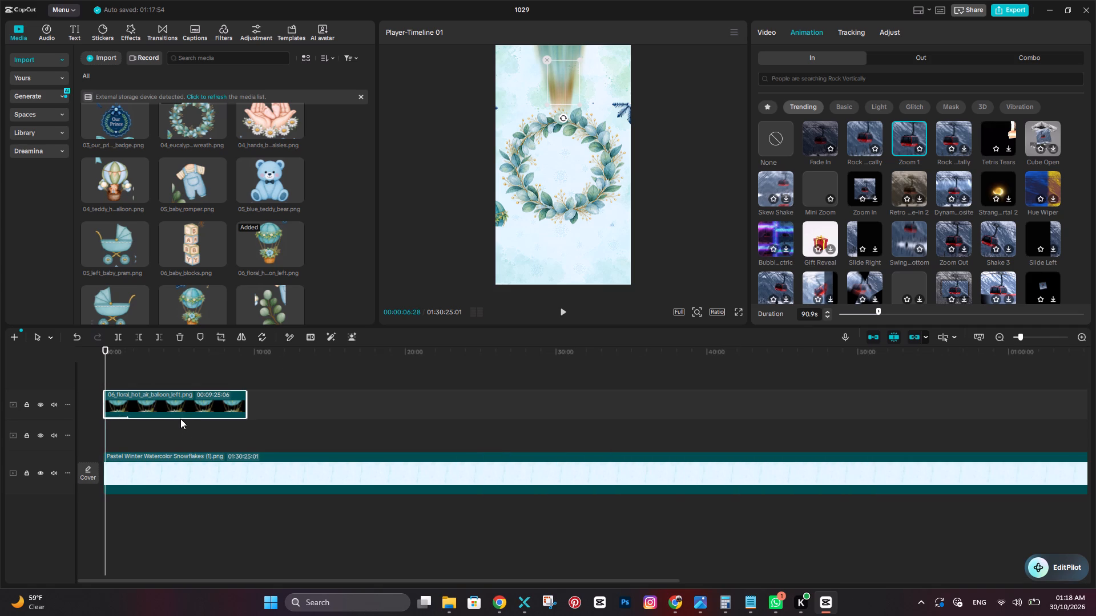
{"action": "scroll", "coordinate": [180, 419], "scroll_direction": "up", "scroll_amount": 18, "text": "ctrl"}
{"action": "left_click_drag", "start_coordinate": [146, 428], "coordinate": [79, 437]}
{"action": "key", "text": "BackSpace"}
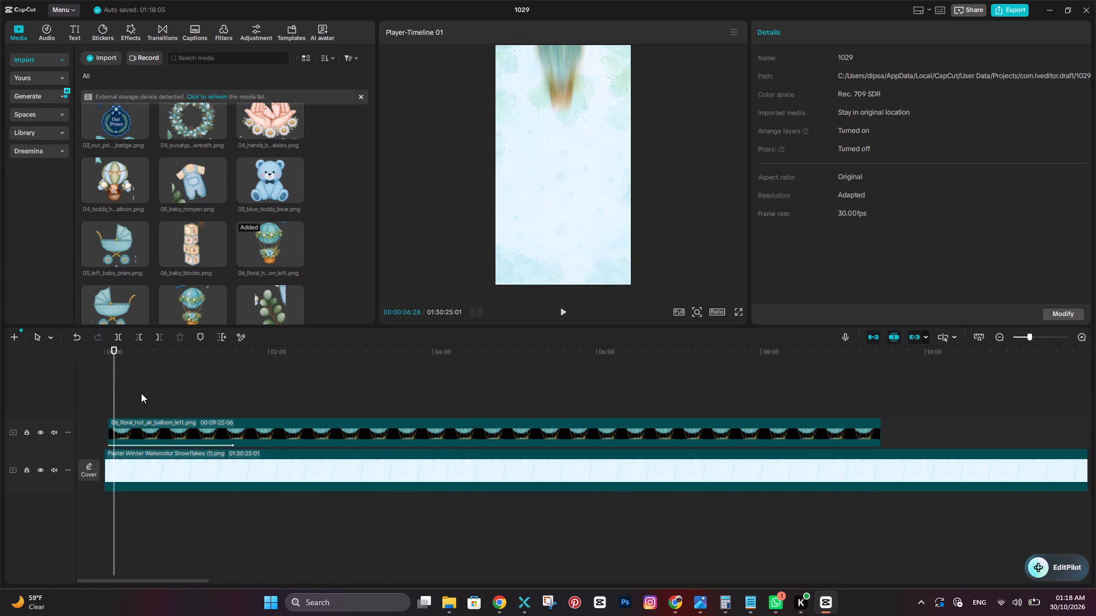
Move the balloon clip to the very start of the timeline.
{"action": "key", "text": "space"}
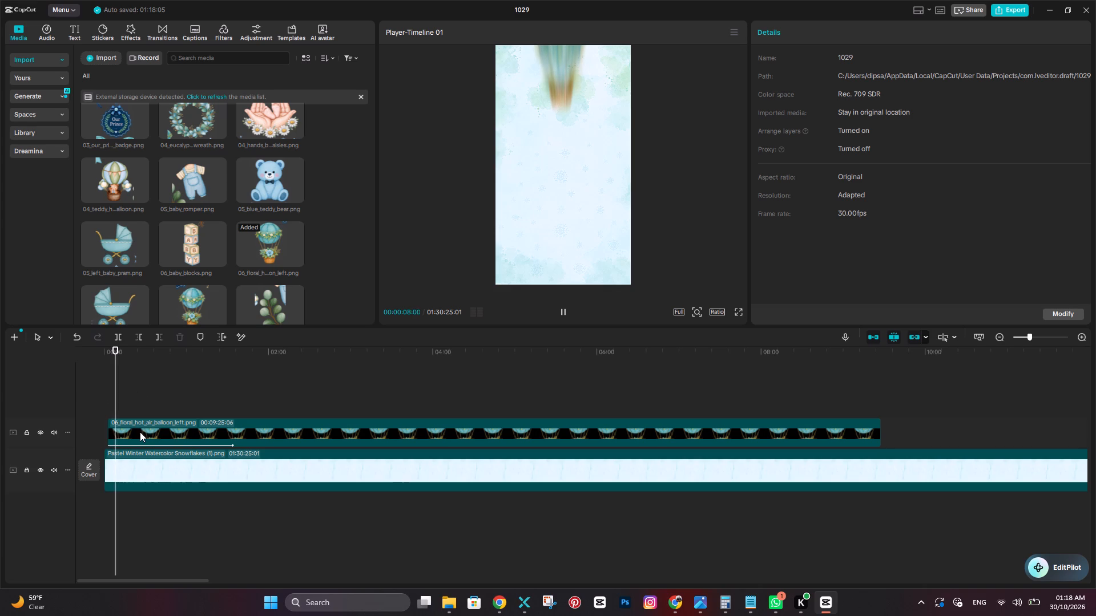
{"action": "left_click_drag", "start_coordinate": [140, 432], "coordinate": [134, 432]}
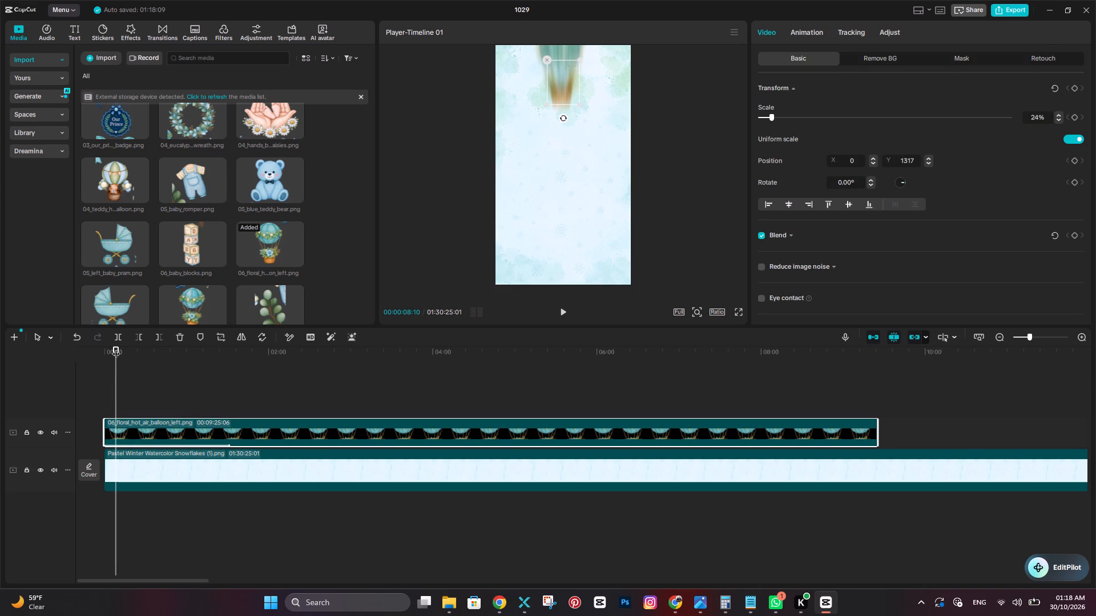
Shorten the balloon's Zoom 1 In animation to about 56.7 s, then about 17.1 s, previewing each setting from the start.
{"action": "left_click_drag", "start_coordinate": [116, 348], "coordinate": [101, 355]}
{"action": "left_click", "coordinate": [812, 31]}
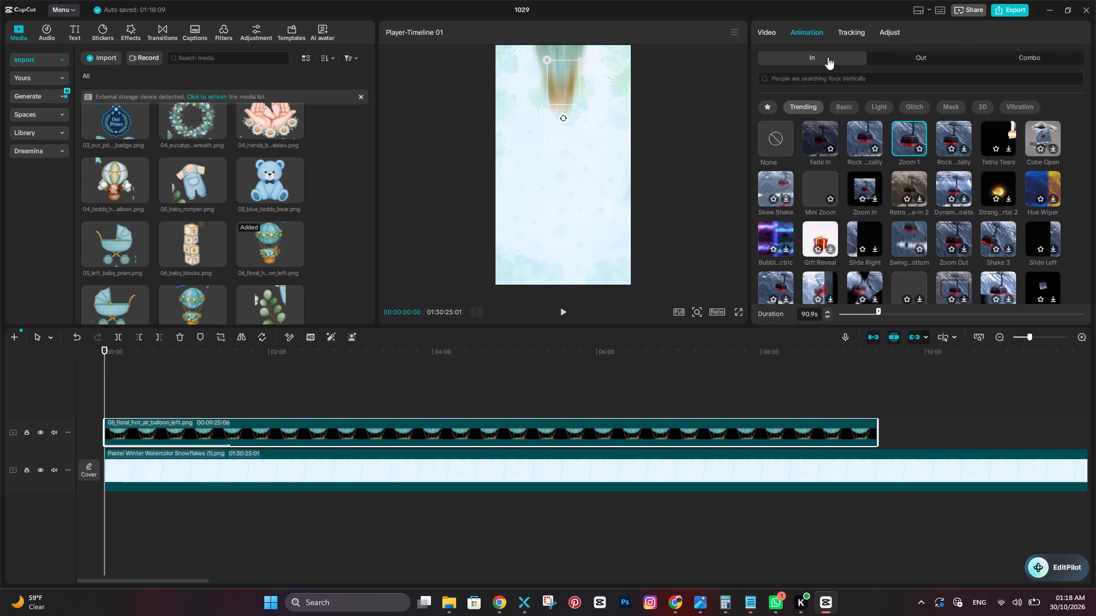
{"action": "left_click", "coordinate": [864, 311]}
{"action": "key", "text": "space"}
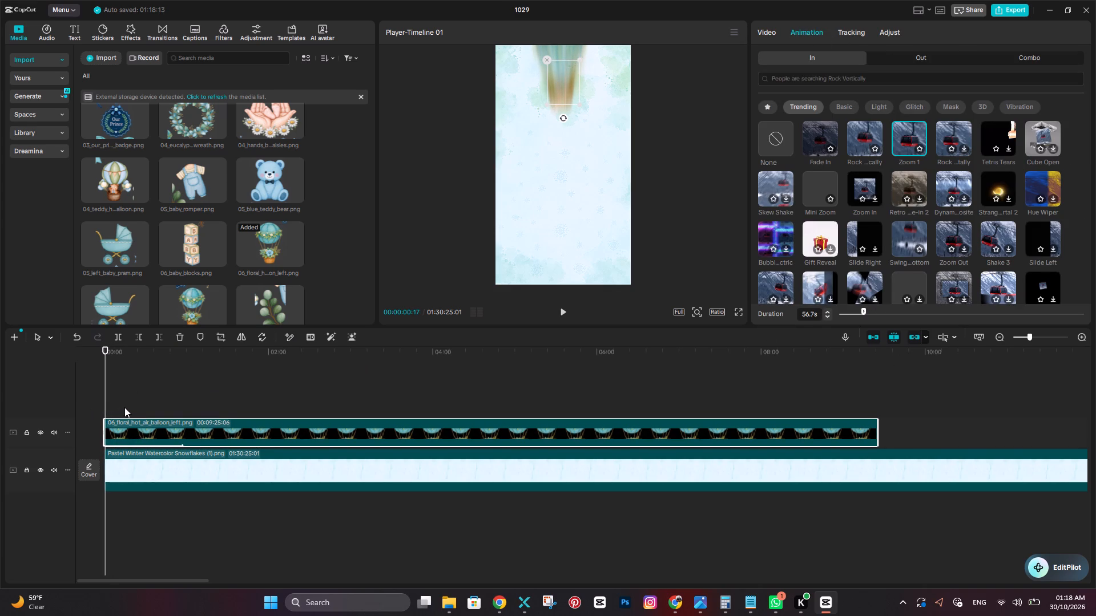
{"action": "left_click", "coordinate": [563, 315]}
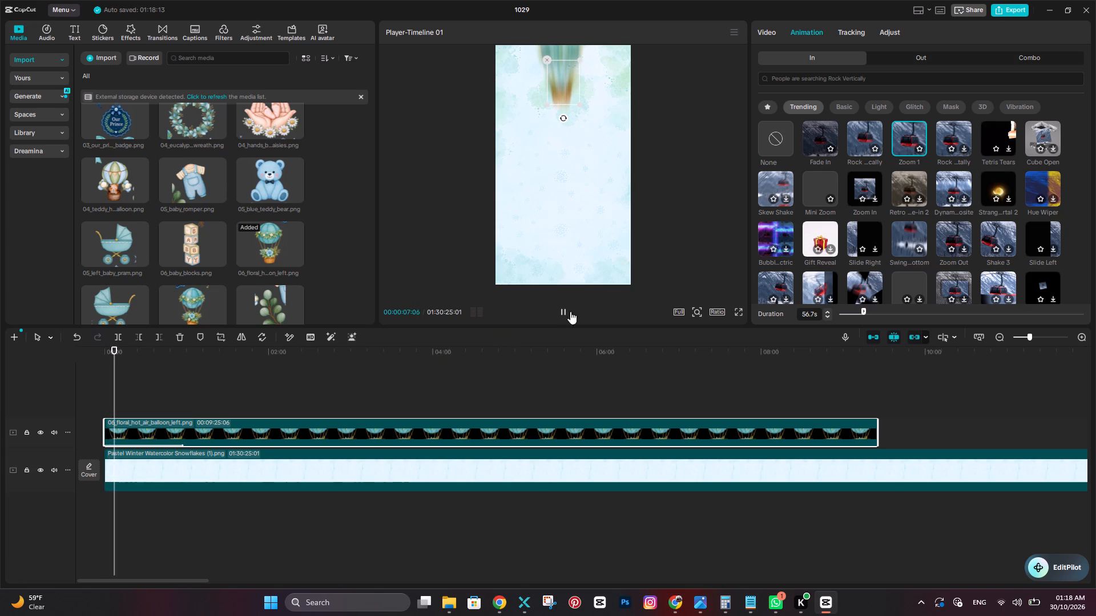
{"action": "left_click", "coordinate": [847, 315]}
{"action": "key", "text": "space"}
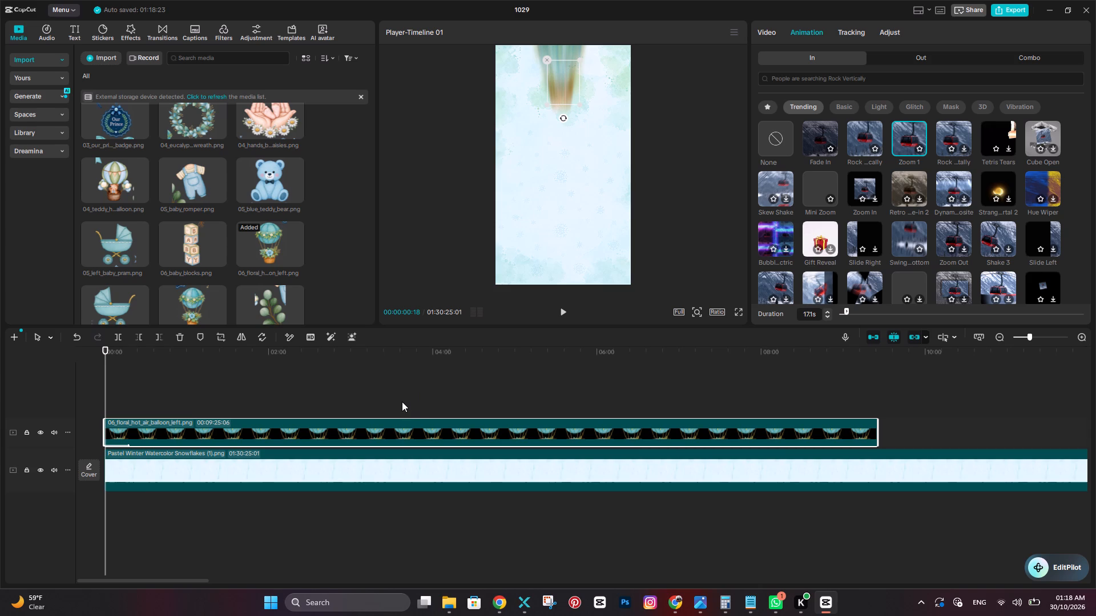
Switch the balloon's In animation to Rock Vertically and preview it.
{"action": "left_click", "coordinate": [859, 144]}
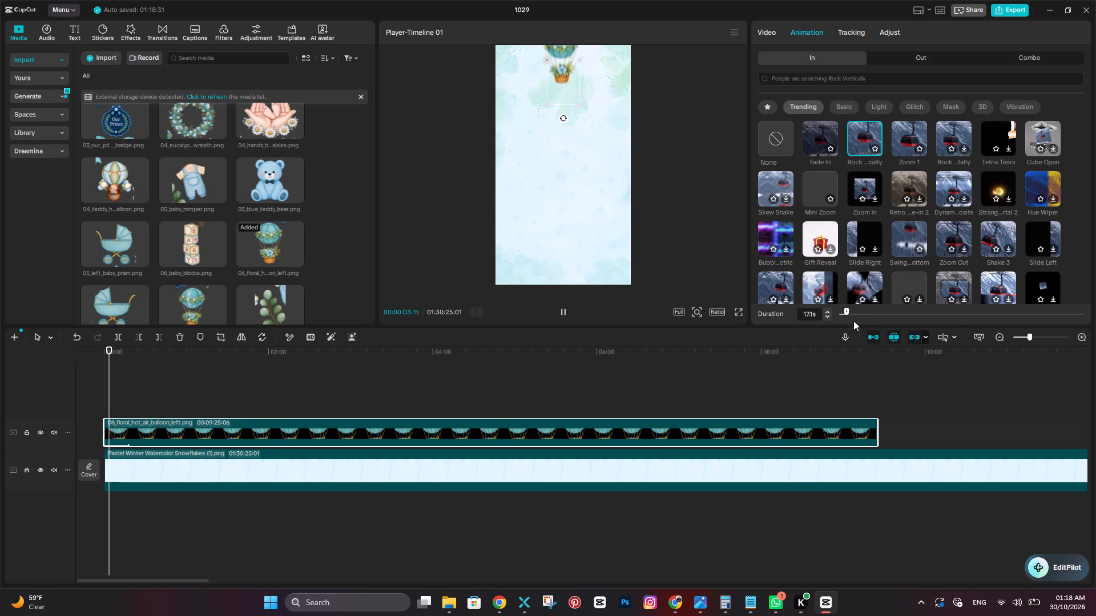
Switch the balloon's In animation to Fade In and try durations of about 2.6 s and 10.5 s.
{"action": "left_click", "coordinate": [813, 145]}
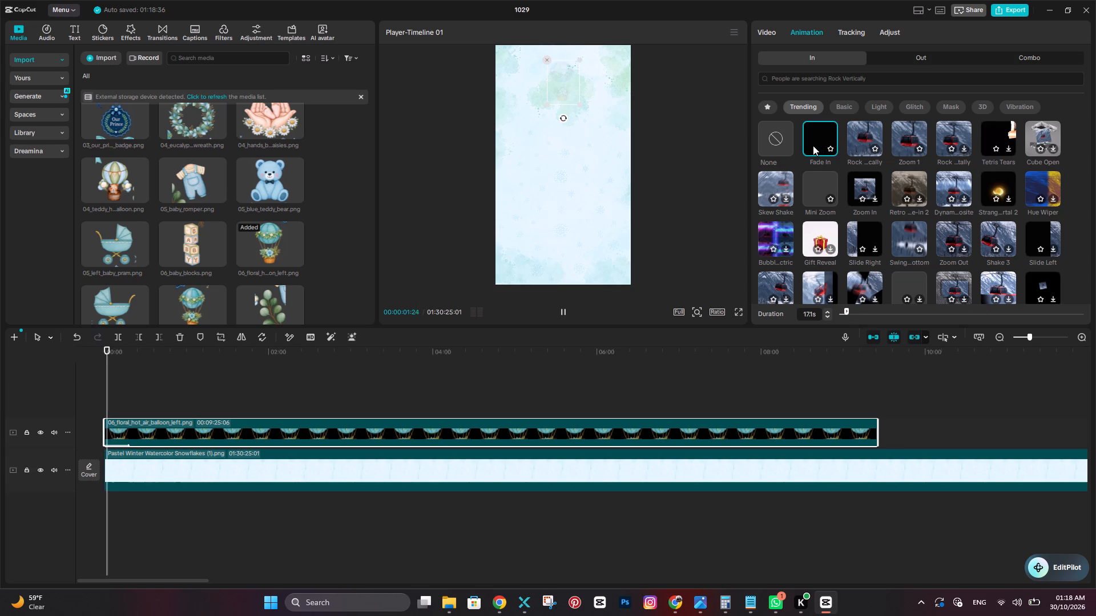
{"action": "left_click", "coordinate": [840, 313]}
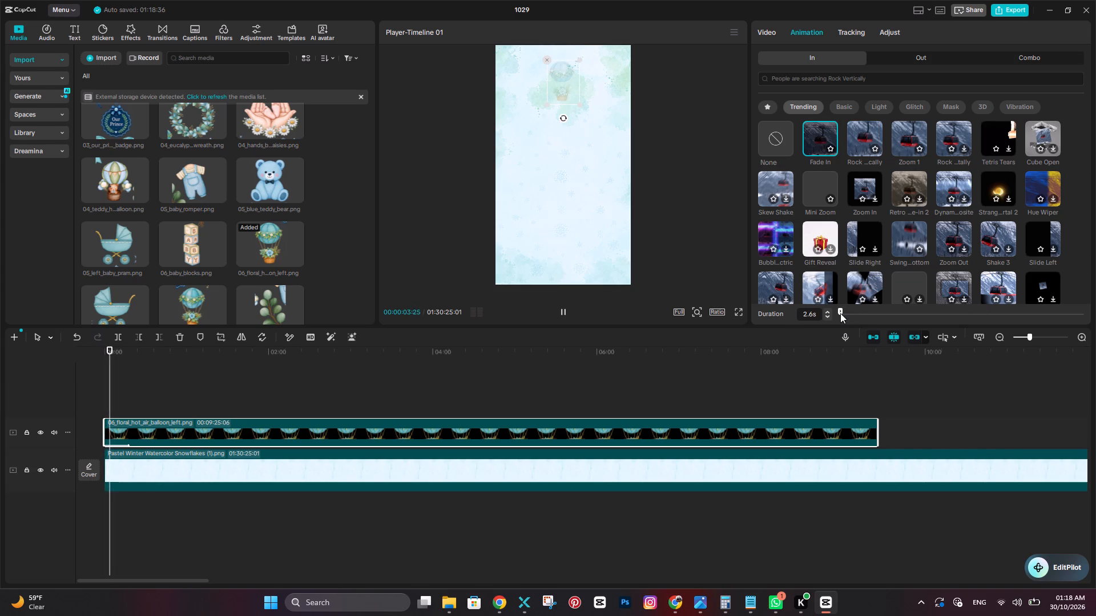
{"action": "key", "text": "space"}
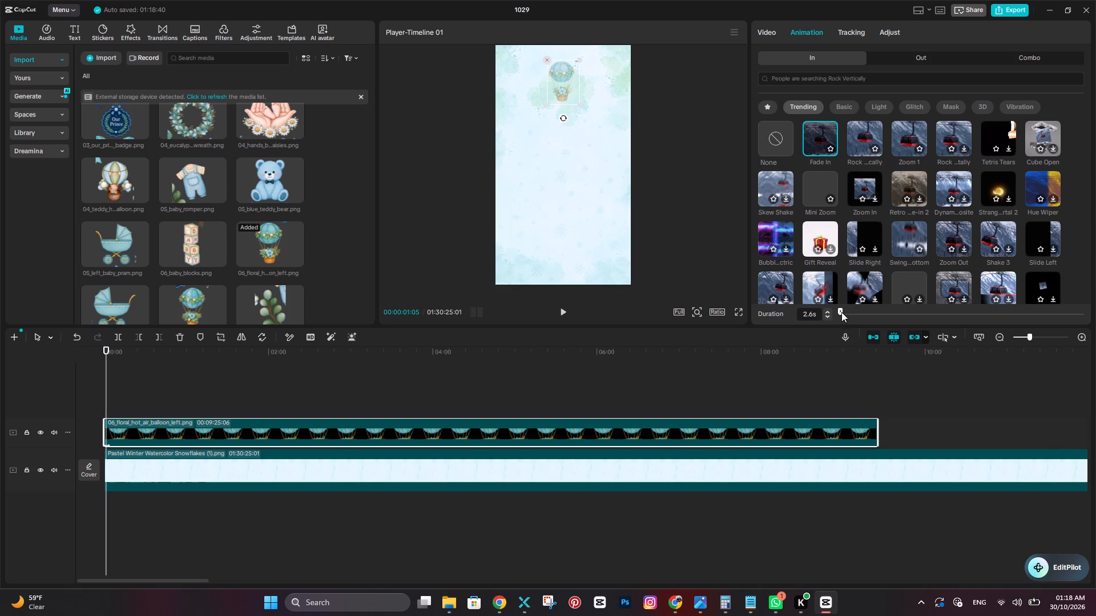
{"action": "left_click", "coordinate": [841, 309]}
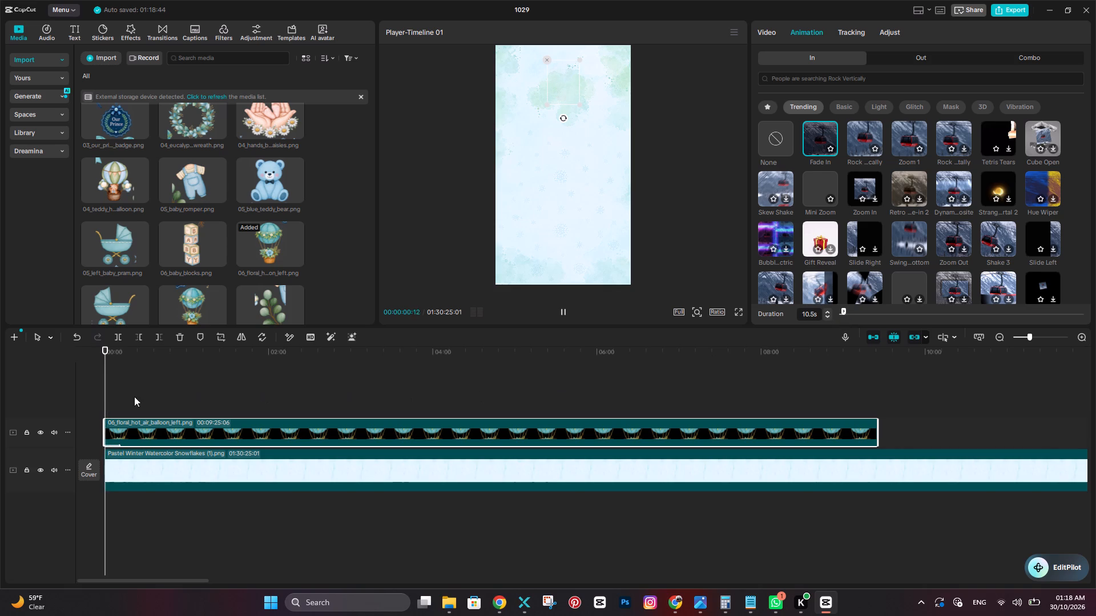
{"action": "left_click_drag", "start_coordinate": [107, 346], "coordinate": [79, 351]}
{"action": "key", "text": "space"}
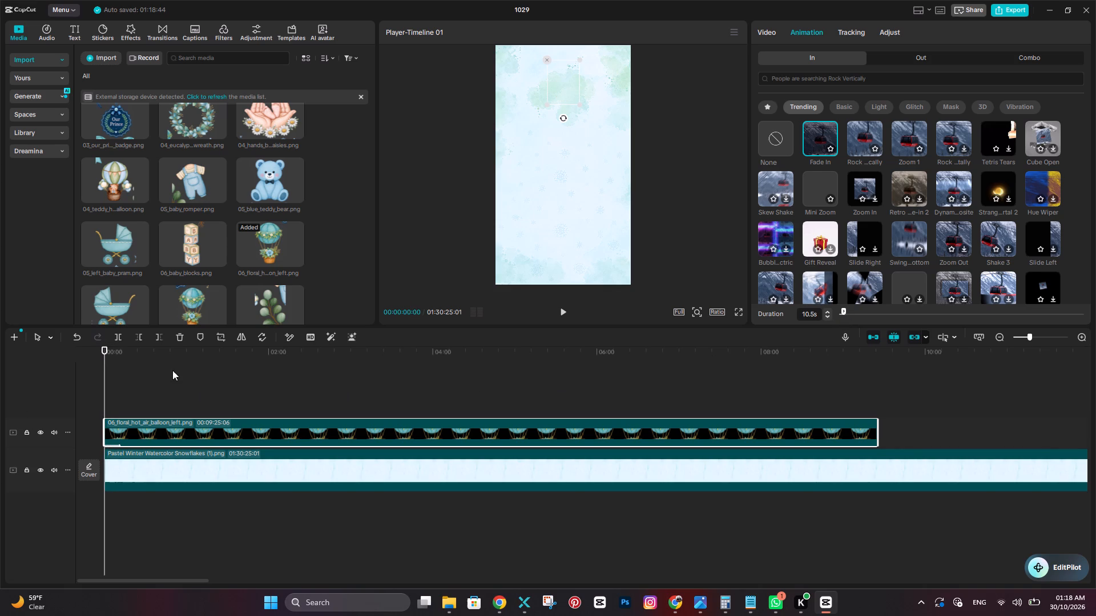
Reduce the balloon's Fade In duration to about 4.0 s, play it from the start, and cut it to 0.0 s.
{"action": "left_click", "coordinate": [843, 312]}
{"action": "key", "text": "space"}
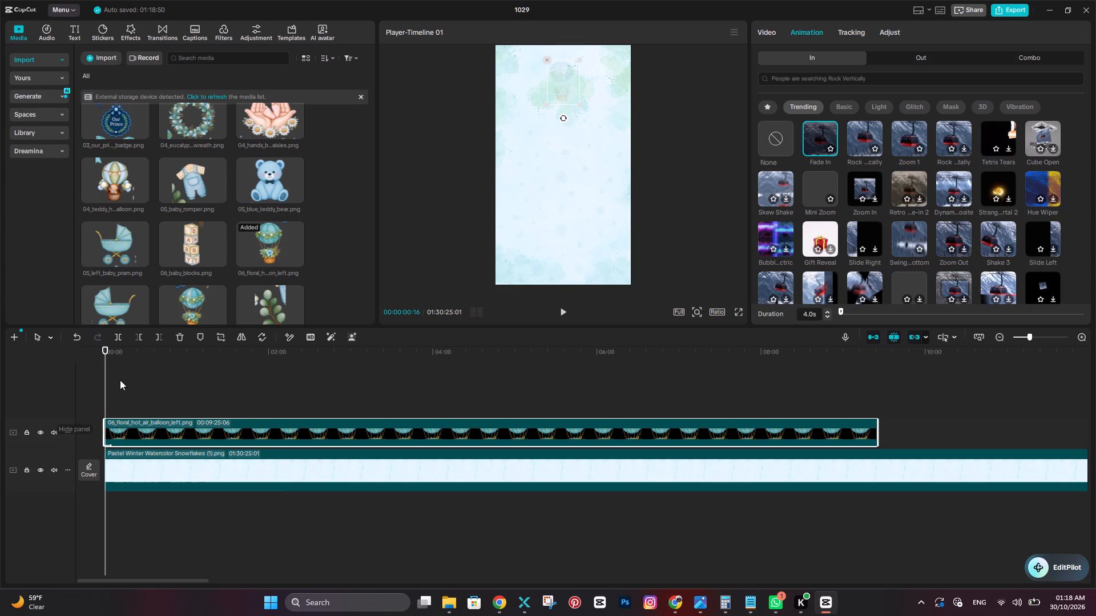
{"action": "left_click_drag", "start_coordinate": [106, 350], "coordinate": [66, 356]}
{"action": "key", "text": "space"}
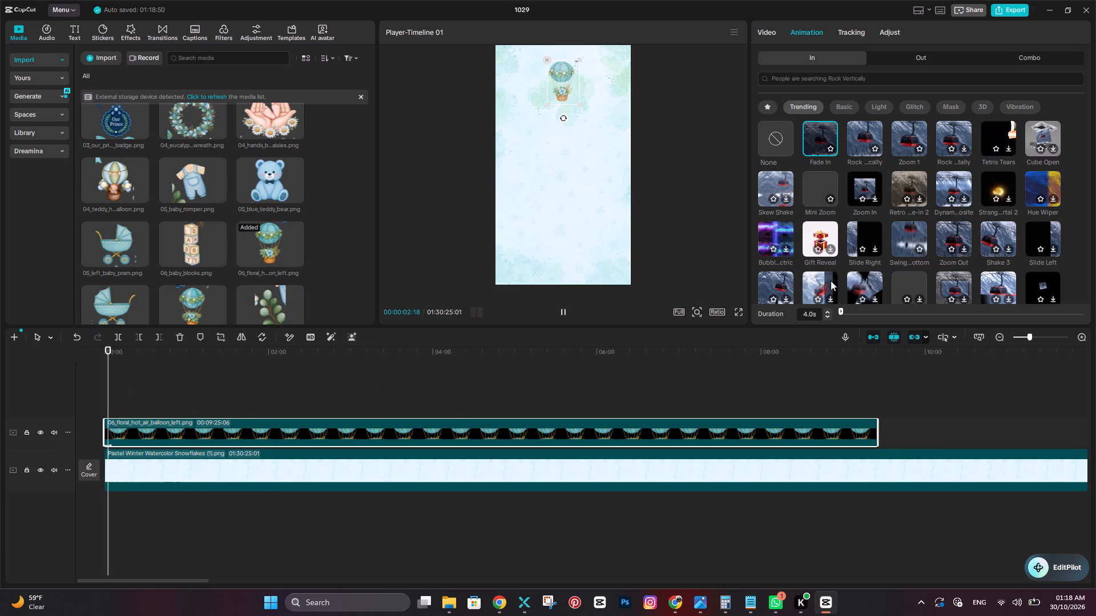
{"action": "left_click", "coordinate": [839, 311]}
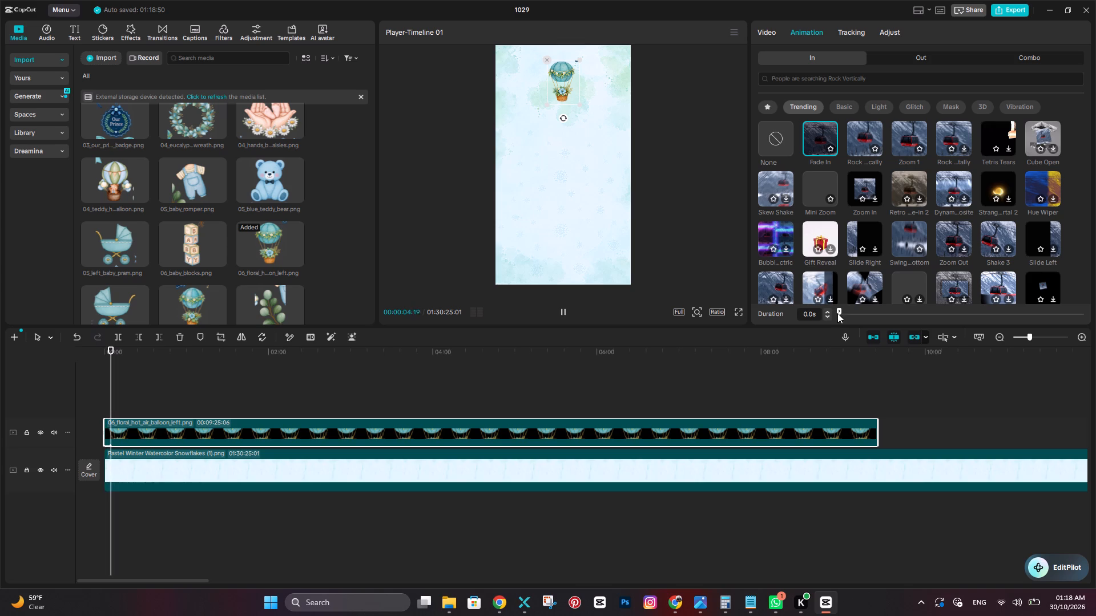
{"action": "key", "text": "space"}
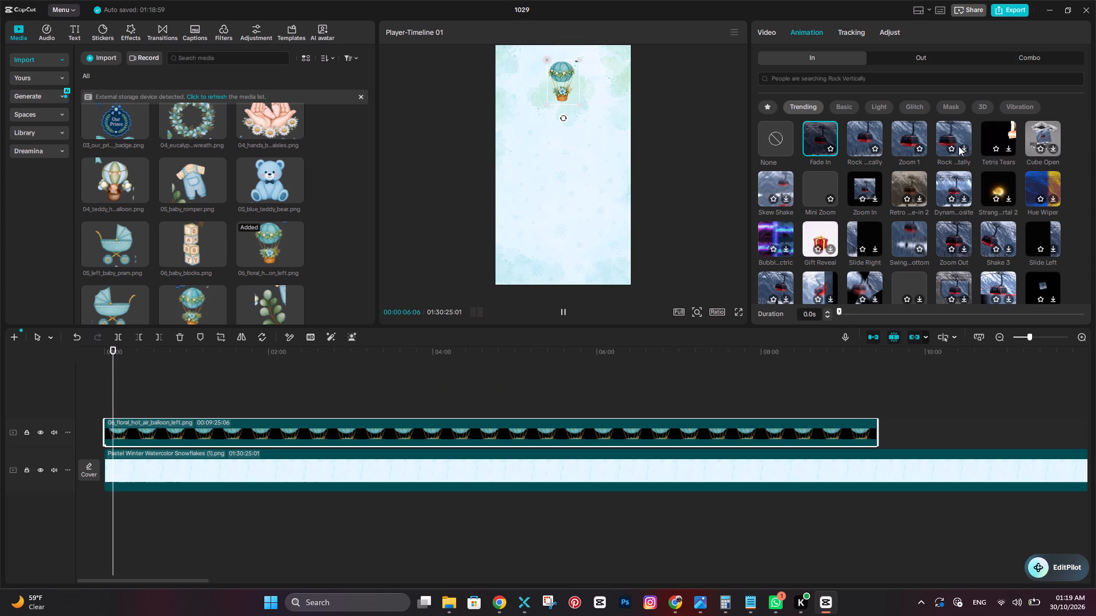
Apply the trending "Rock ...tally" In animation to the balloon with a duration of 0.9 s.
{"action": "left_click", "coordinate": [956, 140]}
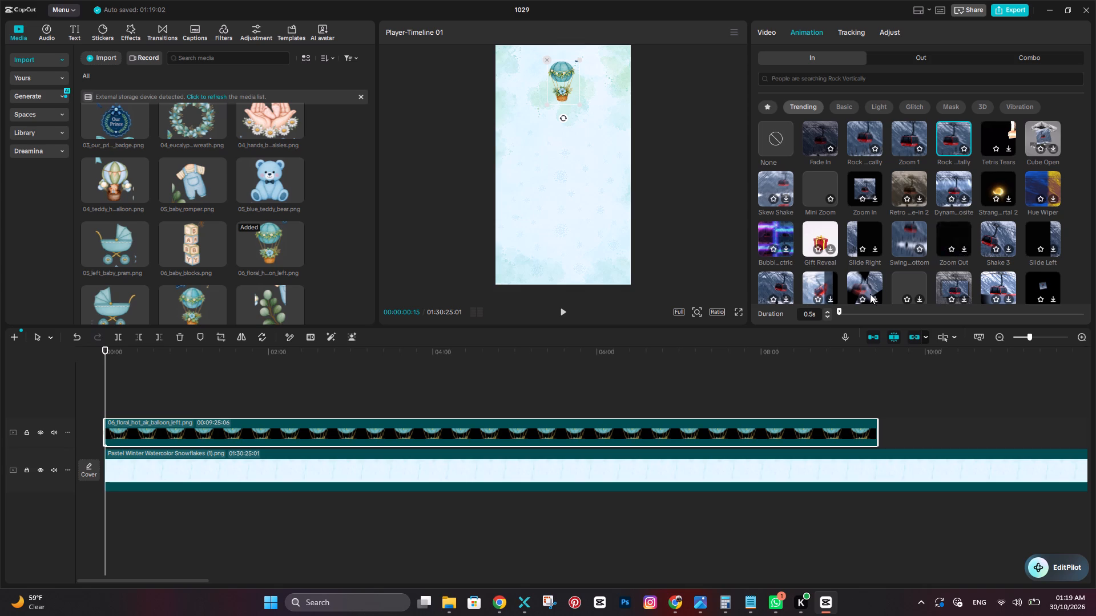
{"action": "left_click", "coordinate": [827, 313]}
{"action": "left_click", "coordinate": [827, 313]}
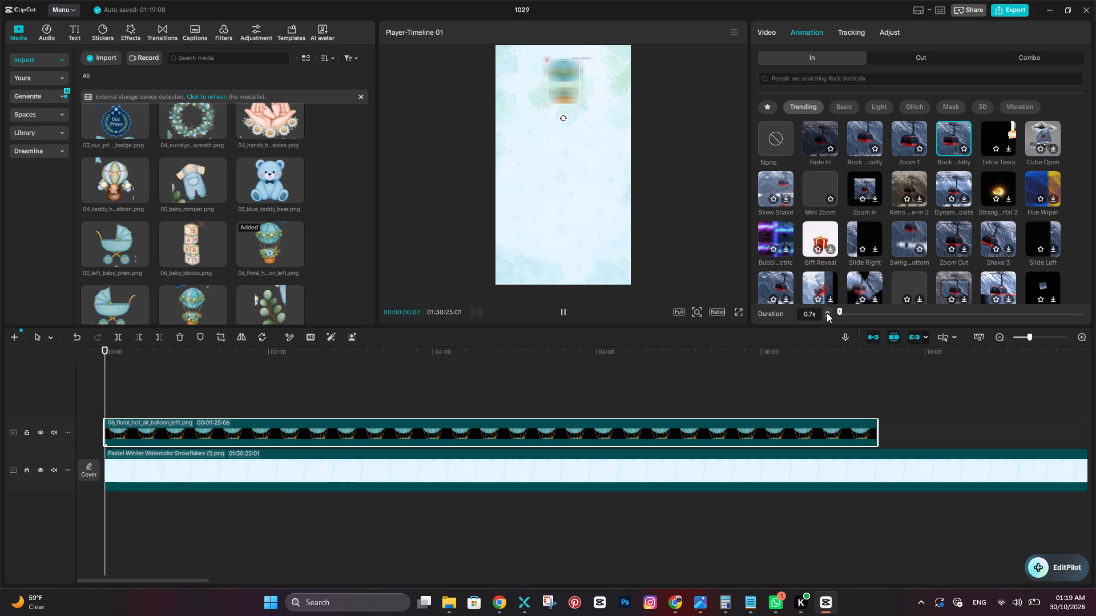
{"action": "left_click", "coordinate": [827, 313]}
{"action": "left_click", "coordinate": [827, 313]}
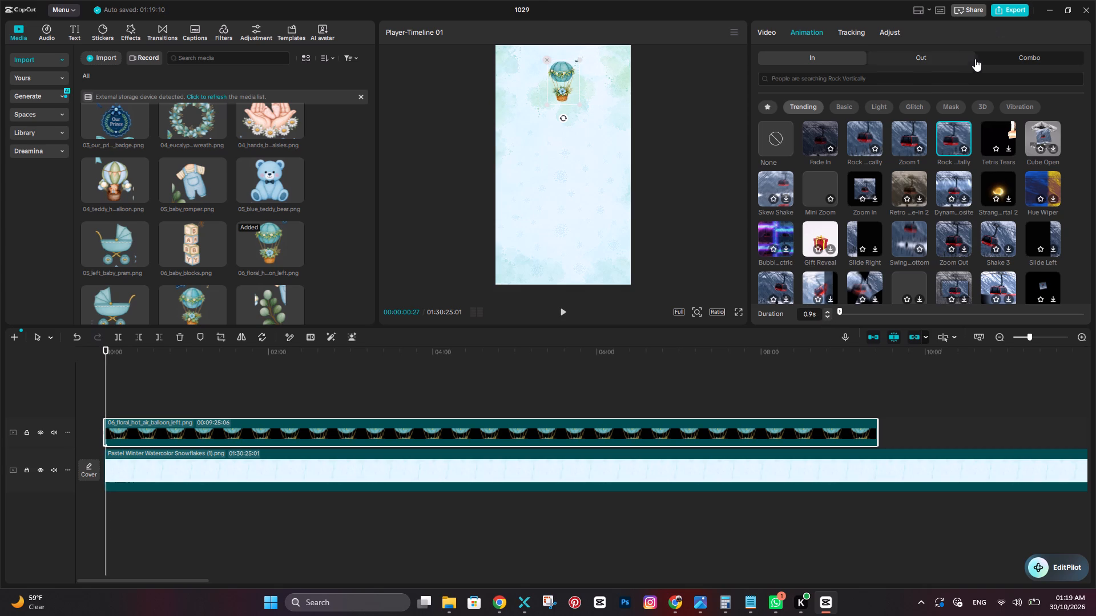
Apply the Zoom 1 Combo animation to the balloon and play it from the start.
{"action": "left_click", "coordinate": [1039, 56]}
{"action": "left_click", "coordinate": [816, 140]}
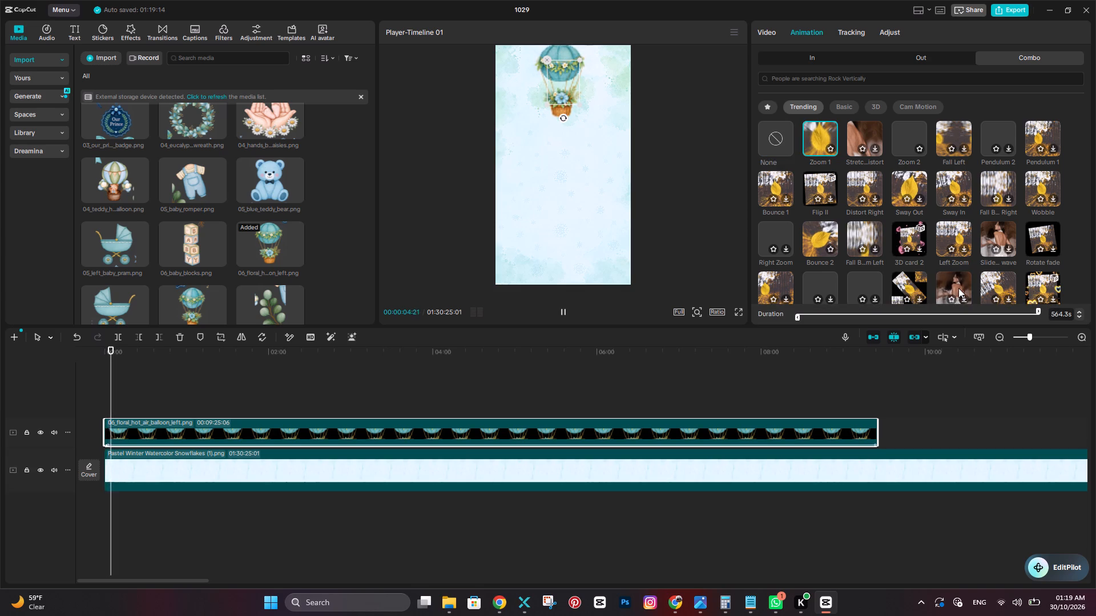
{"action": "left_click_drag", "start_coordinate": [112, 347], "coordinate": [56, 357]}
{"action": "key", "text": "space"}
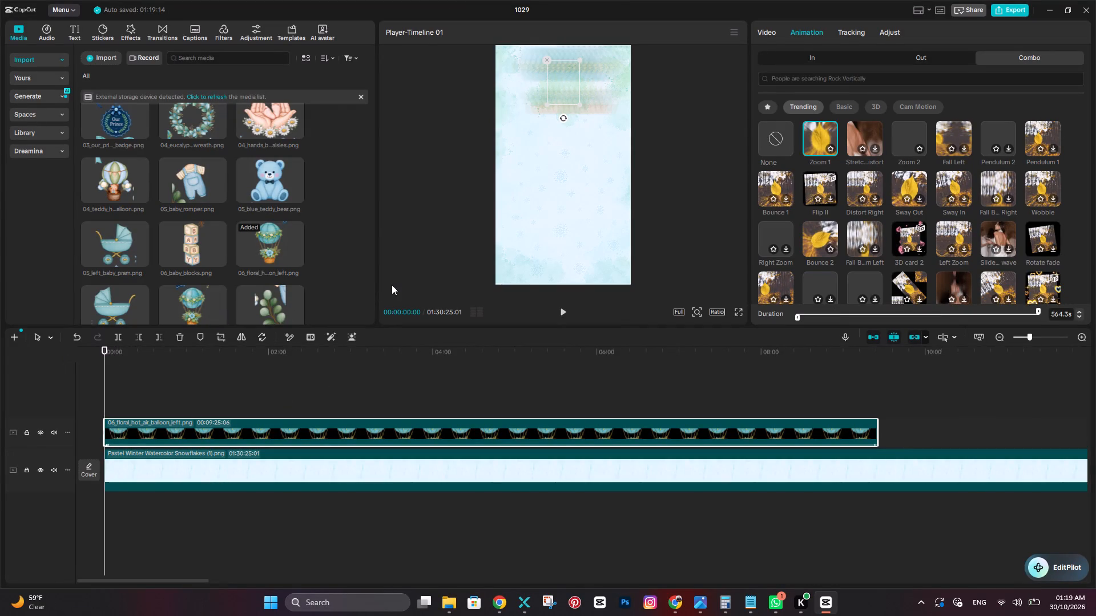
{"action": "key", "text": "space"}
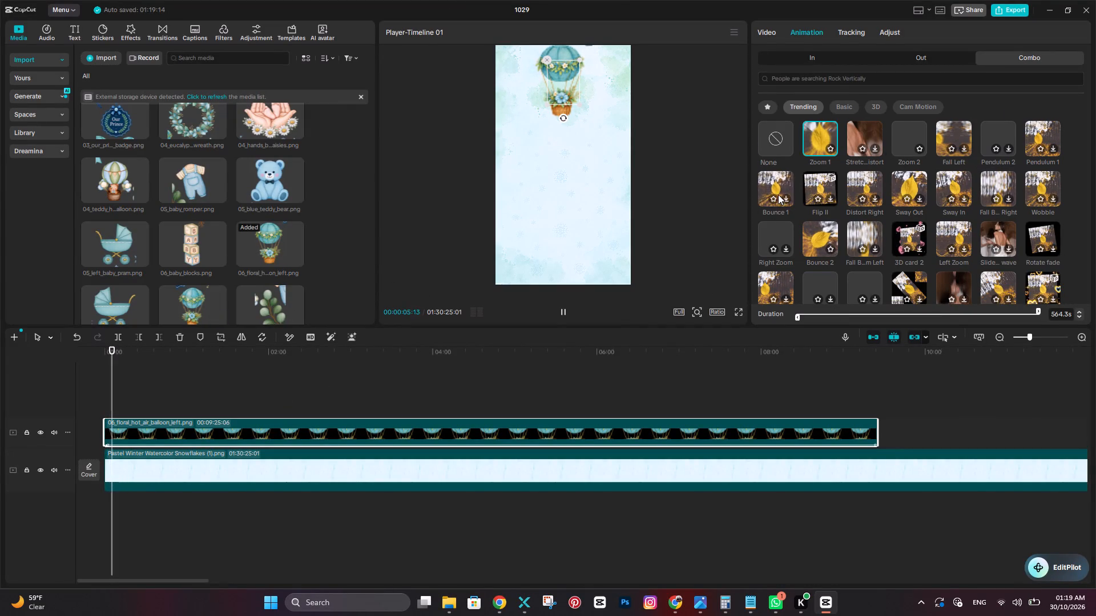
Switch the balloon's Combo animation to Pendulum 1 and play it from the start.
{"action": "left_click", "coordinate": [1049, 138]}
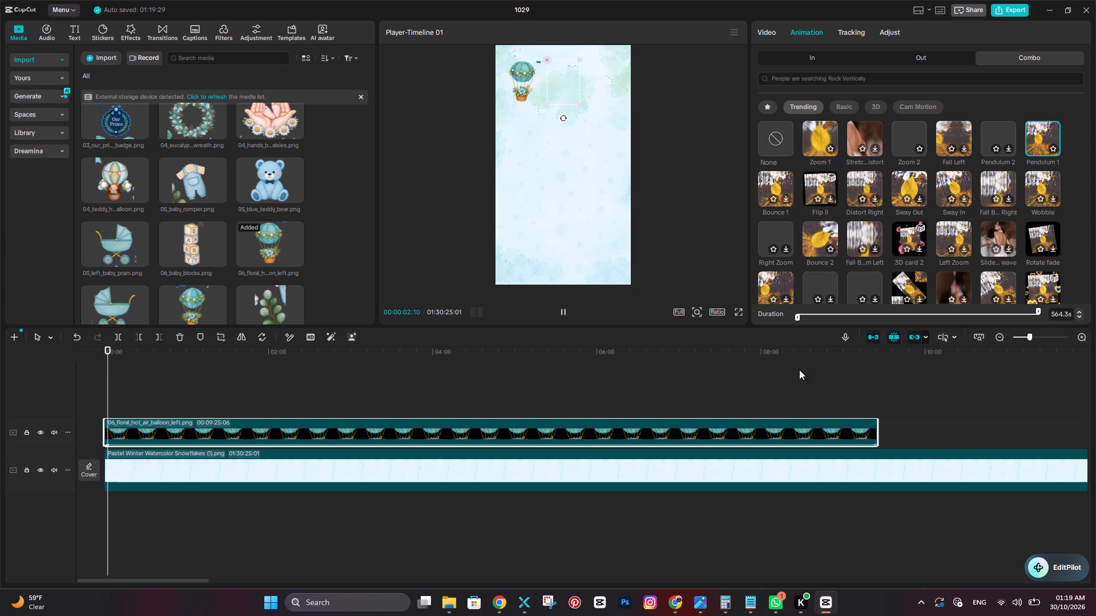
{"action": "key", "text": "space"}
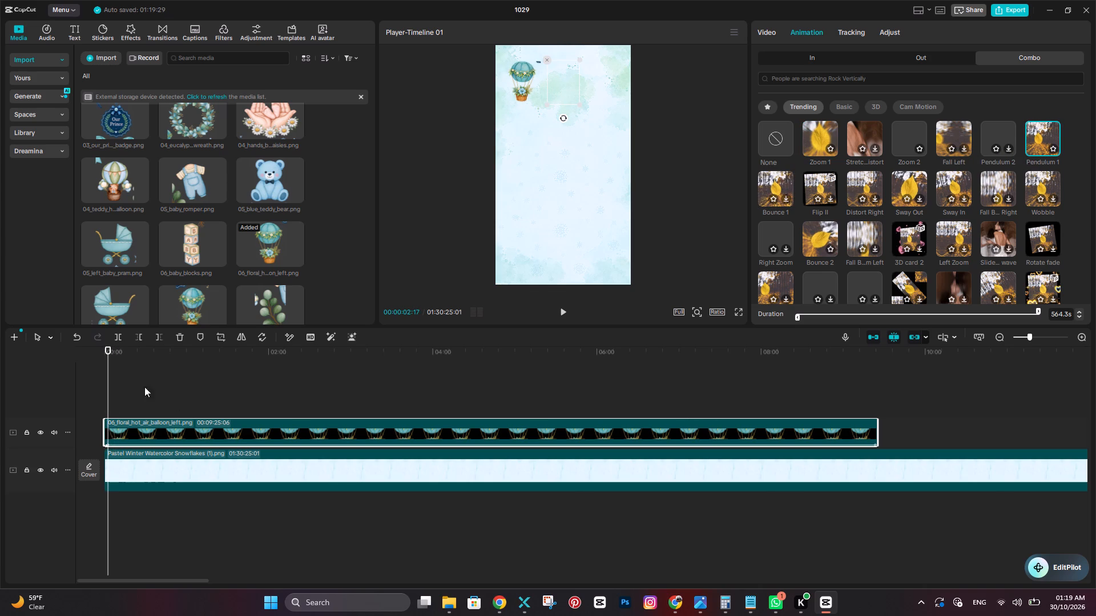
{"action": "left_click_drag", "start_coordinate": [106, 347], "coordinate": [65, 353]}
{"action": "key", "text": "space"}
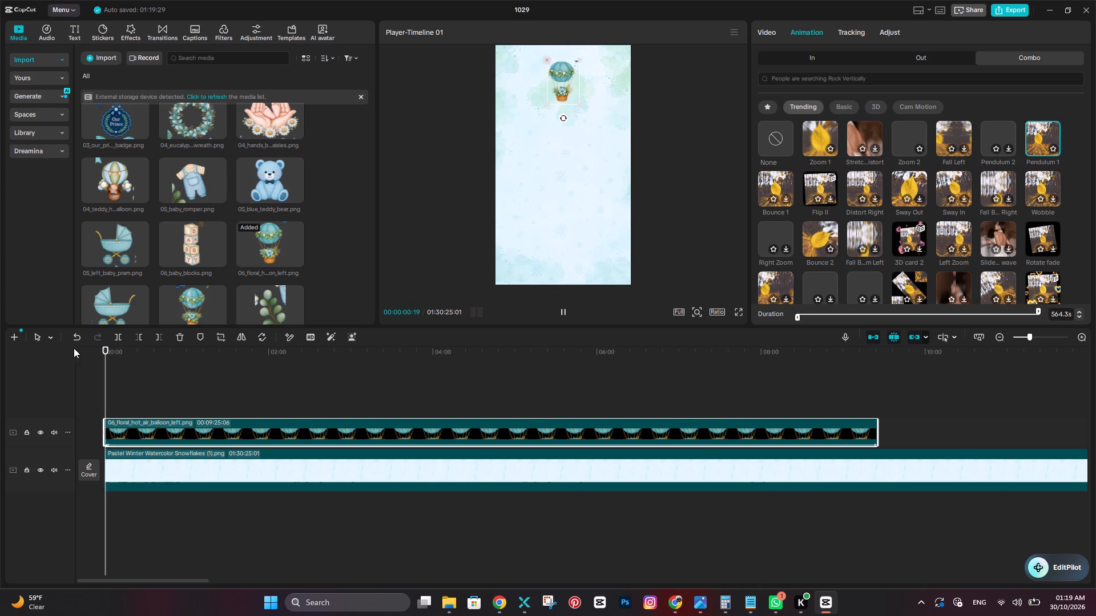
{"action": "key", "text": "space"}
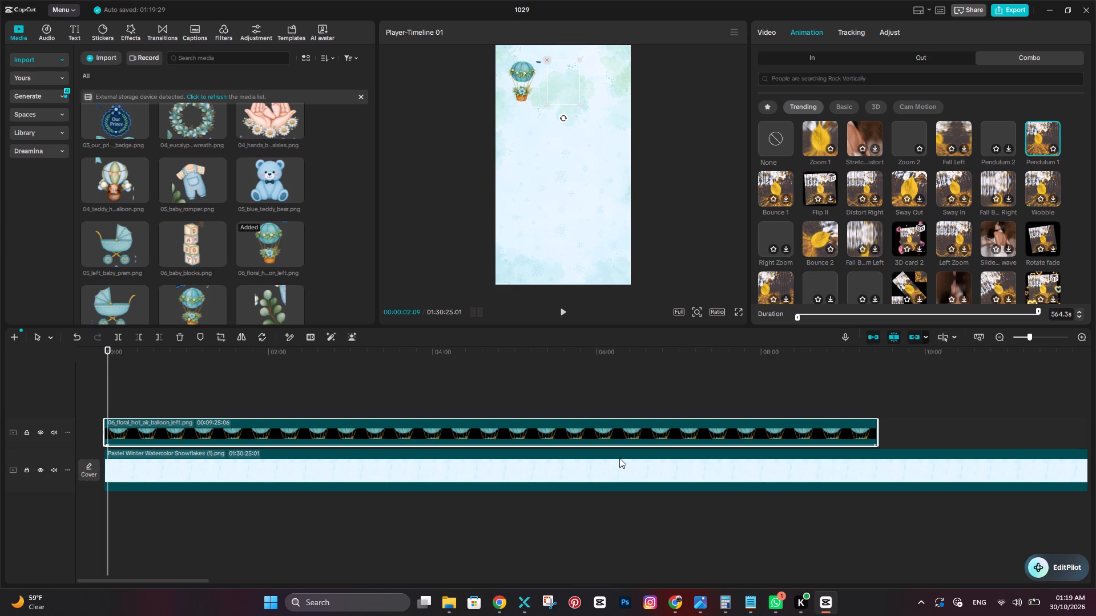
Delete the floral hot air balloon clip from the timeline.
{"action": "left_click", "coordinate": [158, 432]}
{"action": "key", "text": "BackSpace"}
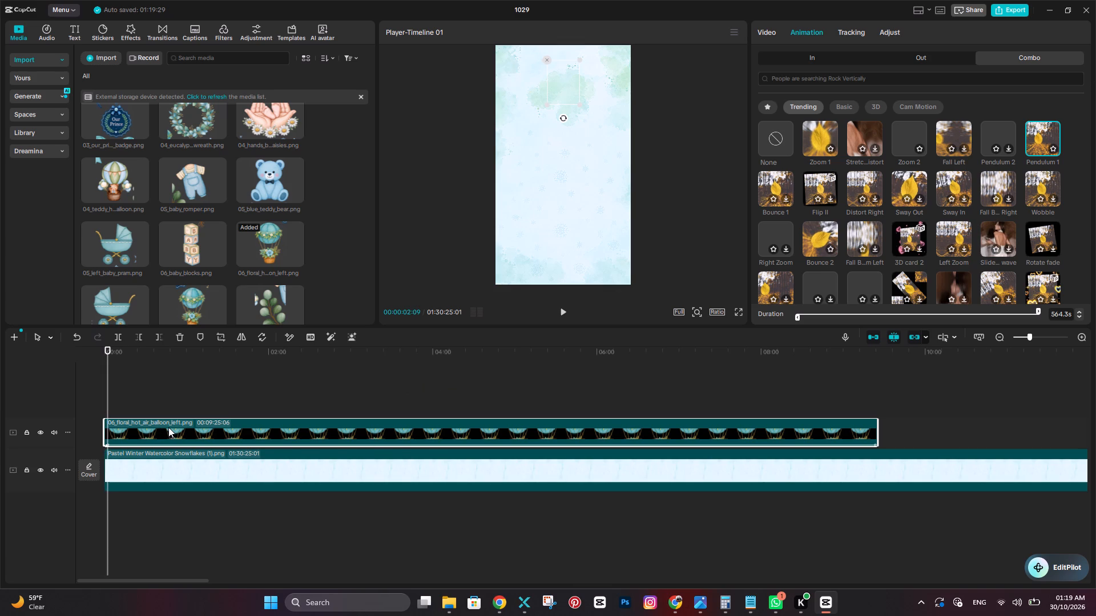
Add the left floral hot air balloon image on a track above the background, starting at 0 and lasting about 11 s.
{"action": "scroll", "coordinate": [195, 242], "scroll_direction": "up", "scroll_amount": 4}
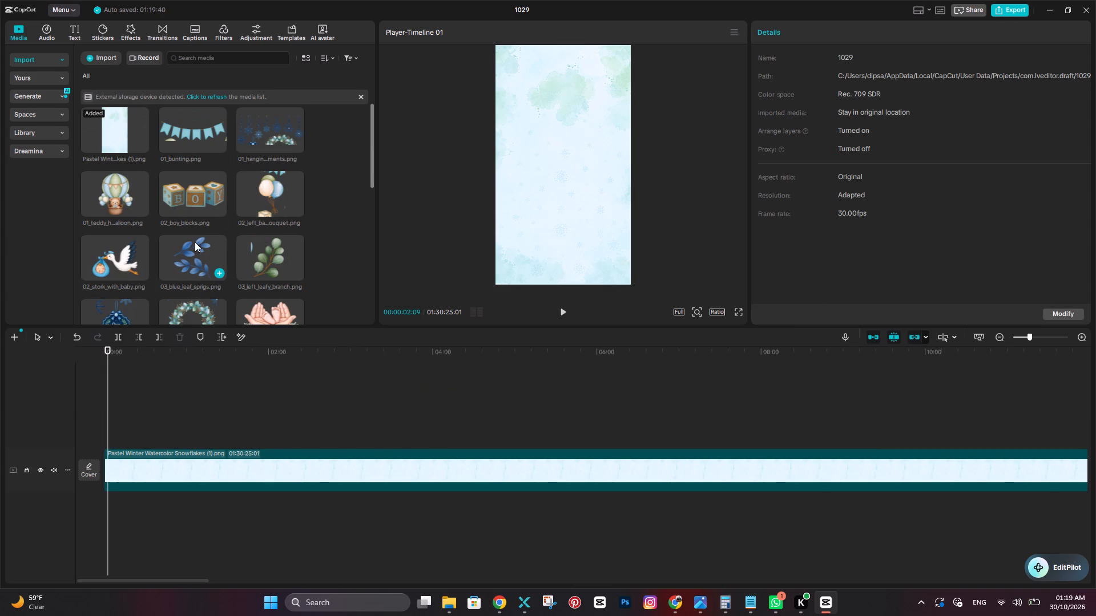
{"action": "scroll", "coordinate": [195, 242], "scroll_direction": "up", "scroll_amount": 5}
{"action": "scroll", "coordinate": [184, 244], "scroll_direction": "down", "scroll_amount": 3}
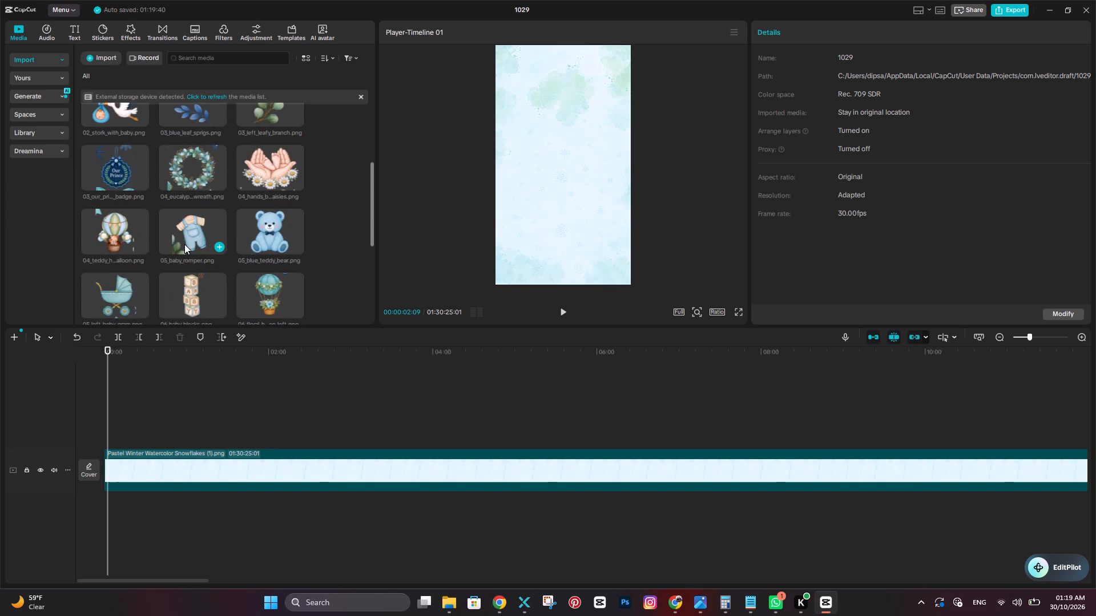
{"action": "scroll", "coordinate": [184, 244], "scroll_direction": "down", "scroll_amount": 3}
{"action": "left_click_drag", "start_coordinate": [268, 129], "coordinate": [120, 423]}
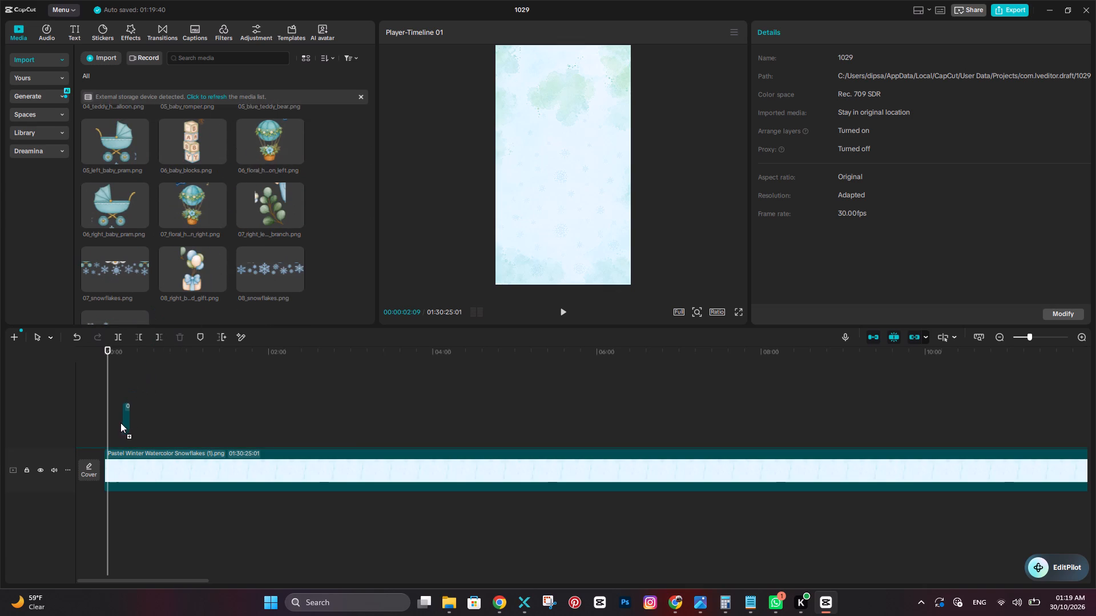
{"action": "left_click_drag", "start_coordinate": [120, 423], "coordinate": [121, 432]}
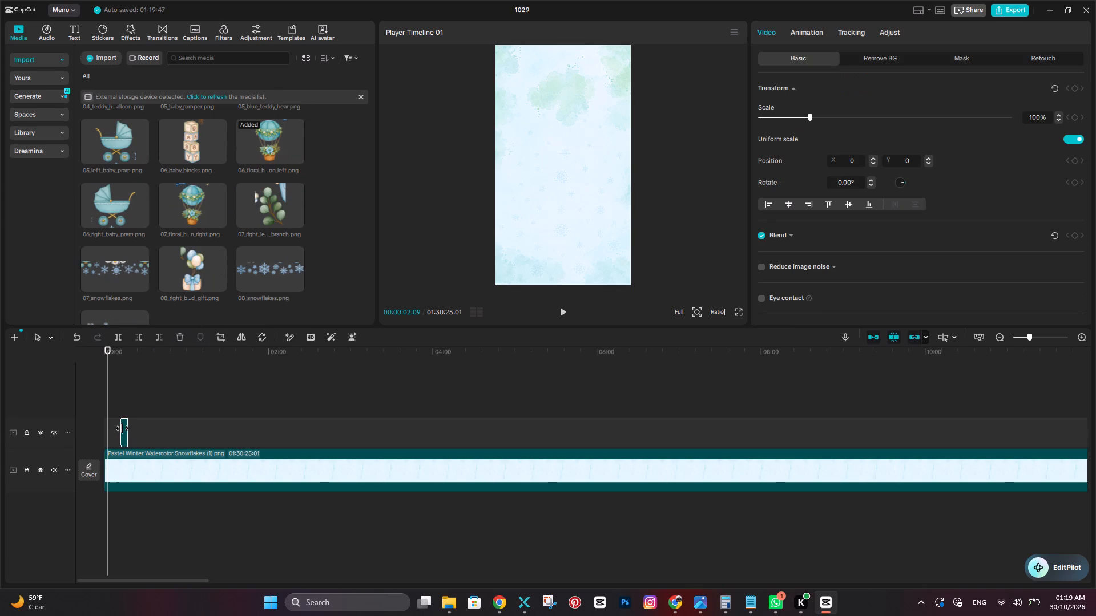
{"action": "left_click_drag", "start_coordinate": [124, 428], "coordinate": [190, 430]}
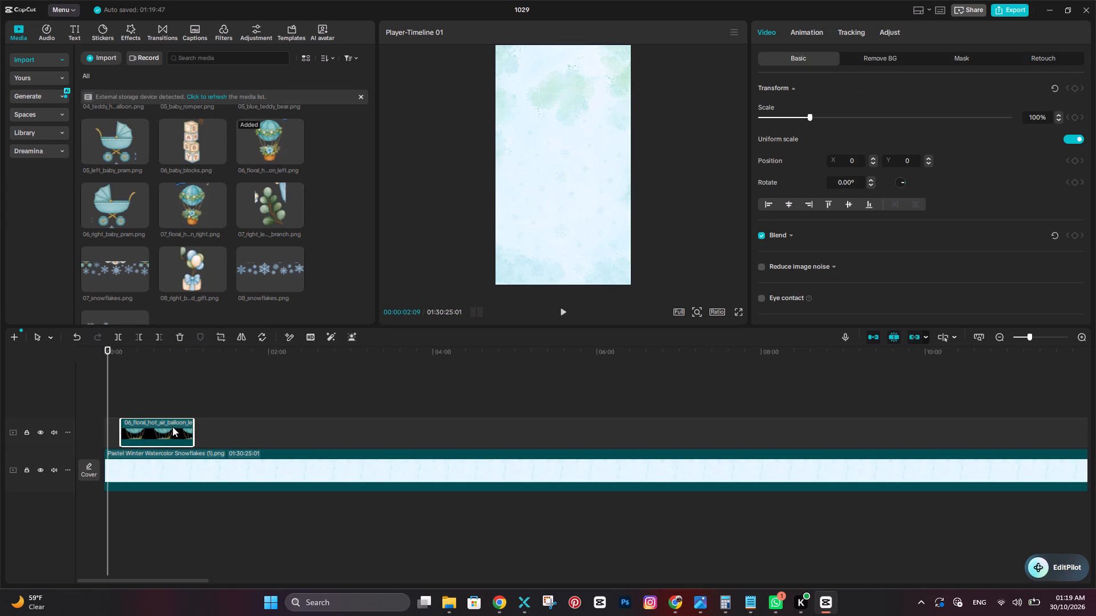
{"action": "left_click_drag", "start_coordinate": [152, 427], "coordinate": [131, 428]}
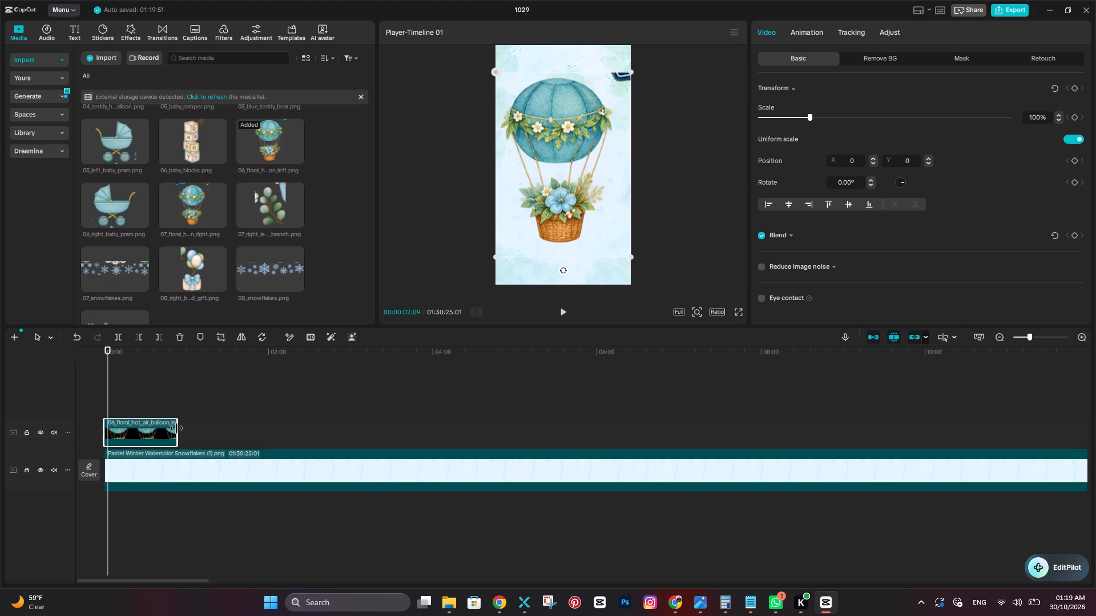
{"action": "left_click_drag", "start_coordinate": [176, 428], "coordinate": [119, 429]}
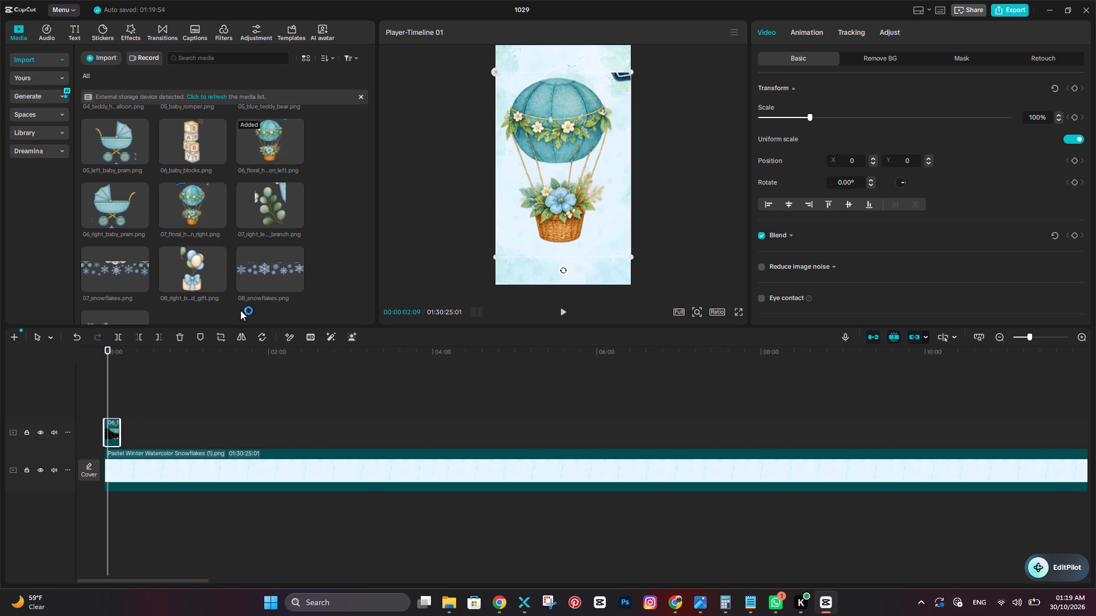
Shrink the floral hot air balloon to a small graphic and move it to the top centre of the frame.
{"action": "left_click", "coordinate": [808, 31]}
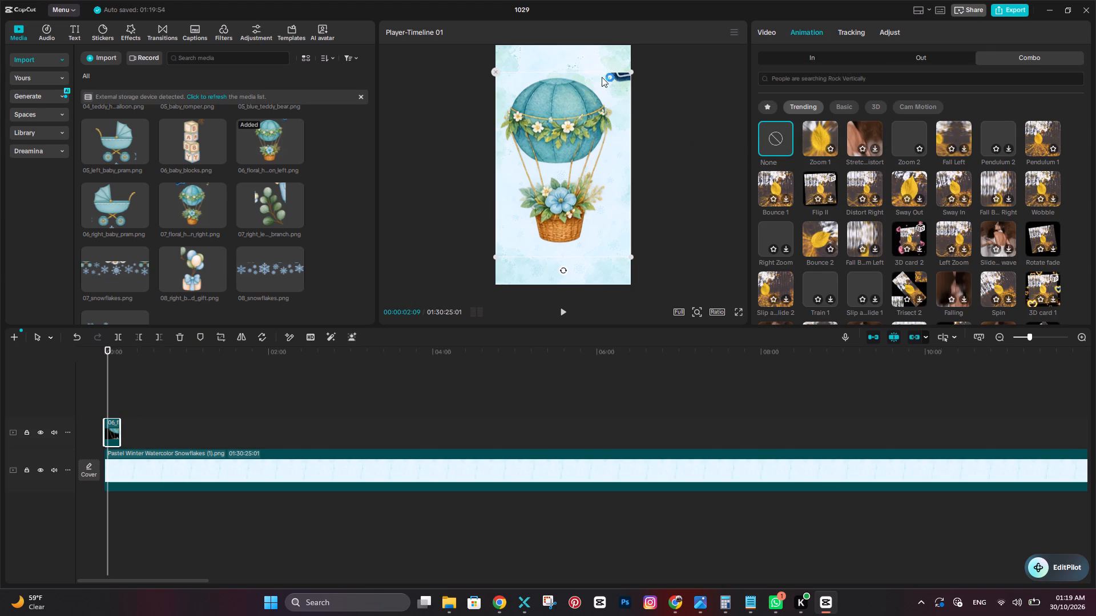
{"action": "left_click_drag", "start_coordinate": [632, 69], "coordinate": [572, 164]}
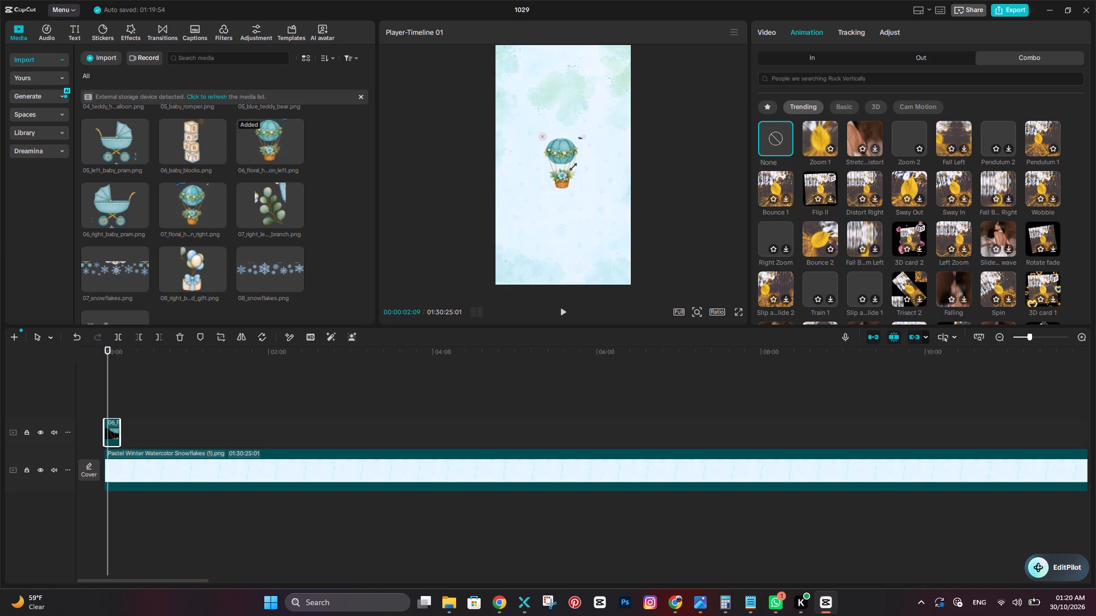
{"action": "left_click_drag", "start_coordinate": [572, 164], "coordinate": [570, 166]}
{"action": "left_click_drag", "start_coordinate": [561, 155], "coordinate": [561, 76]}
Apply the Zoom 1 Combo animation to the balloon and preview it briefly.
{"action": "left_click", "coordinate": [816, 148]}
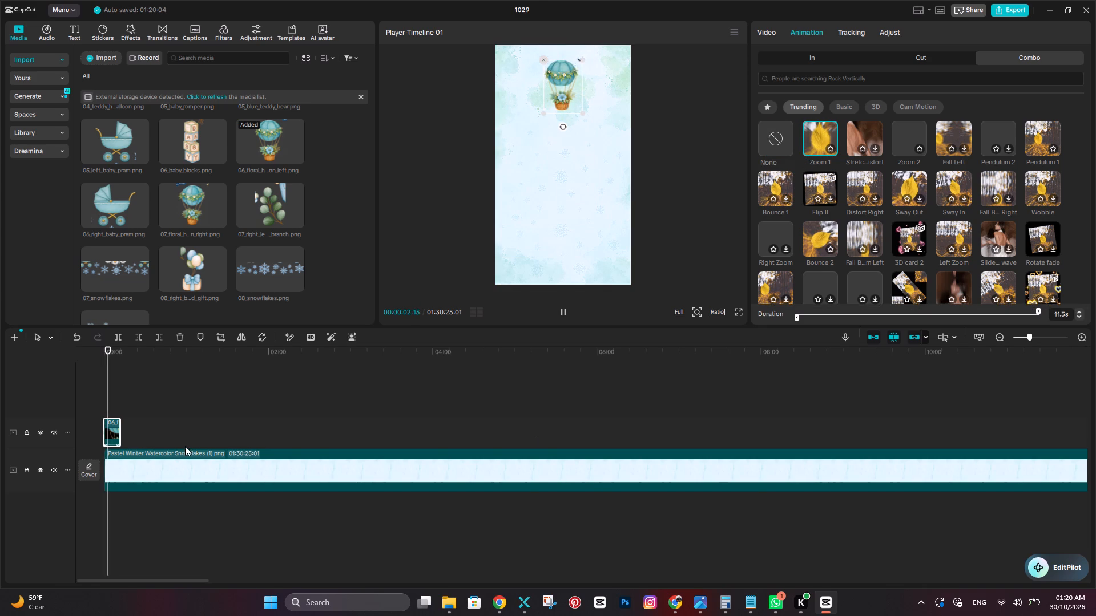
{"action": "key", "text": "space"}
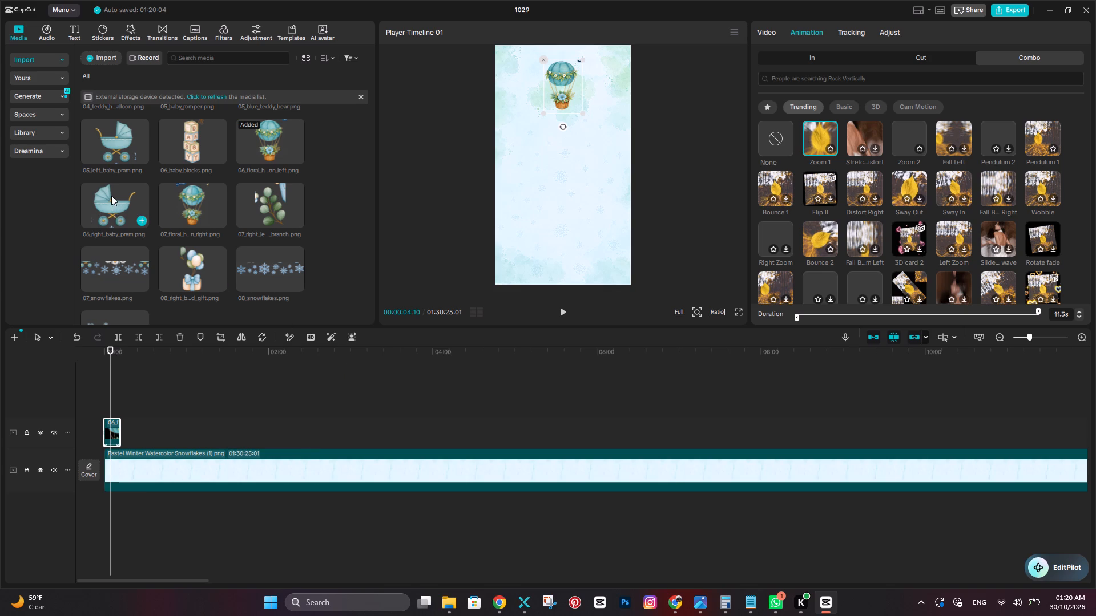
Browse the imported graphics, check the reference video in Chrome, and preview the eucalyptus wreath and the hands with daisies.
{"action": "scroll", "coordinate": [190, 282], "scroll_direction": "down", "scroll_amount": 2}
{"action": "scroll", "coordinate": [190, 282], "scroll_direction": "up", "scroll_amount": 5}
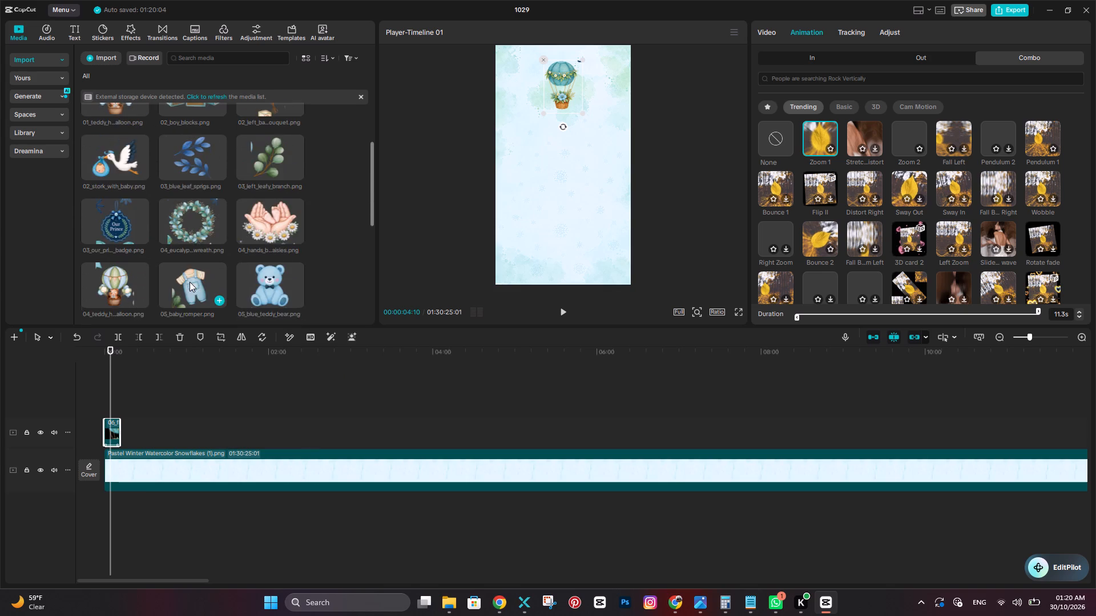
{"action": "scroll", "coordinate": [190, 282], "scroll_direction": "up", "scroll_amount": 5}
{"action": "scroll", "coordinate": [190, 282], "scroll_direction": "down", "scroll_amount": 2}
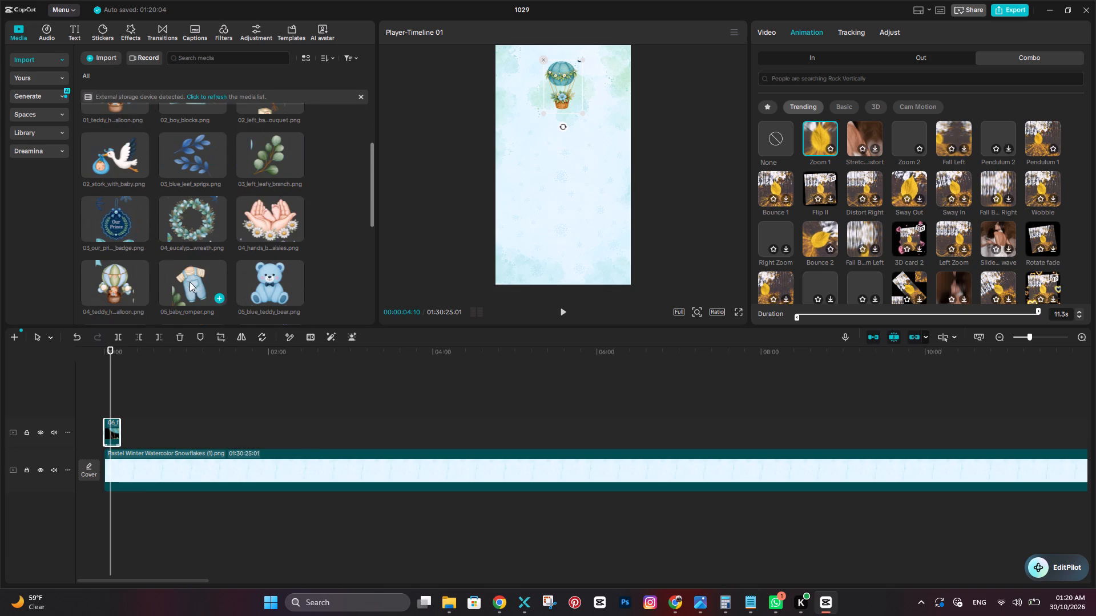
{"action": "left_click", "coordinate": [192, 212]}
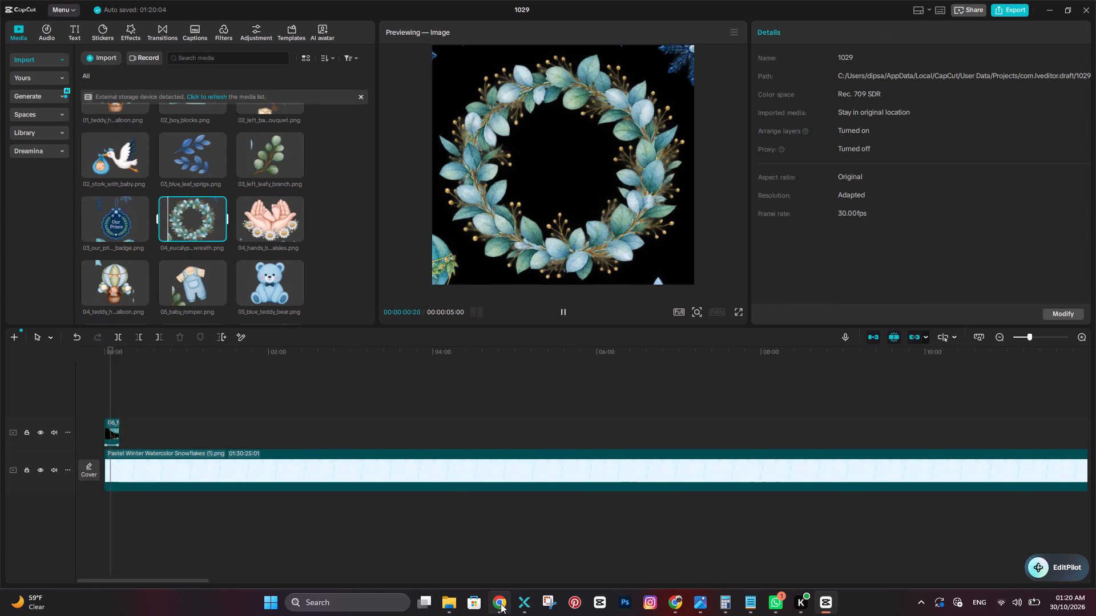
{"action": "left_click", "coordinate": [501, 603]}
{"action": "left_click", "coordinate": [502, 609]}
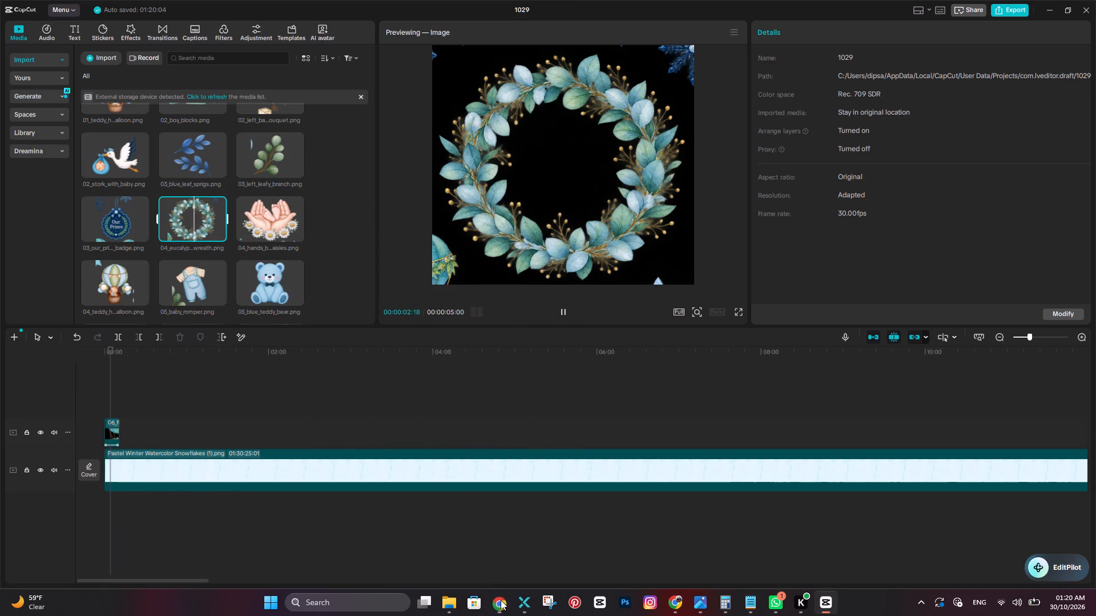
{"action": "left_click", "coordinate": [264, 225]}
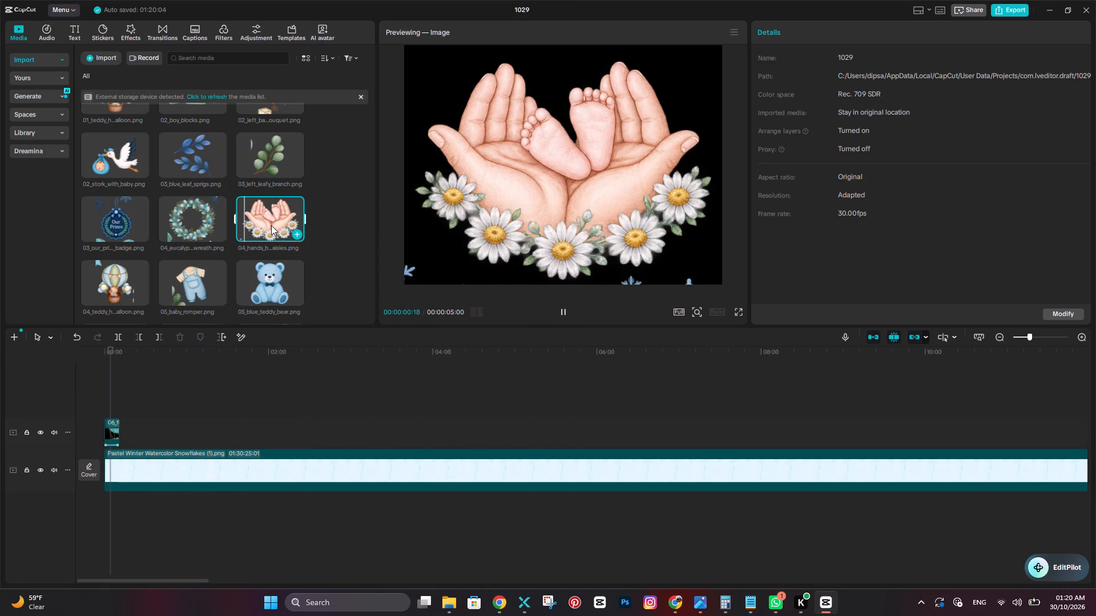
Add the hands-with-daisies image on a new track above the balloon, starting at 0 and lasting about 20 s.
{"action": "left_click_drag", "start_coordinate": [273, 222], "coordinate": [122, 429]}
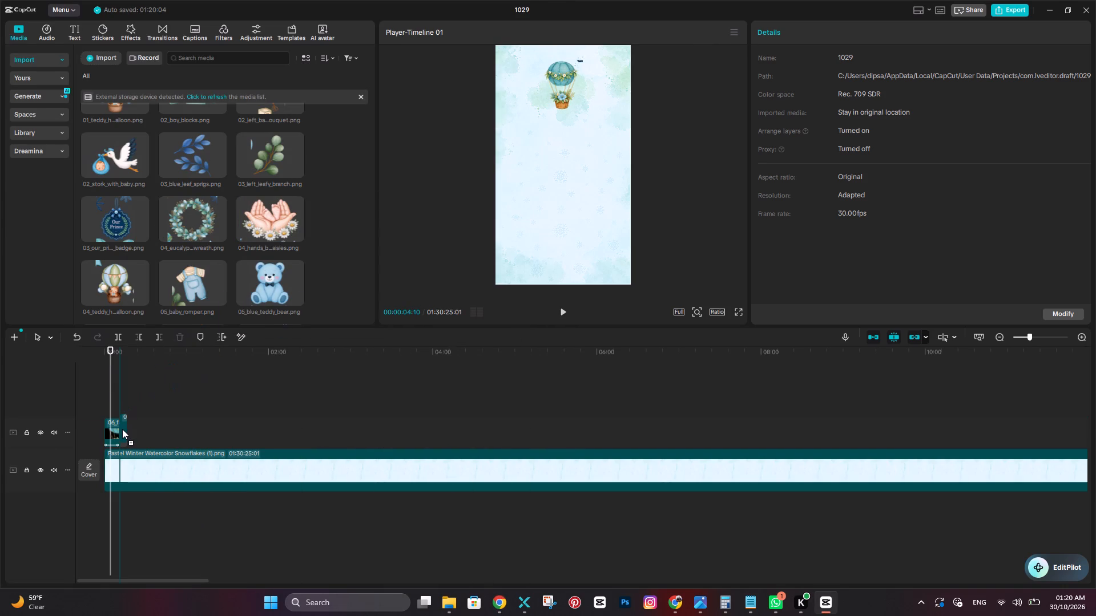
{"action": "left_click_drag", "start_coordinate": [122, 429], "coordinate": [122, 429]}
{"action": "left_click_drag", "start_coordinate": [124, 425], "coordinate": [122, 404]}
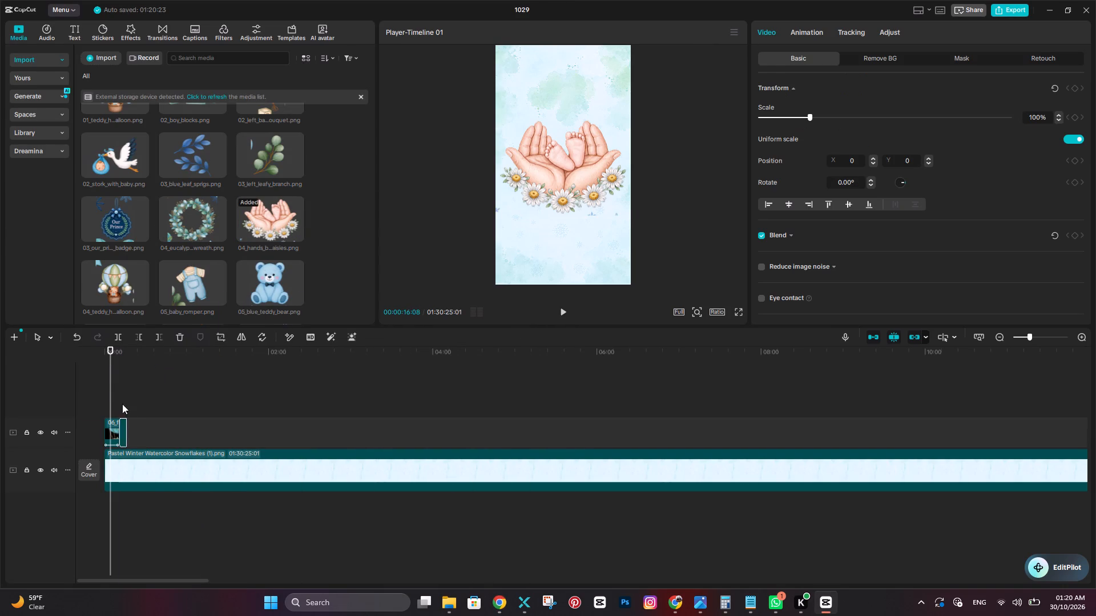
{"action": "left_click_drag", "start_coordinate": [122, 404], "coordinate": [144, 406]}
{"action": "left_click_drag", "start_coordinate": [140, 425], "coordinate": [123, 394]}
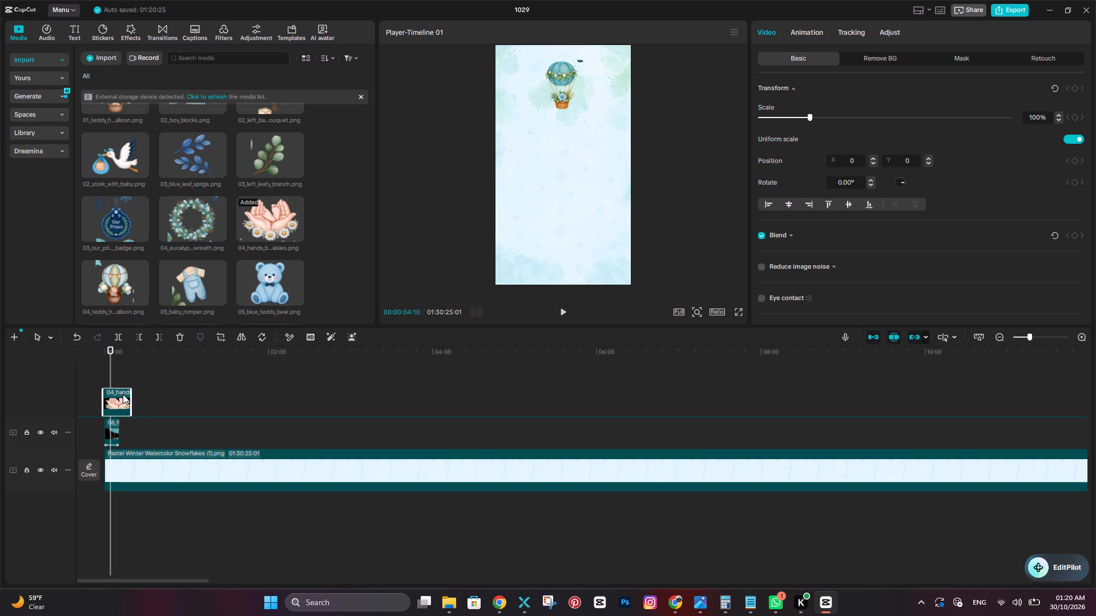
{"action": "left_click_drag", "start_coordinate": [123, 394], "coordinate": [125, 394]}
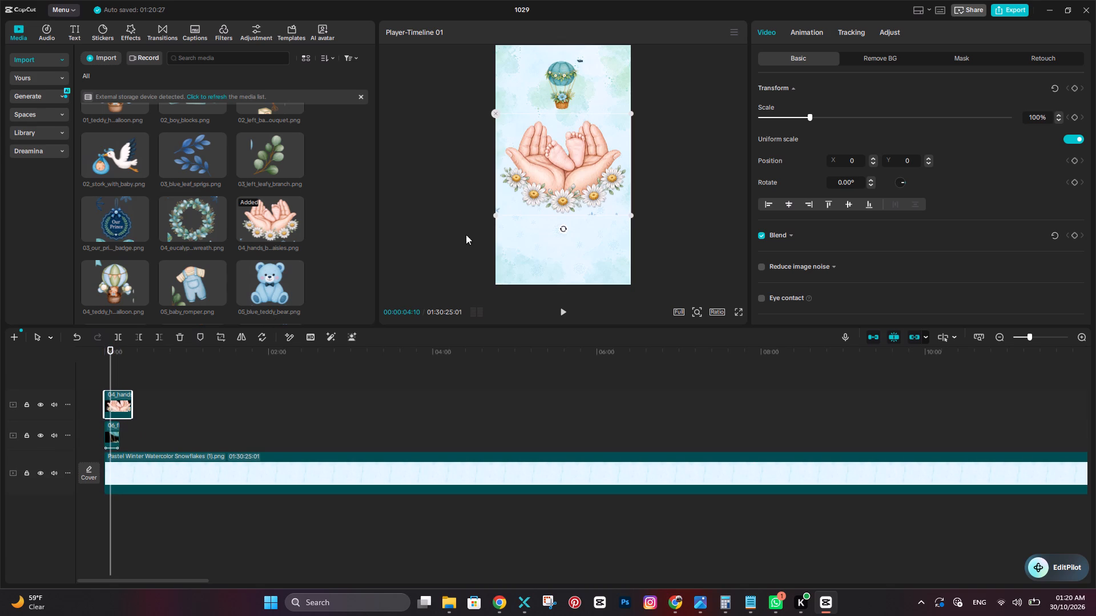
Scale the hands-with-daisies image to about 71% and move it up to a Y position of about 197.
{"action": "left_click", "coordinate": [552, 176]}
{"action": "left_click_drag", "start_coordinate": [631, 112], "coordinate": [620, 120]}
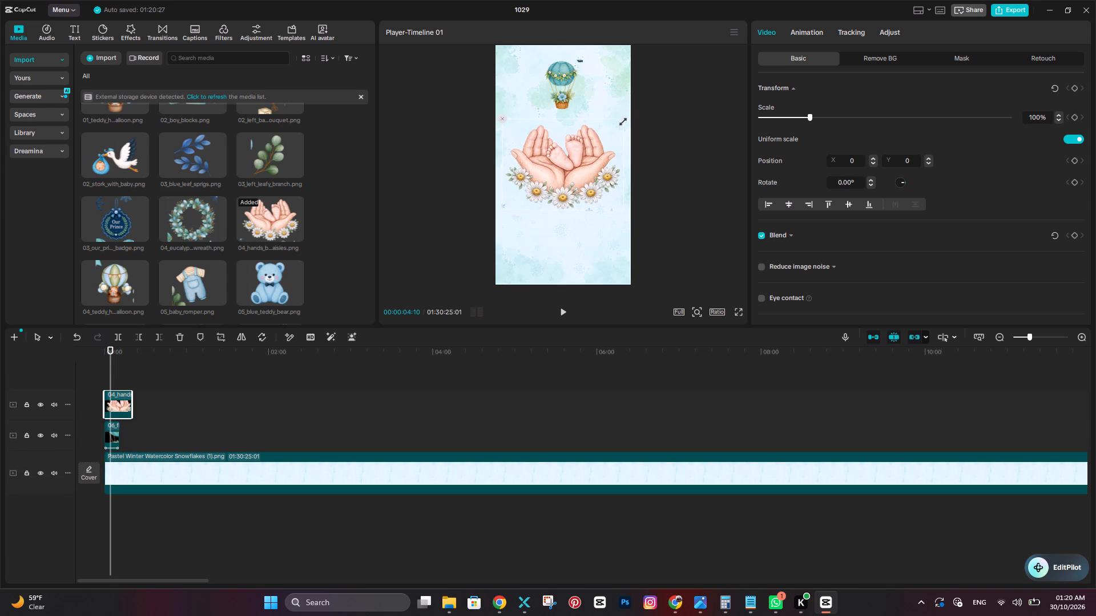
{"action": "left_click_drag", "start_coordinate": [620, 120], "coordinate": [605, 137]}
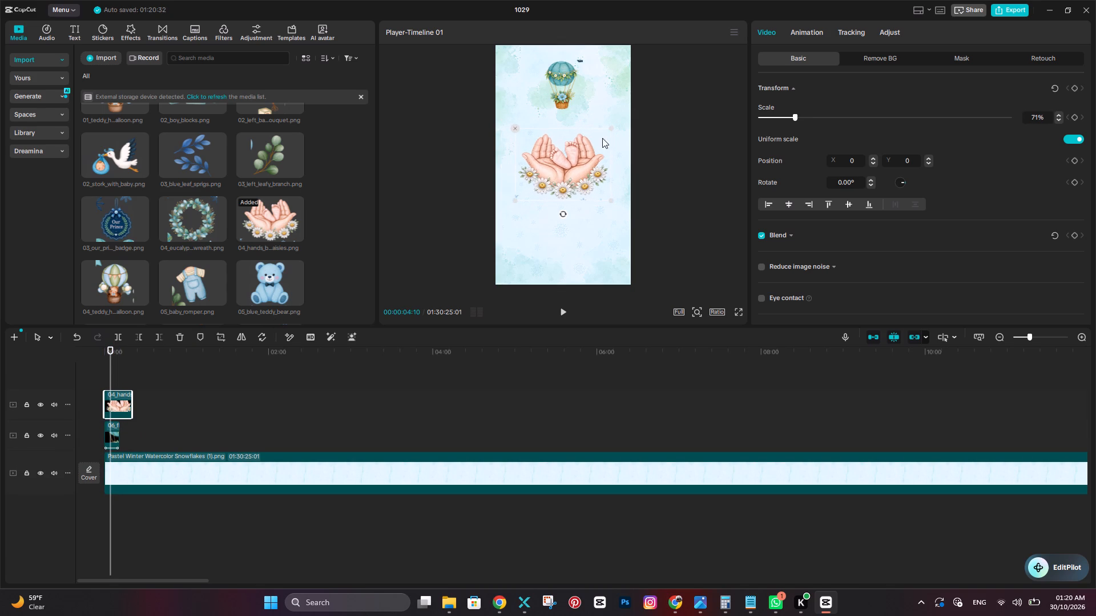
{"action": "left_click_drag", "start_coordinate": [554, 173], "coordinate": [552, 161]}
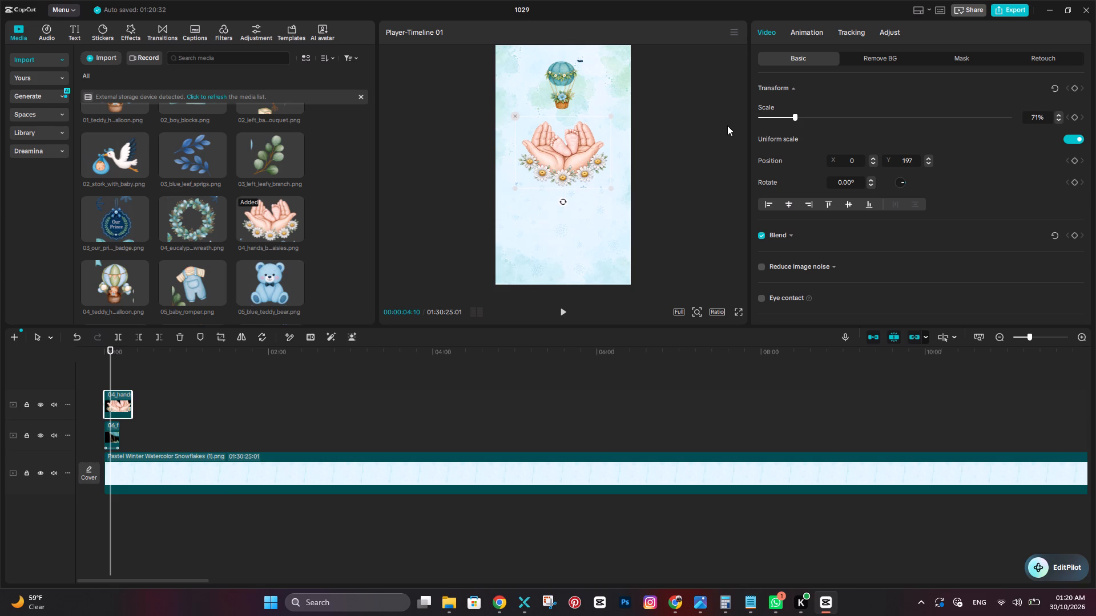
Apply the Zoom 1 Combo animation to the hands-with-daisies clip and preview it briefly.
{"action": "left_click", "coordinate": [800, 36]}
{"action": "left_click", "coordinate": [821, 136]}
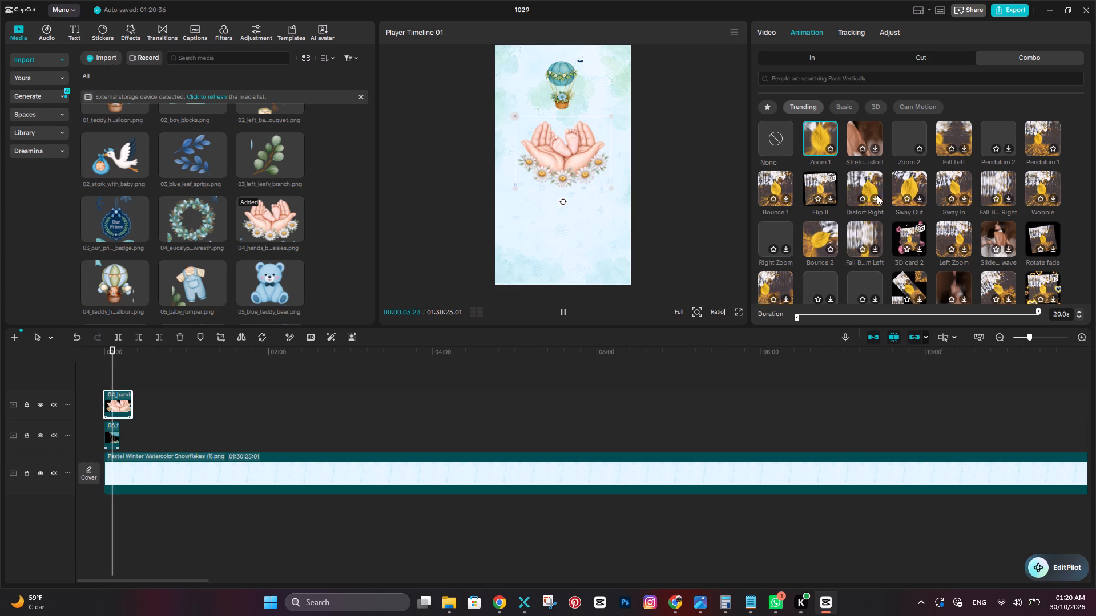
{"action": "key", "text": "space"}
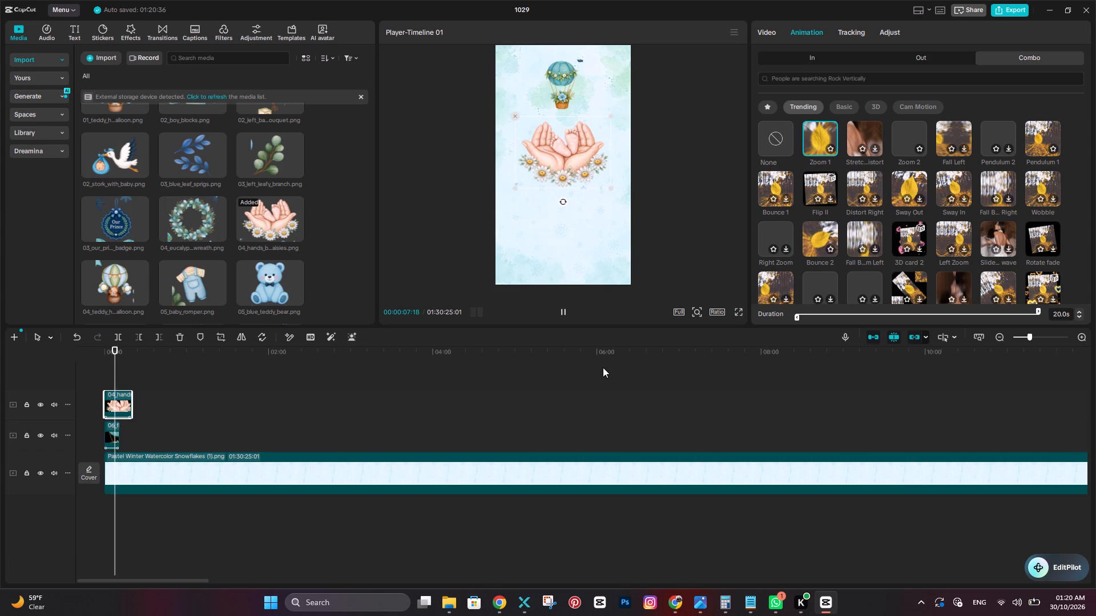
Following the reference short in Chrome, add the boy blocks image on a new top track from 0, extending past the hands clip.
{"action": "left_click", "coordinate": [501, 601]}
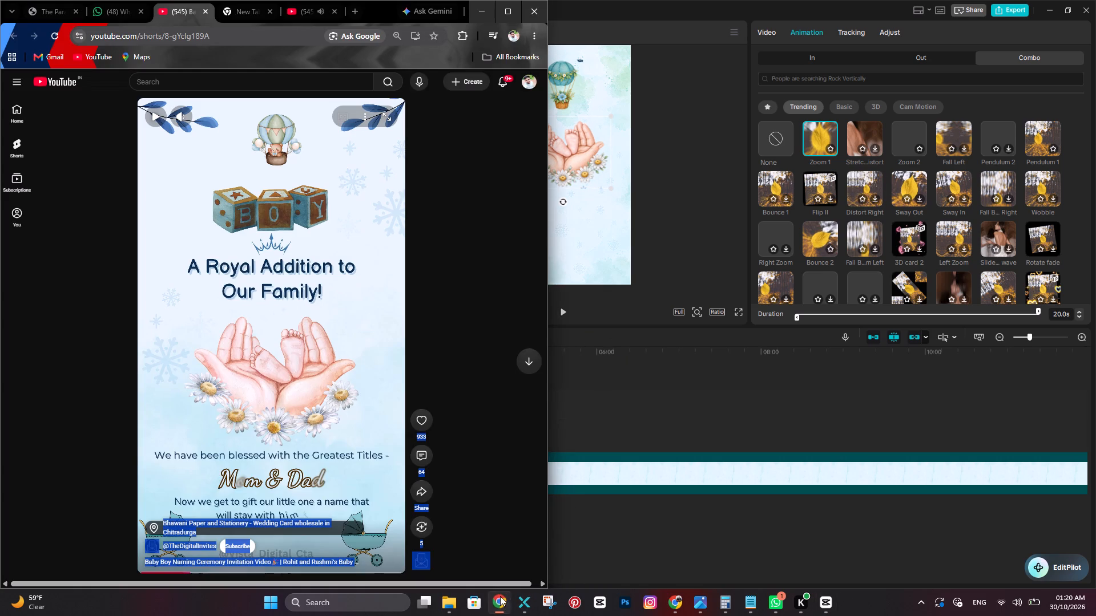
{"action": "left_click", "coordinate": [501, 598]}
{"action": "scroll", "coordinate": [196, 244], "scroll_direction": "up", "scroll_amount": 2}
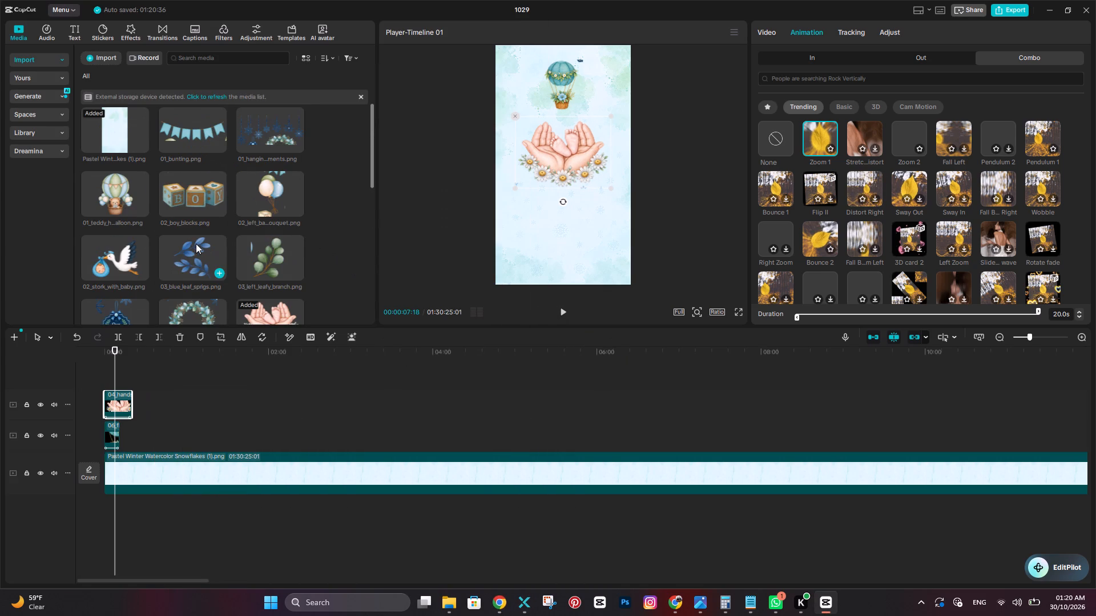
{"action": "scroll", "coordinate": [196, 244], "scroll_direction": "up", "scroll_amount": 1}
{"action": "left_click_drag", "start_coordinate": [184, 192], "coordinate": [114, 371]}
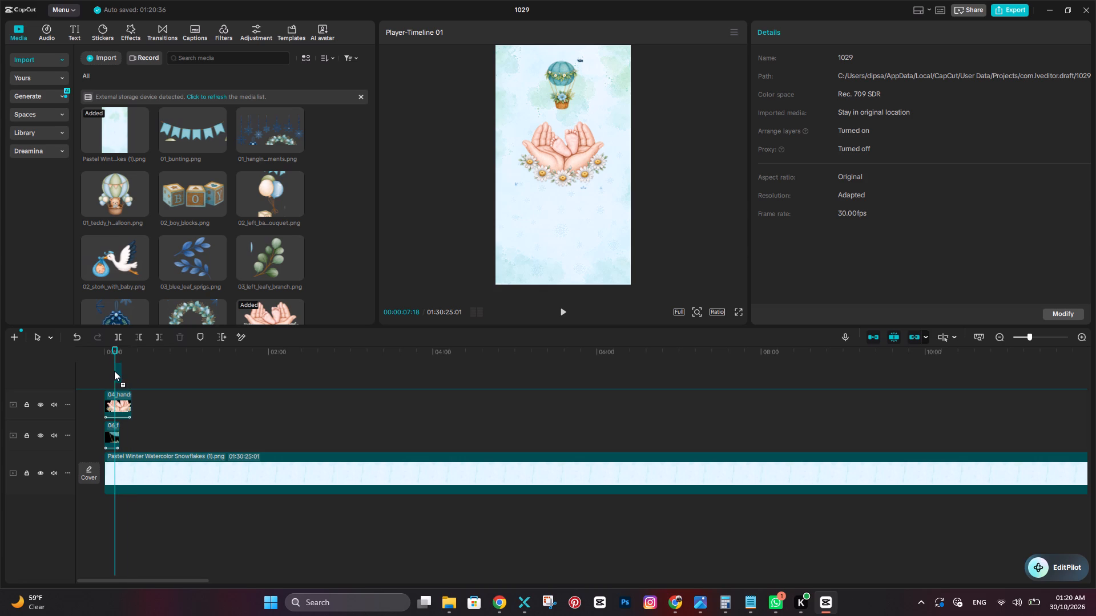
{"action": "left_click_drag", "start_coordinate": [114, 371], "coordinate": [103, 374]}
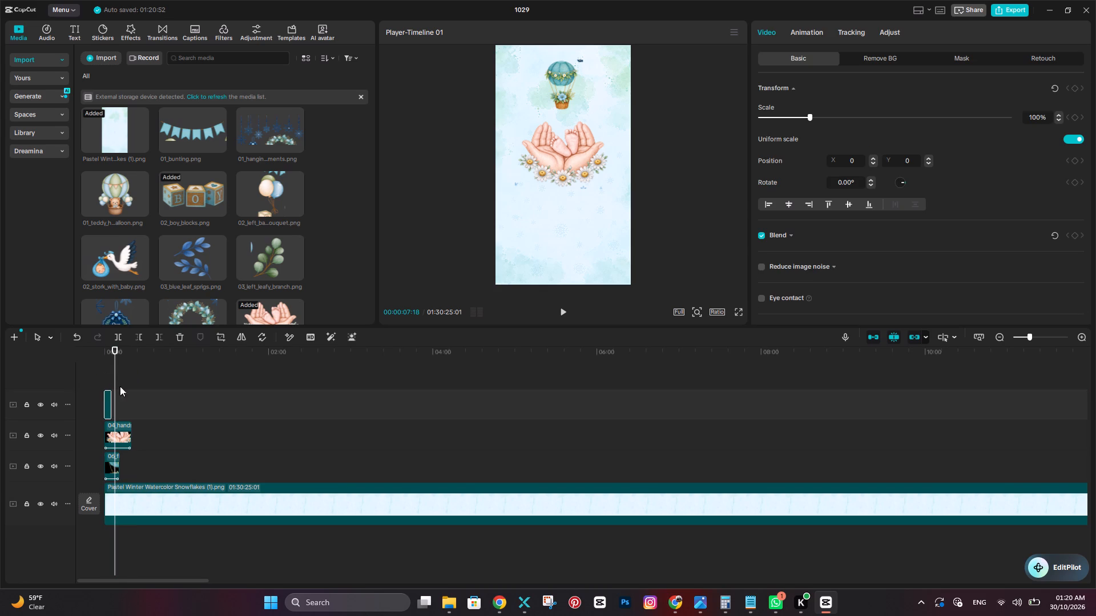
{"action": "left_click_drag", "start_coordinate": [111, 398], "coordinate": [161, 403]}
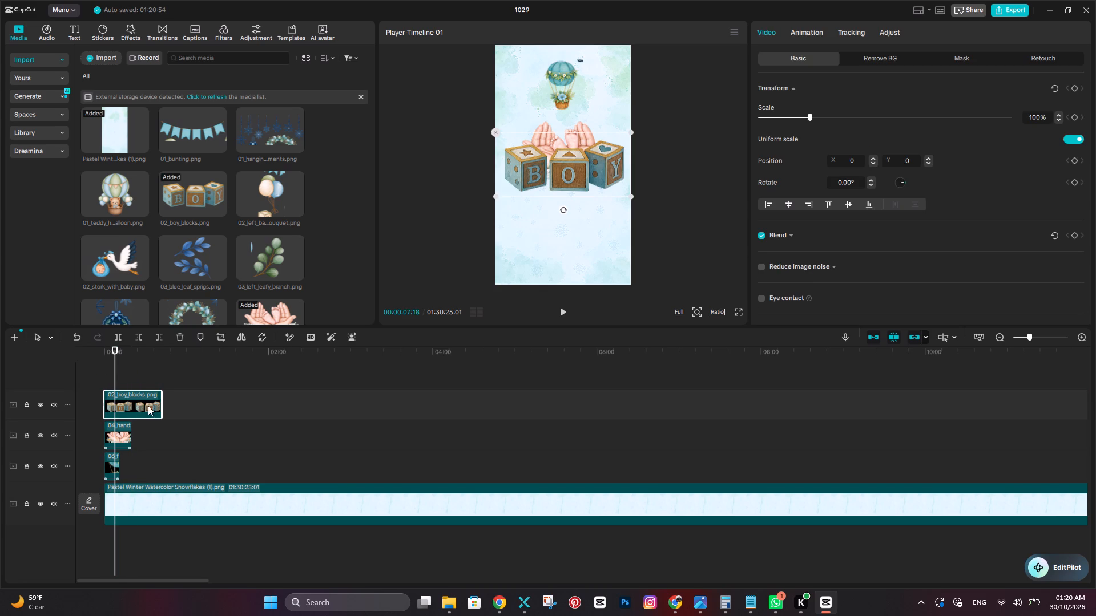
Scale the boy blocks to about 61% and move them up below the balloon, to a Y position of about 690.
{"action": "left_click_drag", "start_coordinate": [630, 128], "coordinate": [591, 151]}
{"action": "left_click_drag", "start_coordinate": [557, 169], "coordinate": [556, 127]}
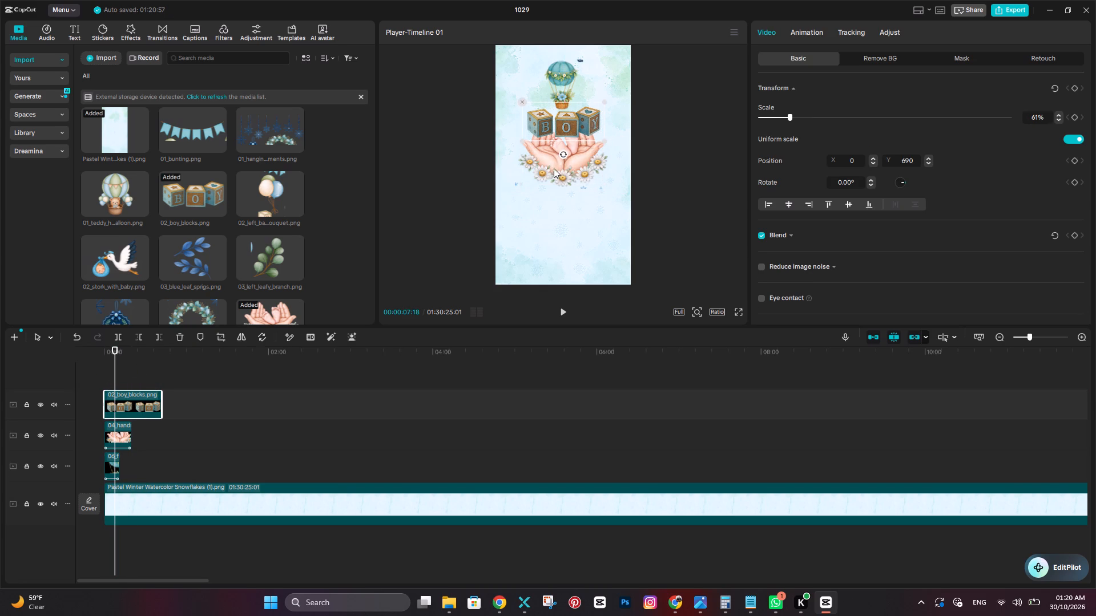
Move the hands-with-daisies image further down the frame, clear of the boy blocks.
{"action": "left_click", "coordinate": [556, 172]}
{"action": "left_click_drag", "start_coordinate": [556, 167], "coordinate": [556, 183]}
{"action": "left_click_drag", "start_coordinate": [562, 173], "coordinate": [559, 192]}
{"action": "left_click", "coordinate": [567, 127]}
{"action": "left_click_drag", "start_coordinate": [566, 187], "coordinate": [566, 196]}
{"action": "left_click", "coordinate": [564, 184]}
{"action": "left_click_drag", "start_coordinate": [564, 184], "coordinate": [564, 197]}
{"action": "left_click_drag", "start_coordinate": [562, 177], "coordinate": [562, 192]}
{"action": "left_click_drag", "start_coordinate": [573, 179], "coordinate": [571, 188]}
Scale the boy blocks down to about 32% and place them just below the balloon, at about X -69, Y 631.
{"action": "left_click", "coordinate": [571, 124]}
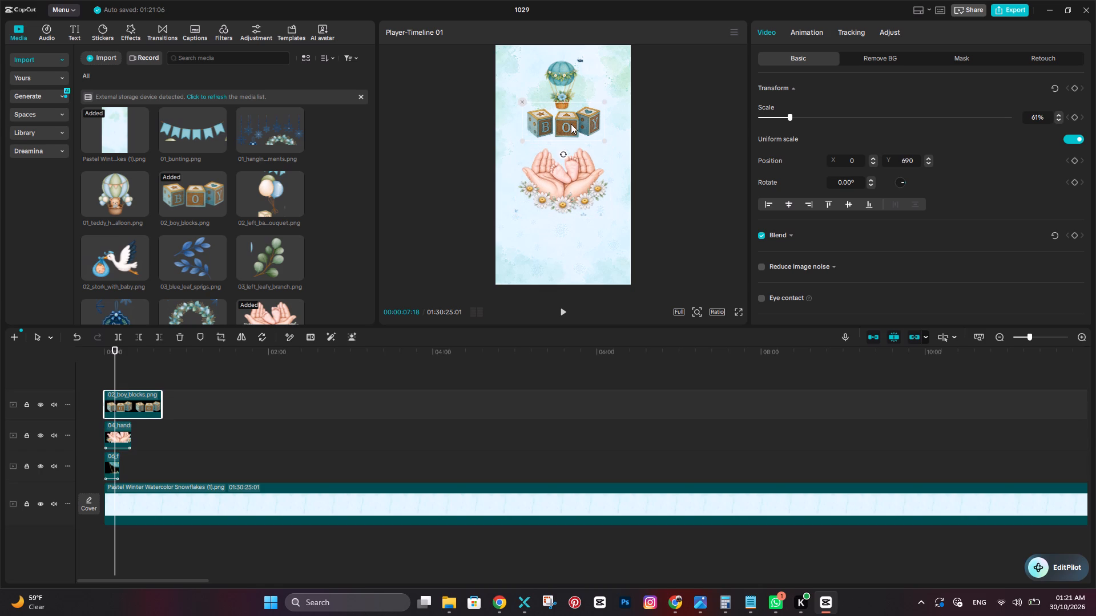
{"action": "left_click_drag", "start_coordinate": [585, 123], "coordinate": [585, 139]}
{"action": "left_click_drag", "start_coordinate": [581, 124], "coordinate": [581, 137]}
{"action": "left_click_drag", "start_coordinate": [587, 121], "coordinate": [584, 131]}
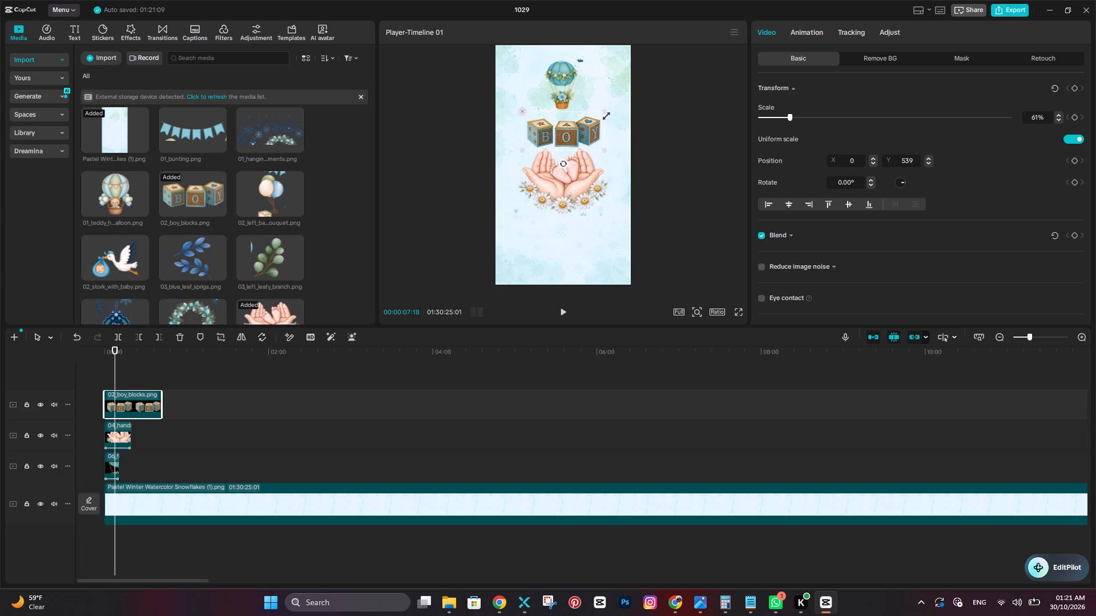
{"action": "left_click_drag", "start_coordinate": [605, 114], "coordinate": [579, 125]}
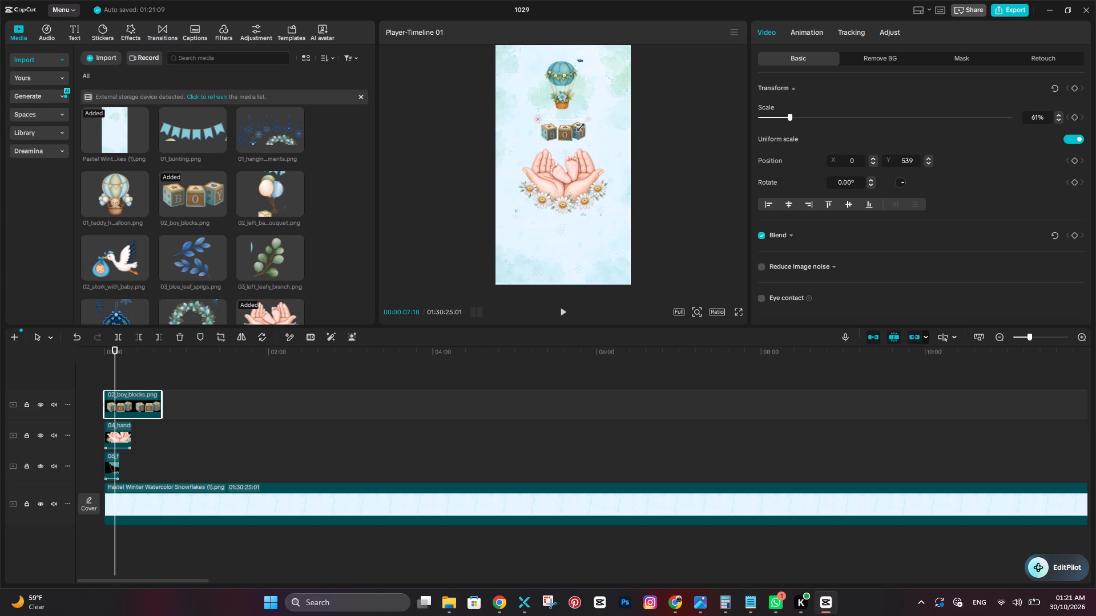
{"action": "left_click_drag", "start_coordinate": [579, 125], "coordinate": [574, 128]}
{"action": "left_click_drag", "start_coordinate": [566, 128], "coordinate": [562, 120]}
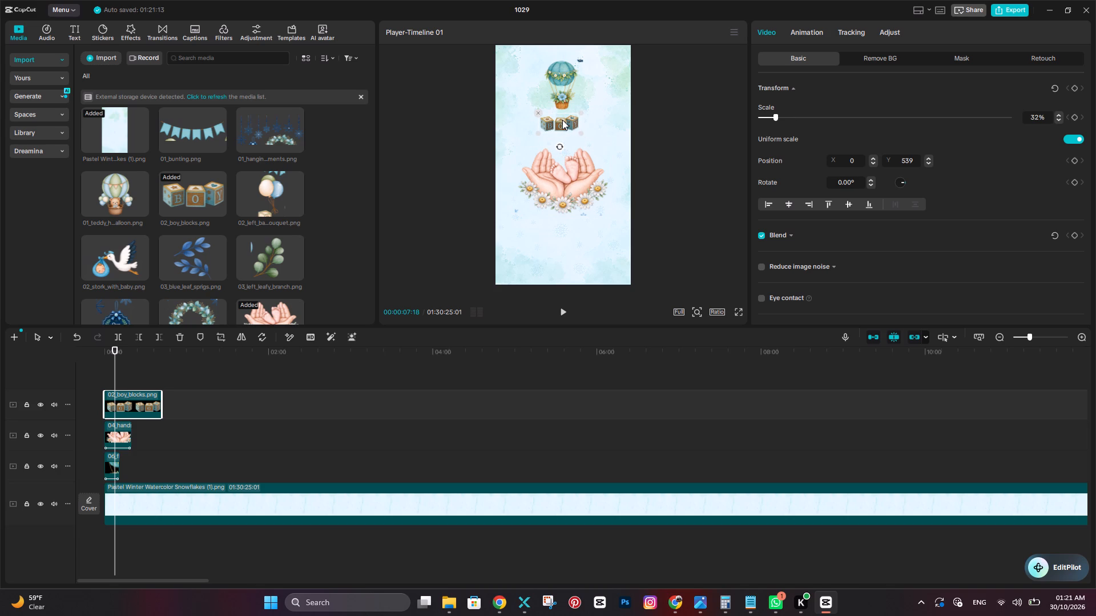
{"action": "left_click_drag", "start_coordinate": [562, 120], "coordinate": [562, 122]}
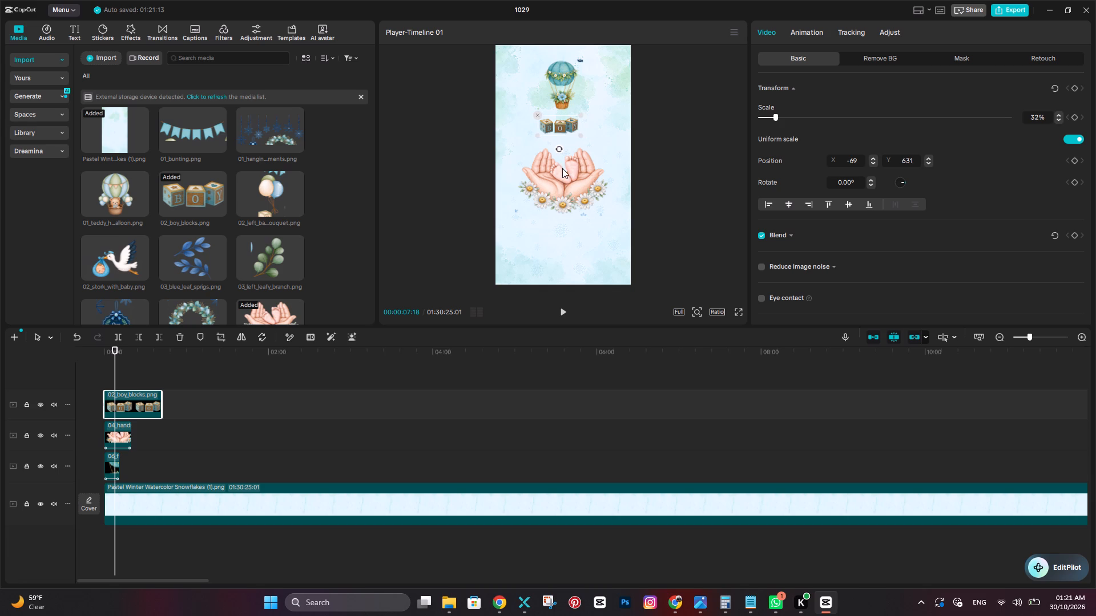
Following the reference short in Chrome, scale the hands-with-daisies image to about 56% and lower it to a Y position of about -421.
{"action": "left_click", "coordinate": [567, 185]}
{"action": "left_click_drag", "start_coordinate": [562, 193], "coordinate": [561, 182]}
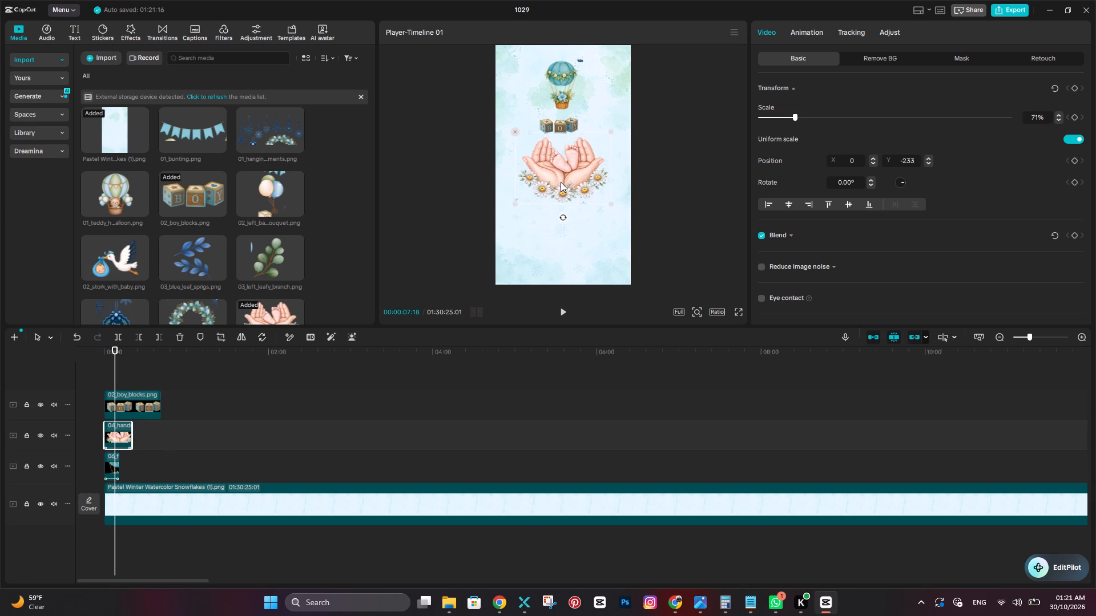
{"action": "left_click", "coordinate": [505, 603]}
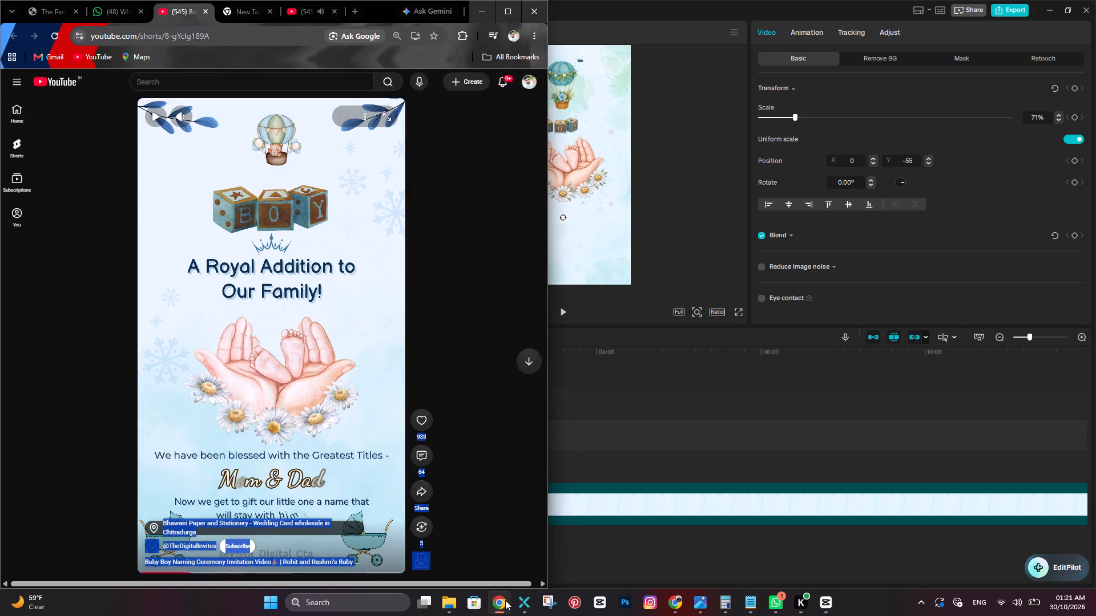
{"action": "left_click", "coordinate": [505, 600]}
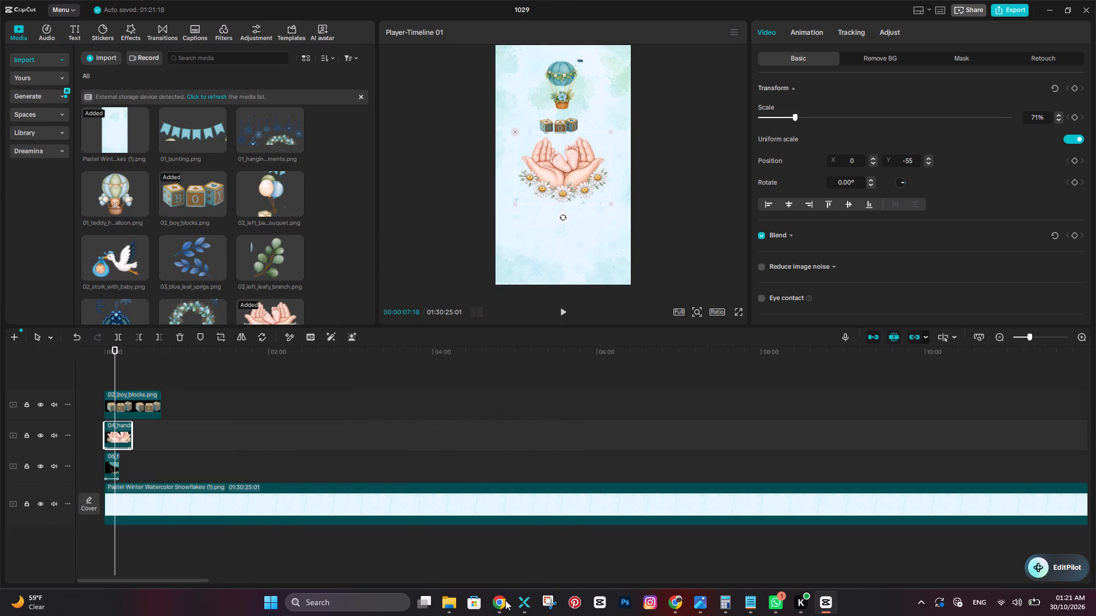
{"action": "left_click", "coordinate": [505, 600]}
{"action": "left_click", "coordinate": [503, 597]}
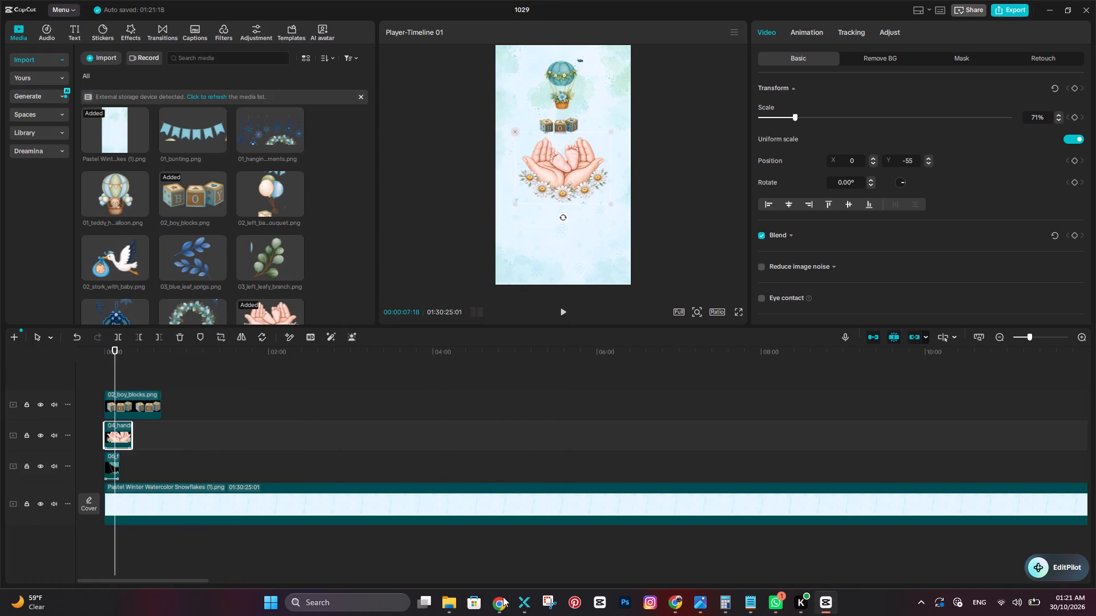
{"action": "left_click", "coordinate": [503, 597]}
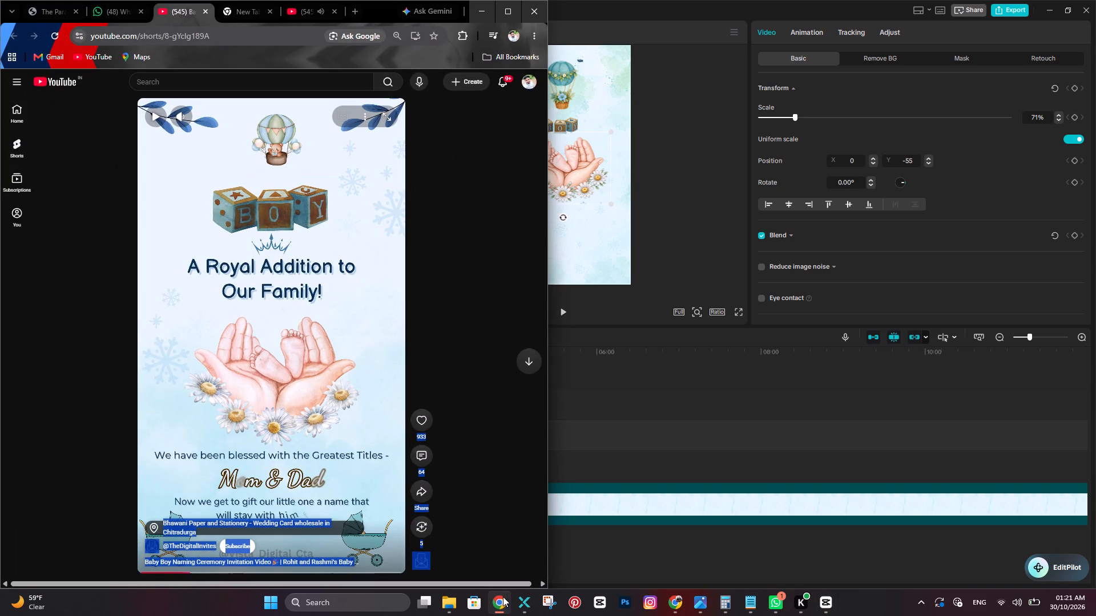
{"action": "left_click", "coordinate": [503, 596]}
{"action": "left_click", "coordinate": [575, 182]}
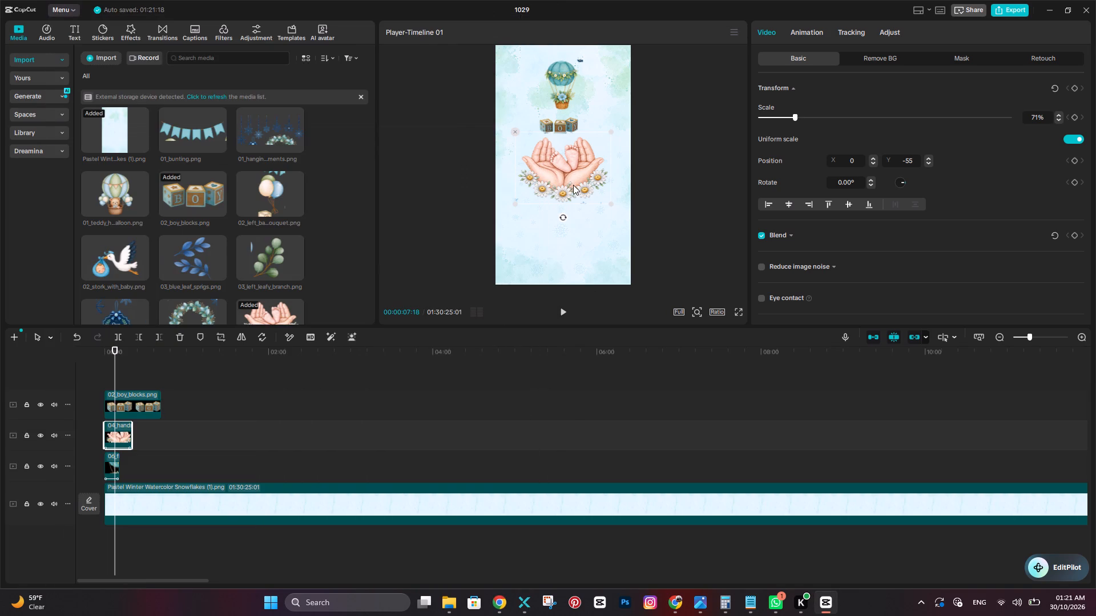
{"action": "left_click", "coordinate": [568, 179]}
{"action": "left_click_drag", "start_coordinate": [567, 179], "coordinate": [570, 204]}
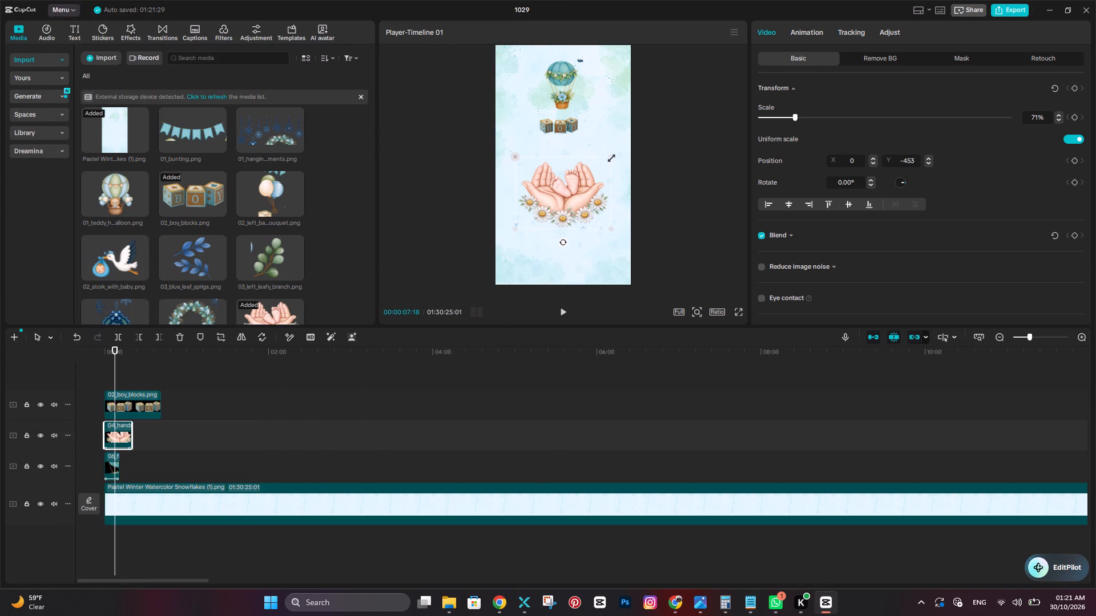
{"action": "left_click_drag", "start_coordinate": [610, 156], "coordinate": [597, 169]}
{"action": "left_click", "coordinate": [571, 194]}
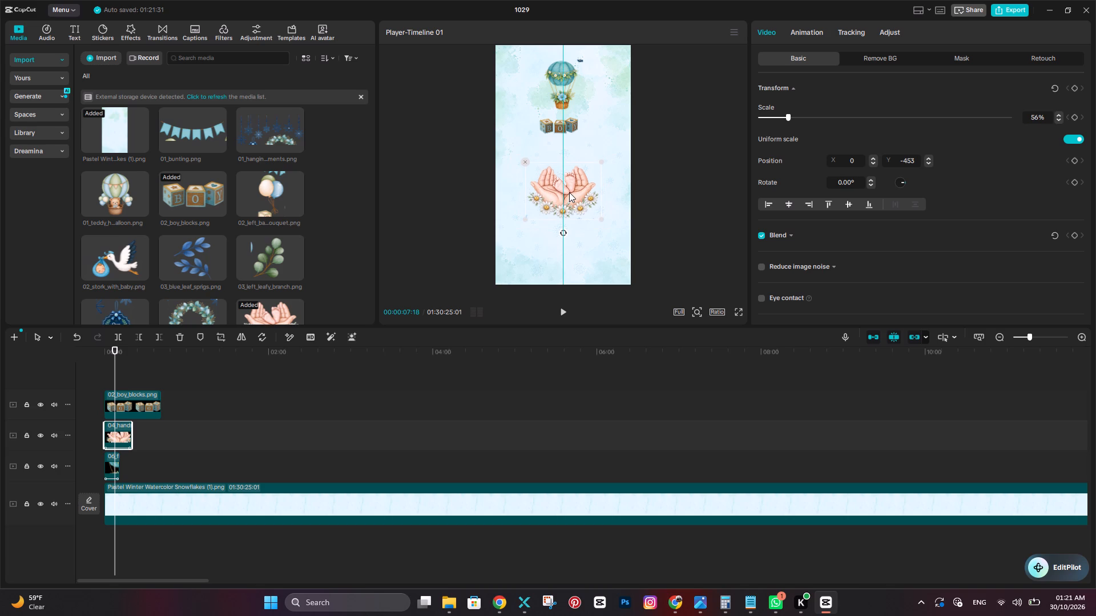
After checking the reference short in Chrome, add a default text clip at the playhead on a new track above the boy blocks.
{"action": "left_click", "coordinate": [500, 595]}
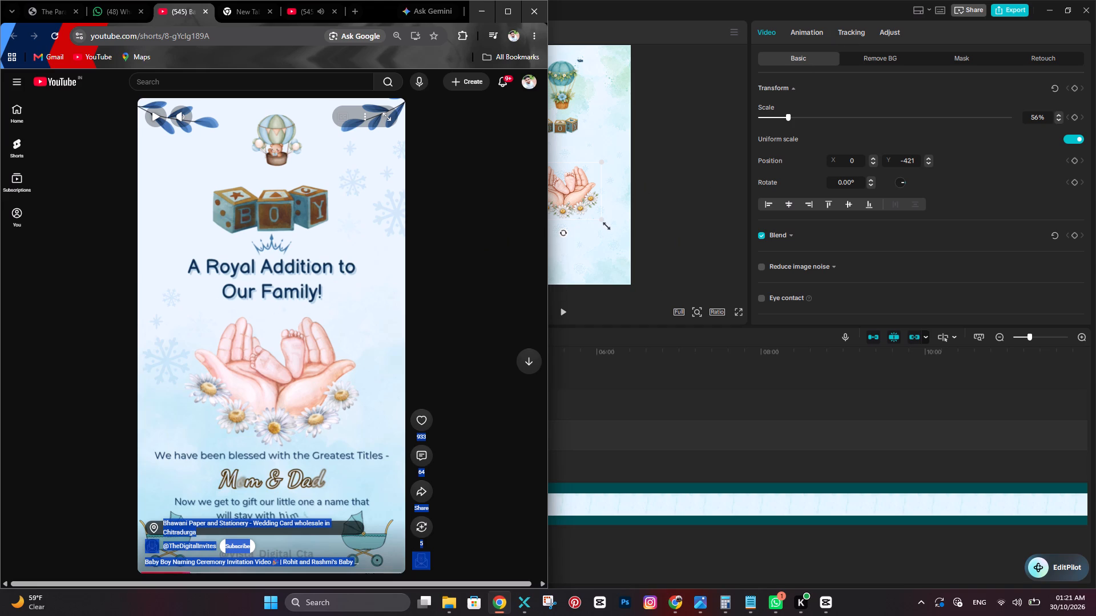
{"action": "left_click", "coordinate": [672, 222]}
{"action": "left_click", "coordinate": [67, 28]}
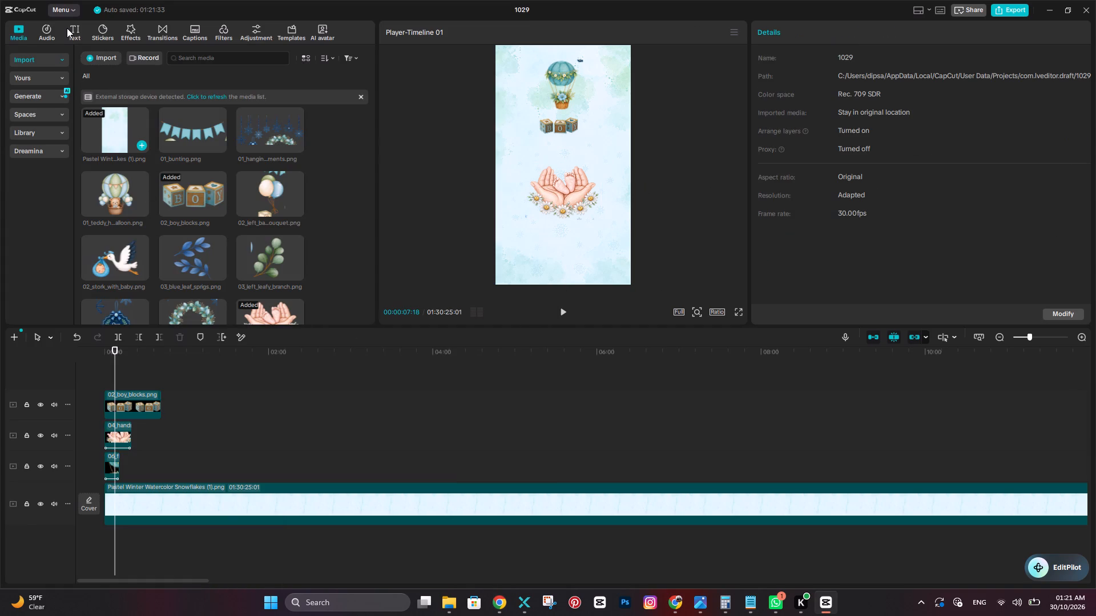
{"action": "left_click", "coordinate": [117, 92]}
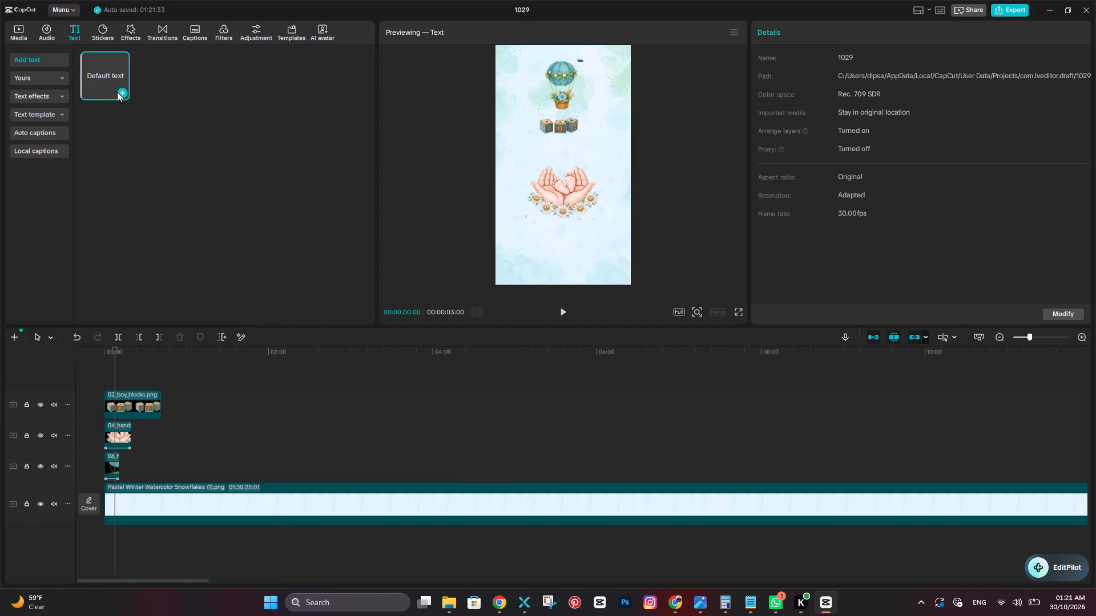
{"action": "left_click", "coordinate": [123, 94]}
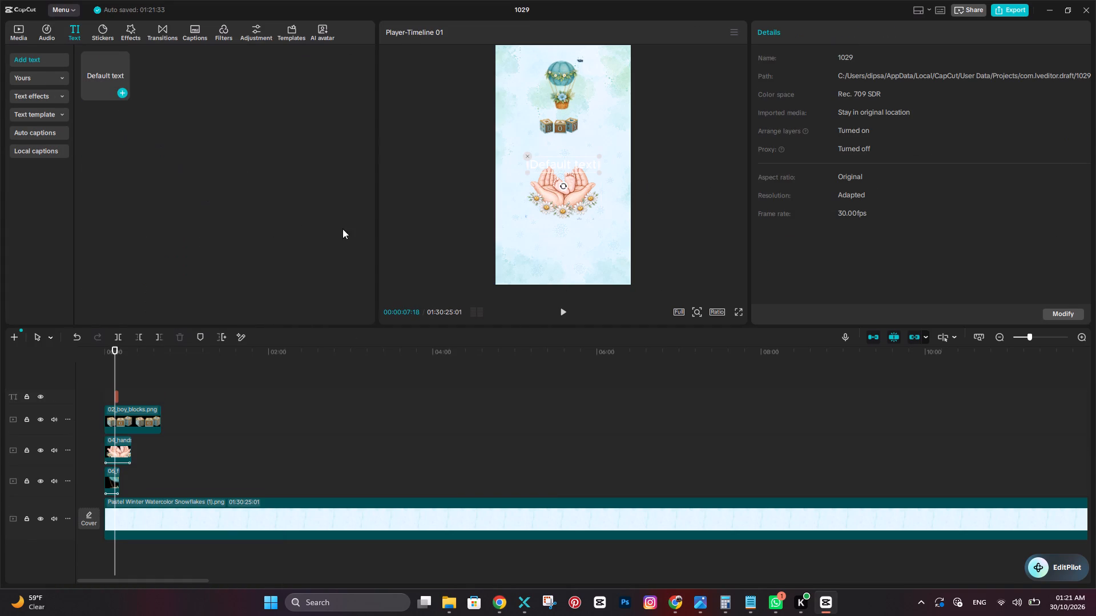
Replace the default text with the heading's first line, "A Royal Adition to", consulting the reference short in Chrome.
{"action": "double_click", "coordinate": [563, 170]}
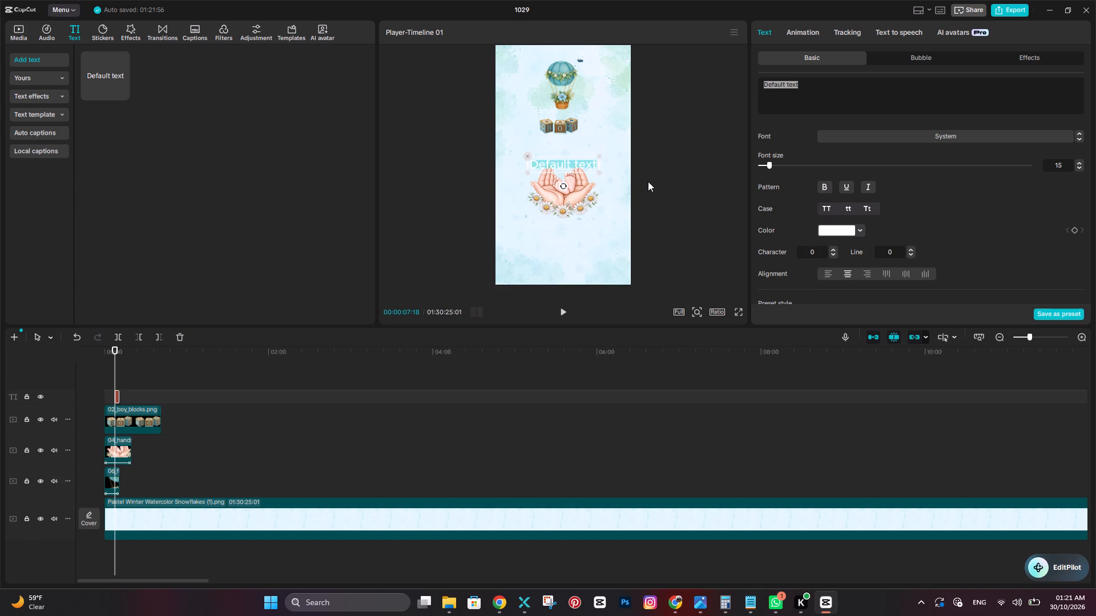
{"action": "key", "text": "shift+a"}
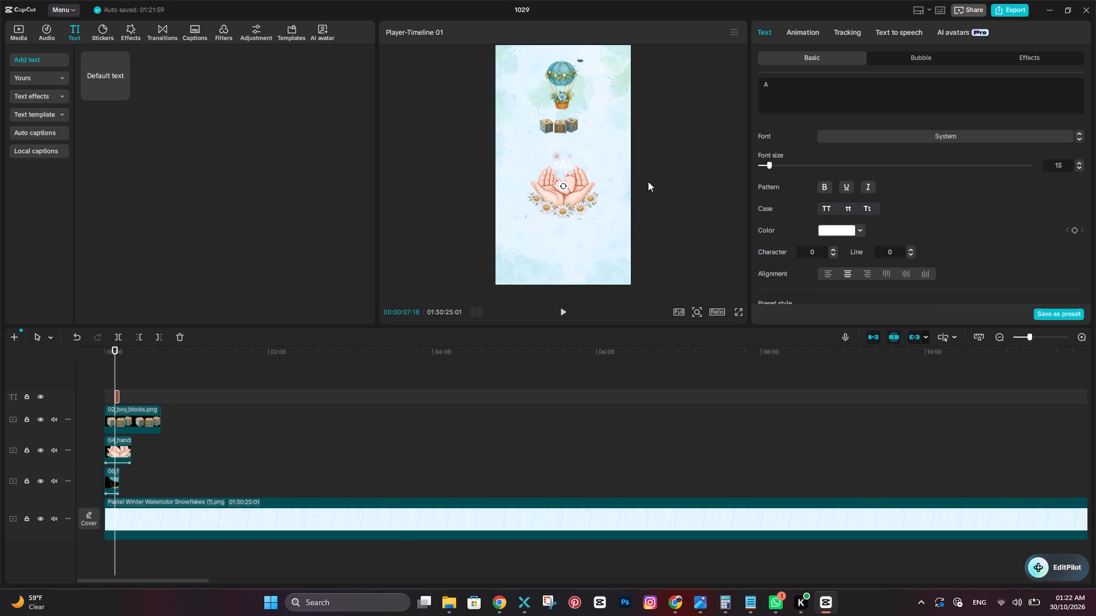
{"action": "key", "text": "space"}
{"action": "type", "text": "Royal"}
{"action": "key", "text": "space"}
{"action": "key", "text": "alt+Tab"}
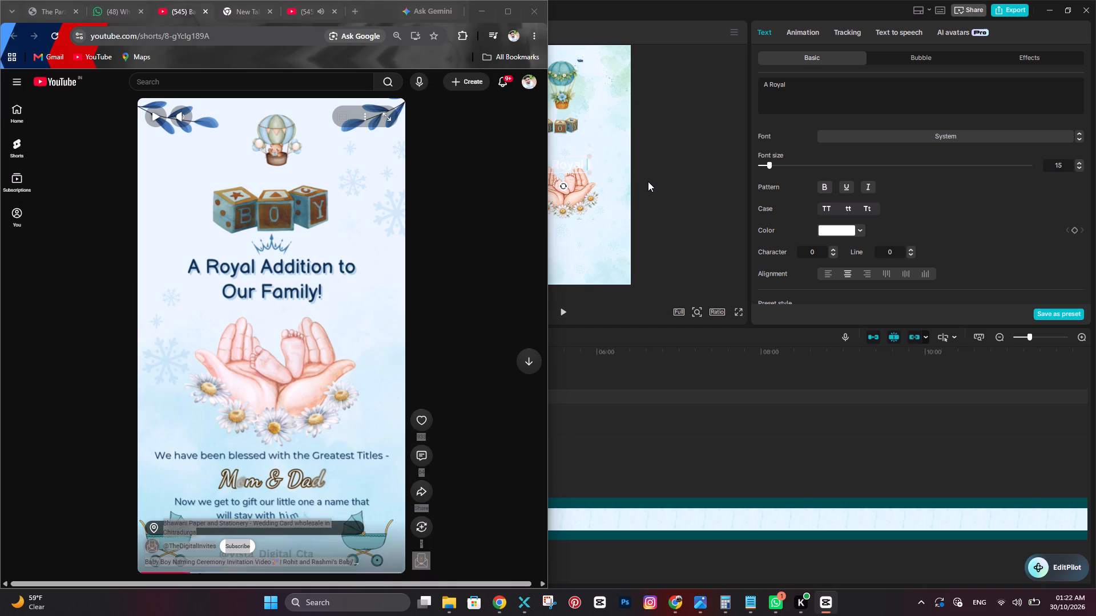
{"action": "key", "text": "alt+Tab"}
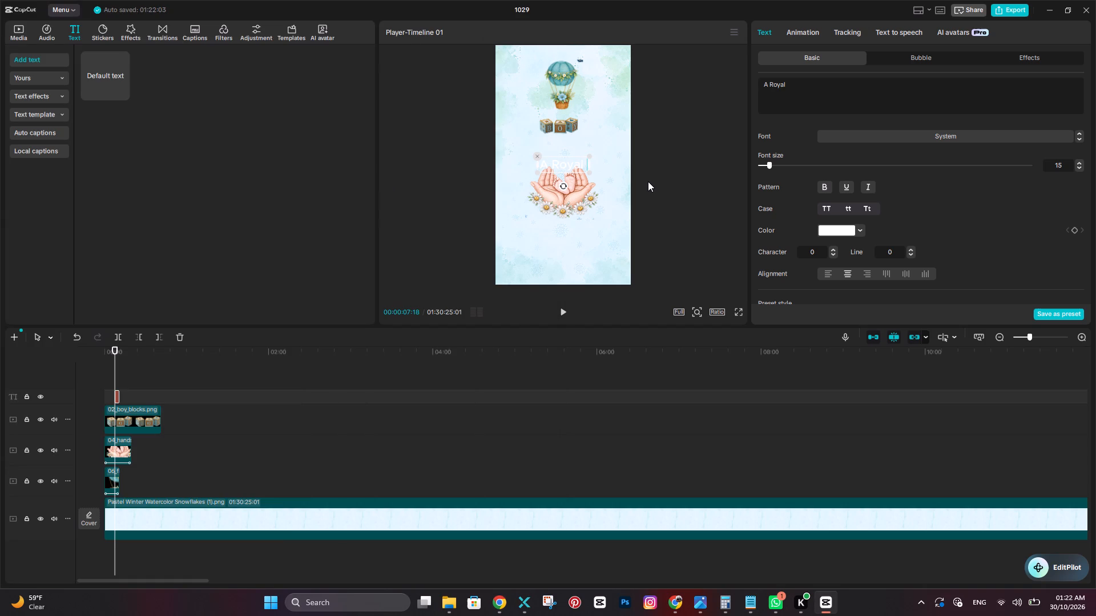
{"action": "key", "text": "shift+a"}
{"action": "type", "text": "dition"}
{"action": "key", "text": "alt+Tab"}
{"action": "key", "text": "alt+Tab"}
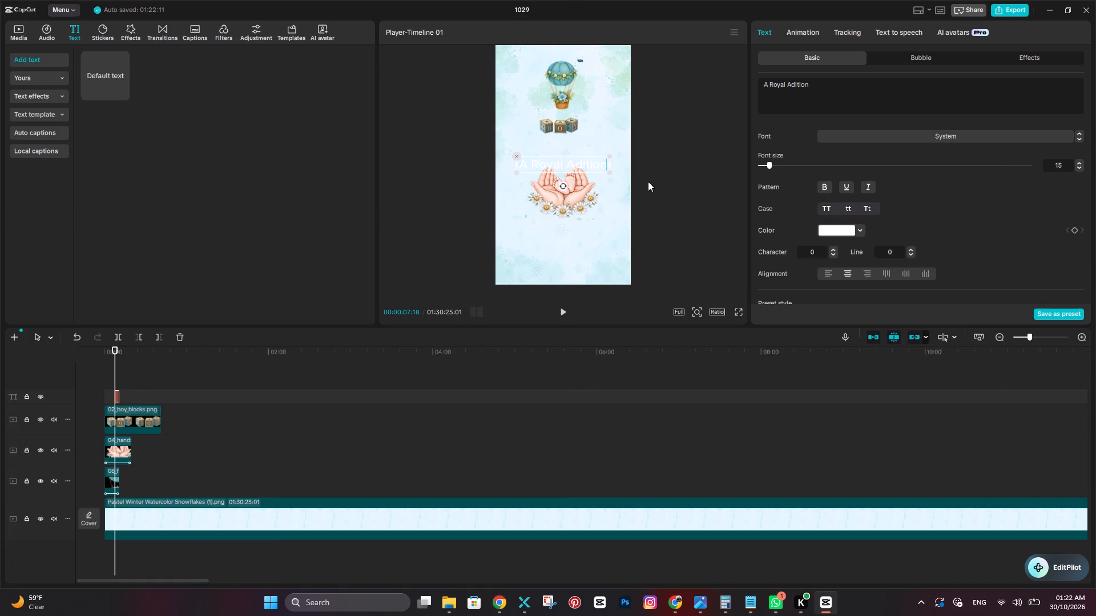
{"action": "key", "text": "space"}
{"action": "type", "text": "to"}
Add "Our Family" as the heading's second line, consulting the reference short in Chrome.
{"action": "key", "text": "Return"}
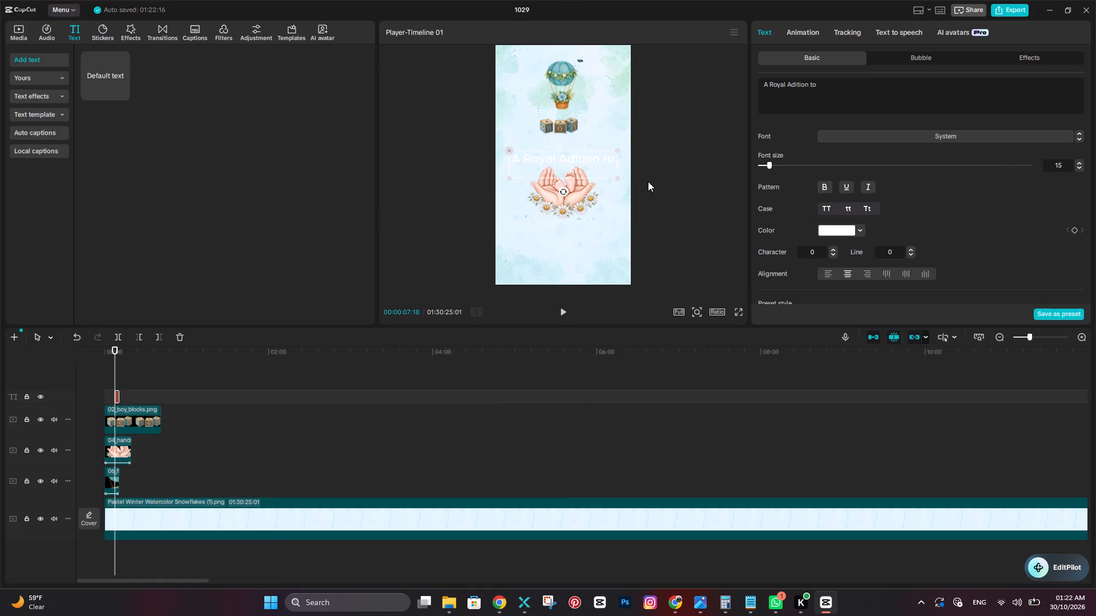
{"action": "key", "text": "alt+Tab"}
{"action": "key", "text": "alt+Tab"}
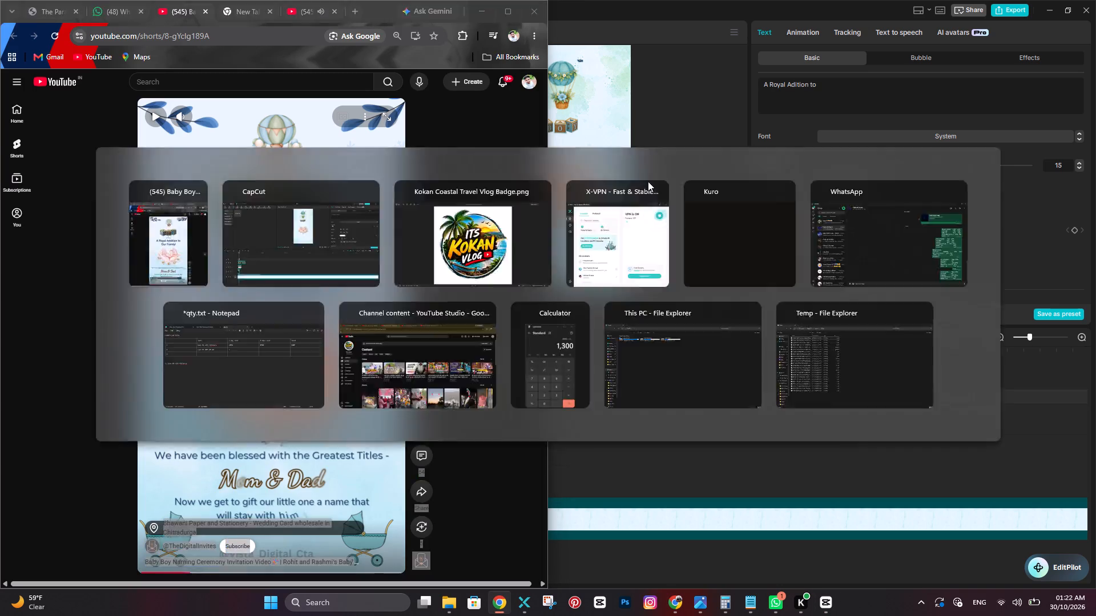
{"action": "key", "text": "shift+o"}
{"action": "key", "text": "u"}
{"action": "key", "text": "r"}
{"action": "key", "text": "space"}
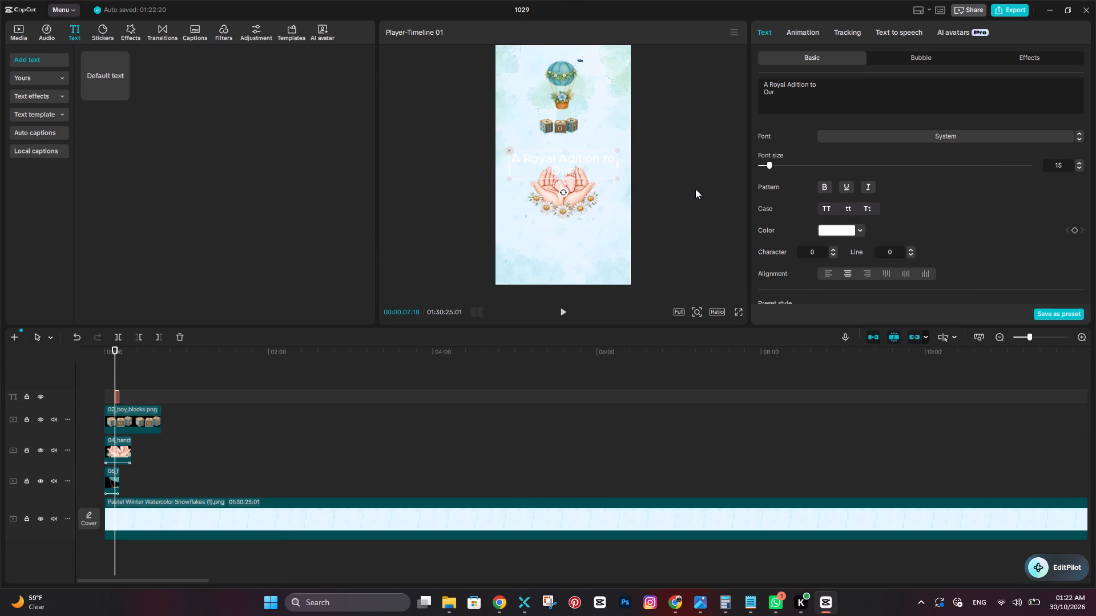
{"action": "type", "text": "Family"}
Set the heading text's fill colour to black (000000).
{"action": "left_click", "coordinate": [847, 276]}
{"action": "scroll", "coordinate": [843, 218], "scroll_direction": "down", "scroll_amount": 3}
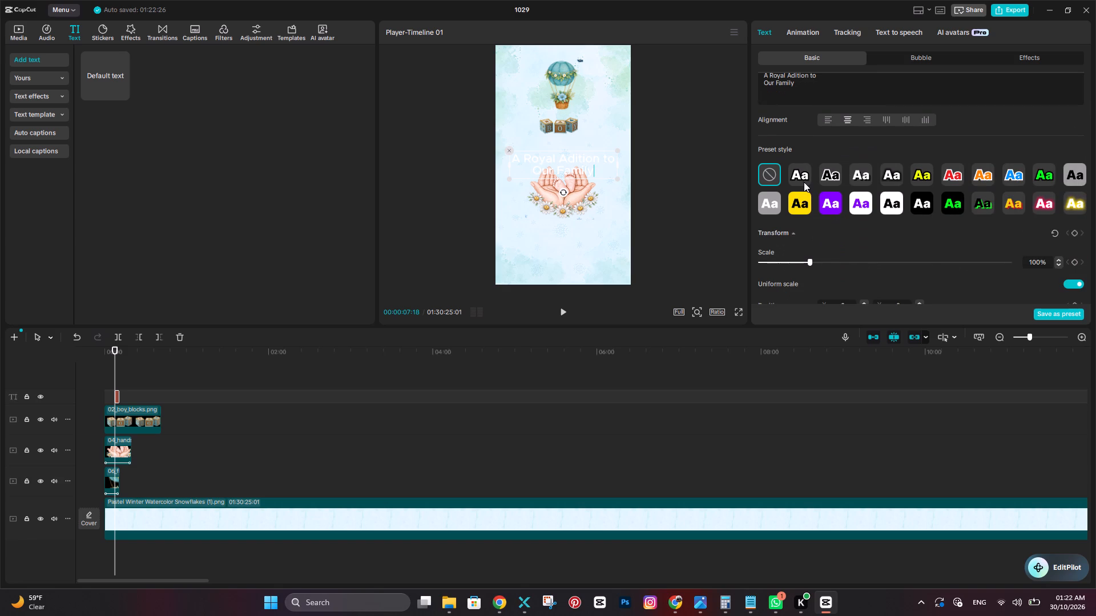
{"action": "scroll", "coordinate": [829, 237], "scroll_direction": "down", "scroll_amount": 1}
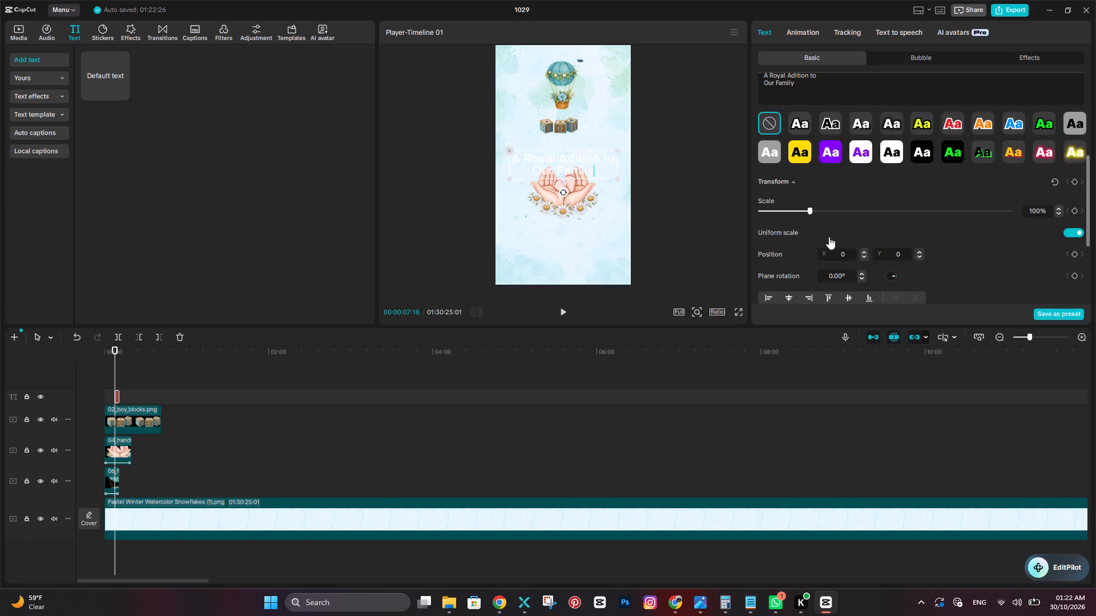
{"action": "scroll", "coordinate": [829, 237], "scroll_direction": "down", "scroll_amount": 1}
{"action": "scroll", "coordinate": [829, 237], "scroll_direction": "up", "scroll_amount": 3}
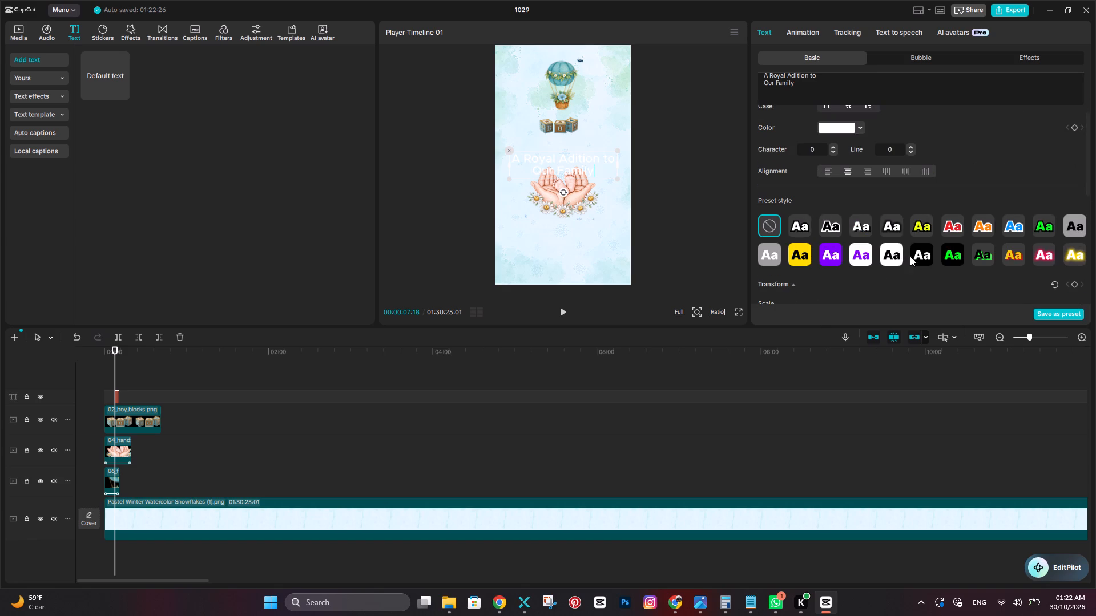
{"action": "scroll", "coordinate": [824, 237], "scroll_direction": "up", "scroll_amount": 3}
{"action": "left_click", "coordinate": [831, 228]}
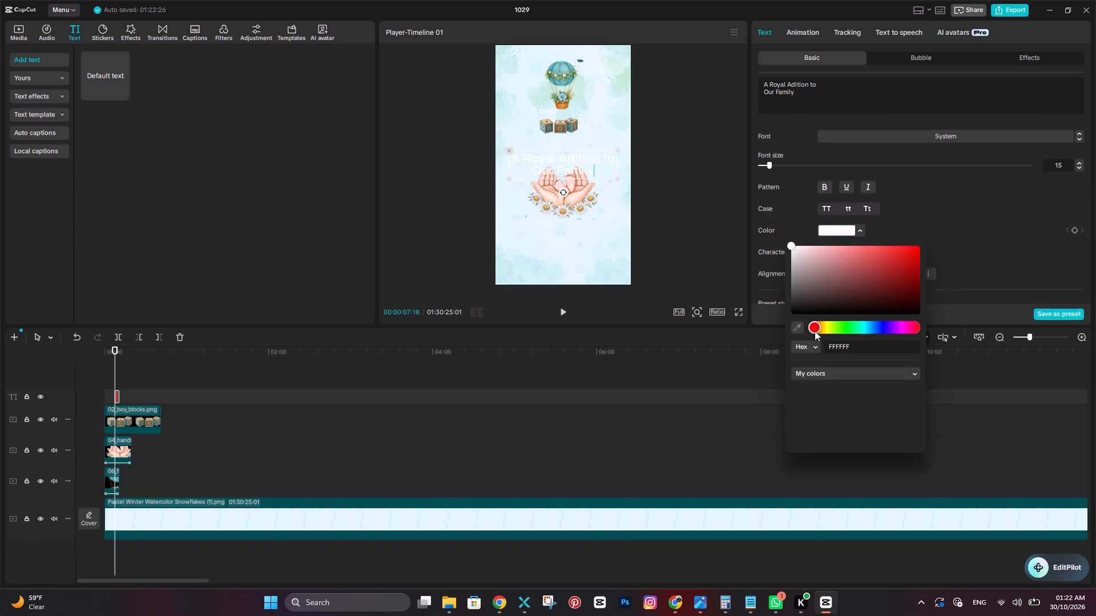
{"action": "left_click_drag", "start_coordinate": [806, 293], "coordinate": [788, 315]}
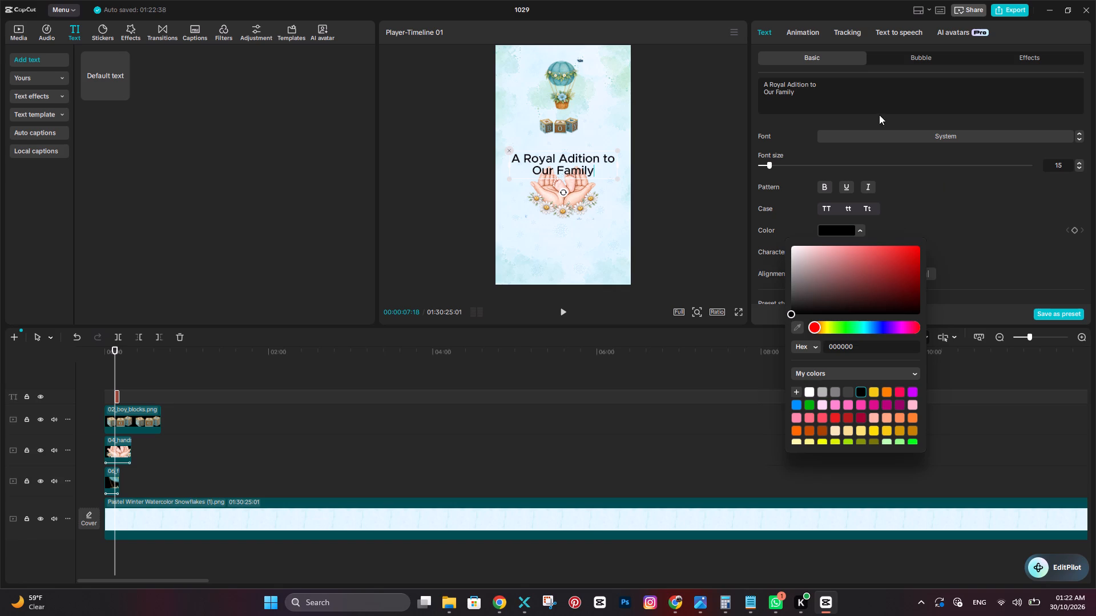
{"action": "left_click", "coordinate": [789, 136]}
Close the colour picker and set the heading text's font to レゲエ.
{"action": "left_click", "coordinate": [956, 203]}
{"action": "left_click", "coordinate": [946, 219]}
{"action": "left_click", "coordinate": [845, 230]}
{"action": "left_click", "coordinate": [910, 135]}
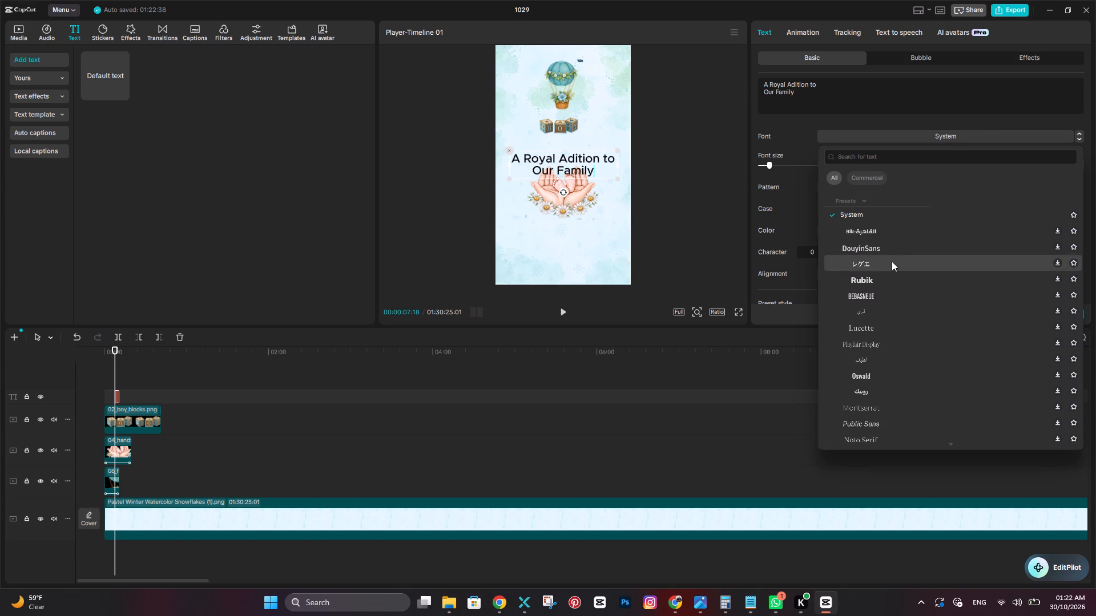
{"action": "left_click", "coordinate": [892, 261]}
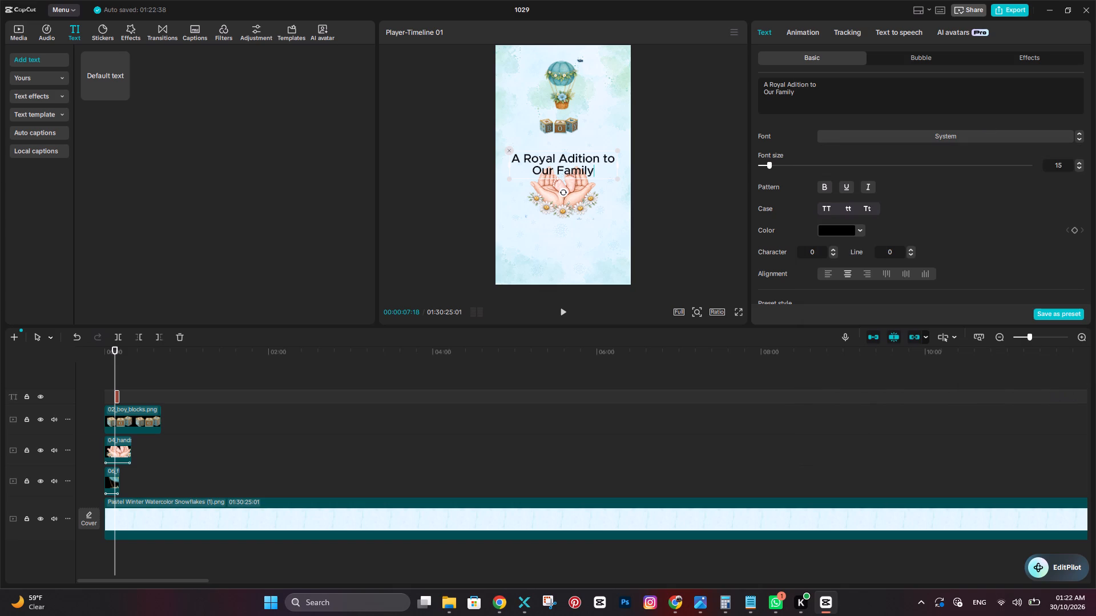
Select both lines of the heading text and change their font to SportSans.
{"action": "left_click_drag", "start_coordinate": [598, 172], "coordinate": [494, 149]}
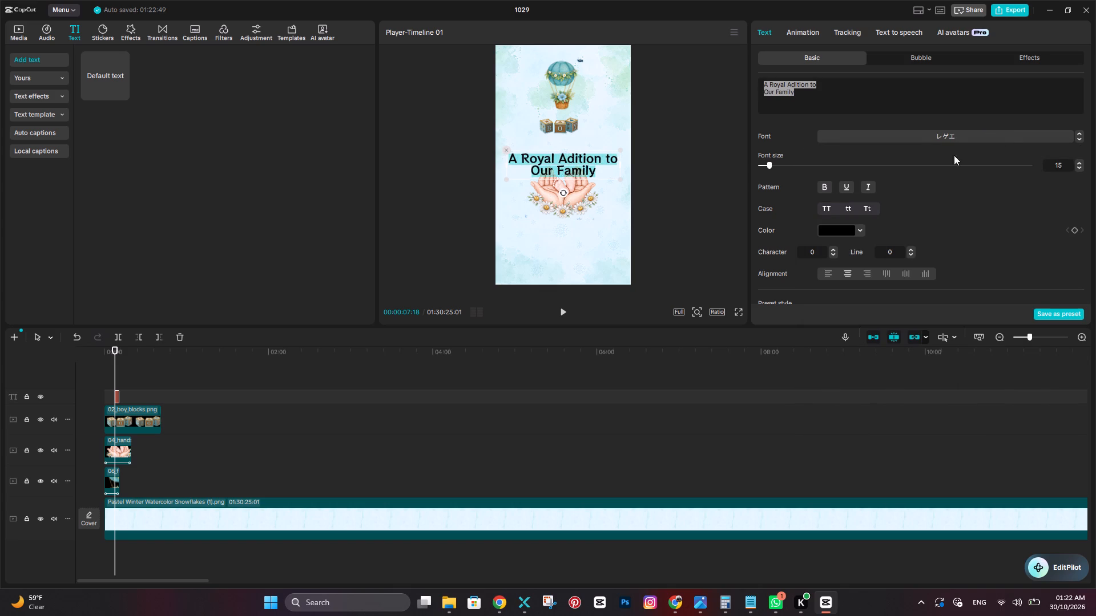
{"action": "left_click", "coordinate": [942, 139]}
{"action": "scroll", "coordinate": [929, 297], "scroll_direction": "down", "scroll_amount": 1}
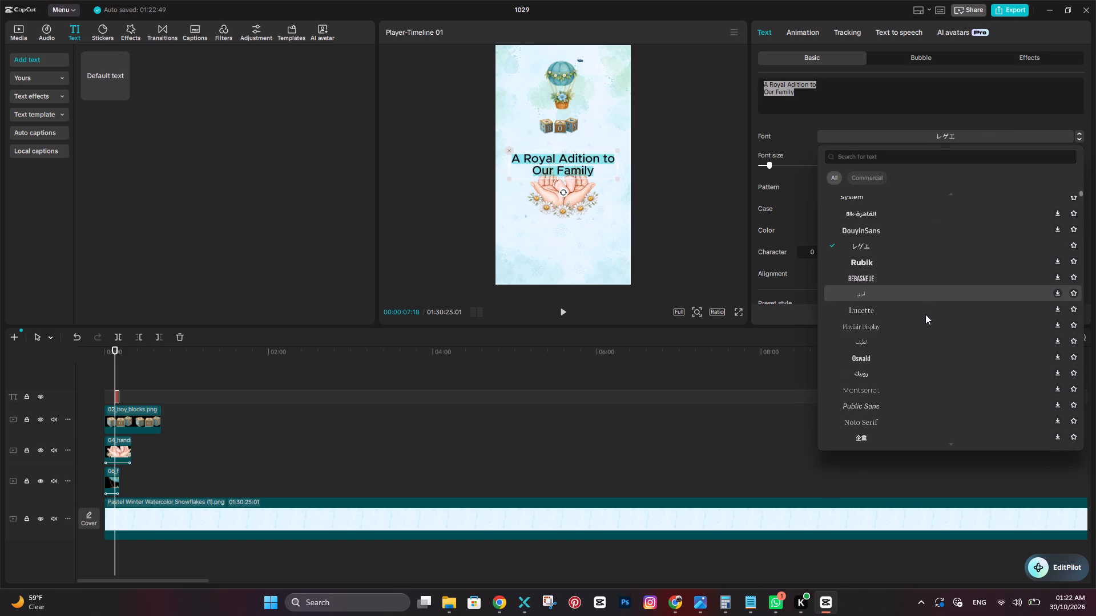
{"action": "scroll", "coordinate": [924, 325], "scroll_direction": "down", "scroll_amount": 1}
{"action": "scroll", "coordinate": [914, 378], "scroll_direction": "down", "scroll_amount": 1}
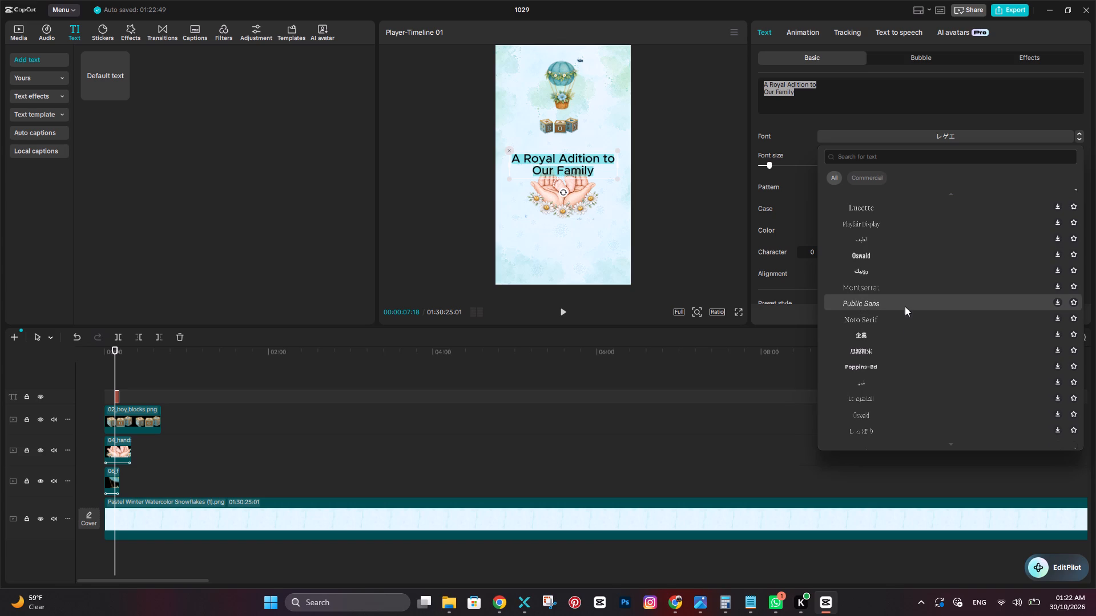
{"action": "scroll", "coordinate": [905, 293], "scroll_direction": "down", "scroll_amount": 3}
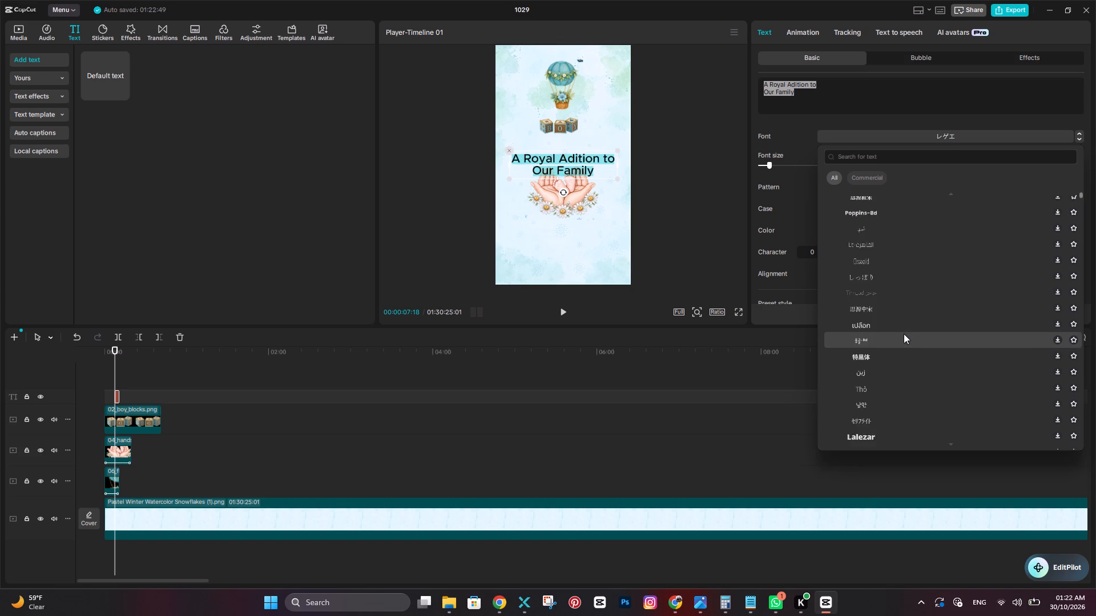
{"action": "scroll", "coordinate": [904, 334], "scroll_direction": "down", "scroll_amount": 3}
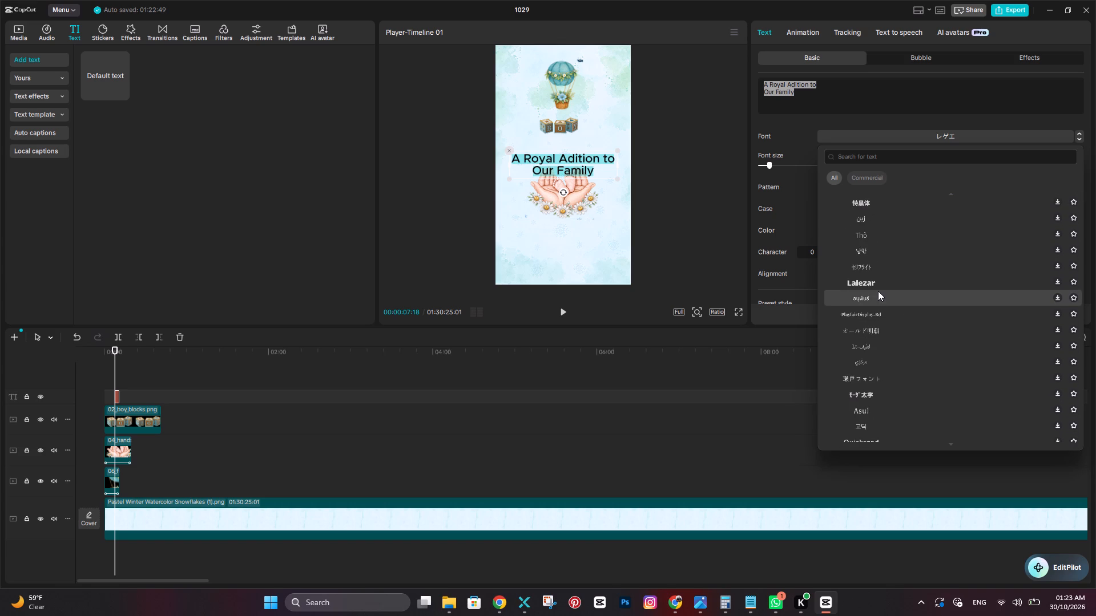
{"action": "scroll", "coordinate": [892, 376], "scroll_direction": "down", "scroll_amount": 2}
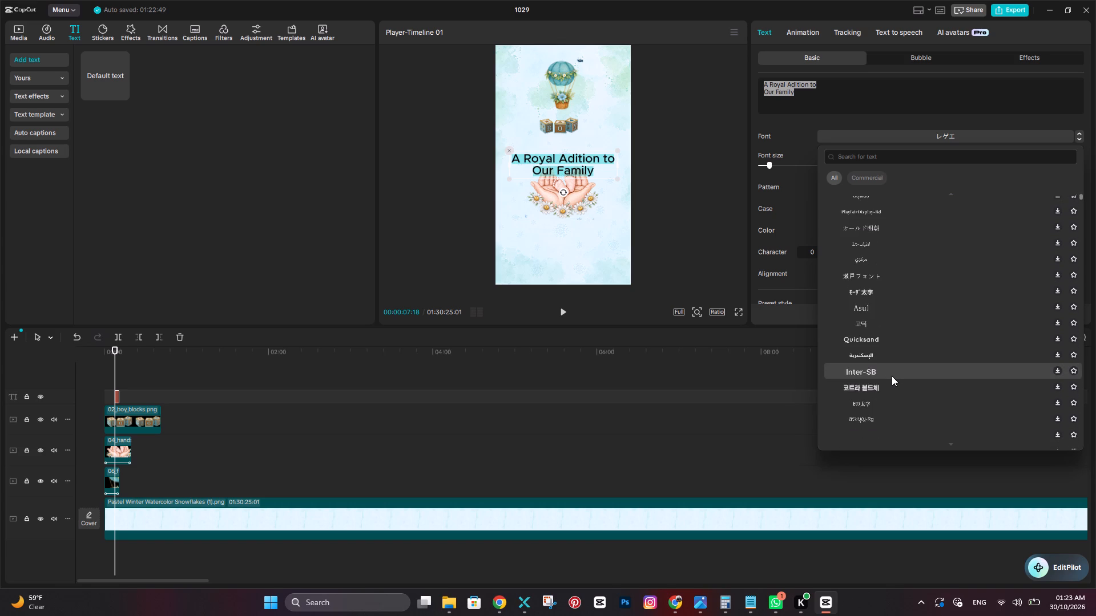
{"action": "scroll", "coordinate": [892, 376], "scroll_direction": "down", "scroll_amount": 4}
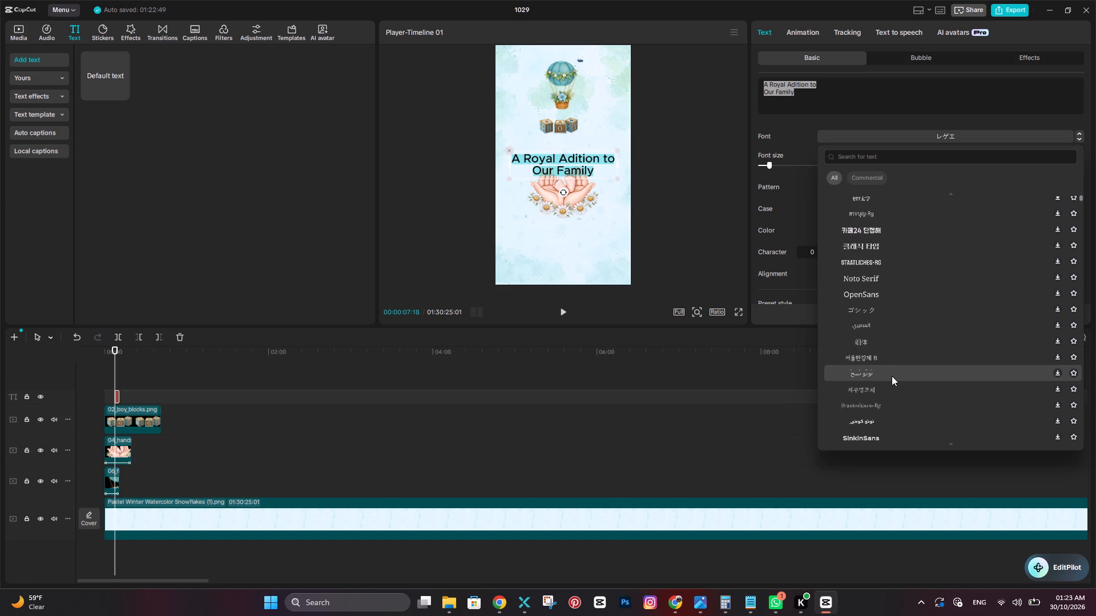
{"action": "scroll", "coordinate": [892, 376], "scroll_direction": "down", "scroll_amount": 2}
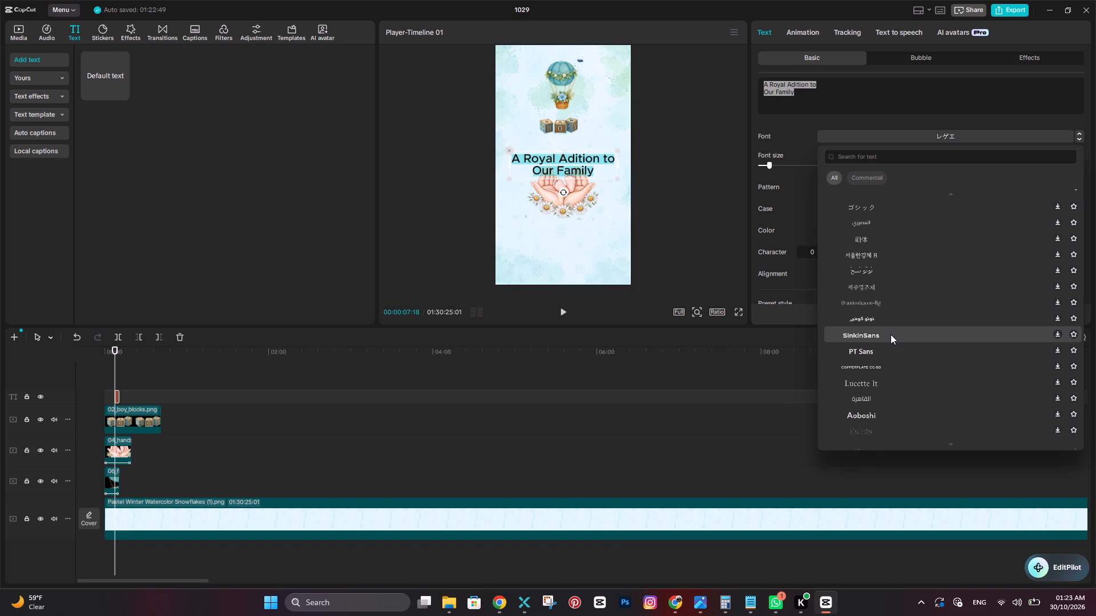
{"action": "scroll", "coordinate": [890, 343], "scroll_direction": "down", "scroll_amount": 2}
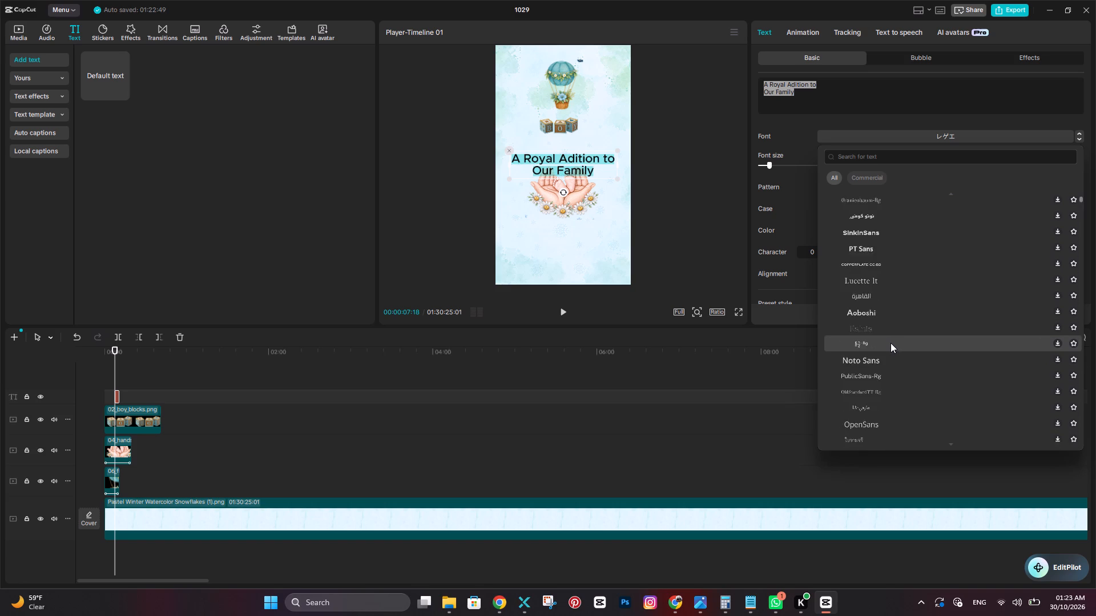
{"action": "scroll", "coordinate": [890, 343], "scroll_direction": "down", "scroll_amount": 6}
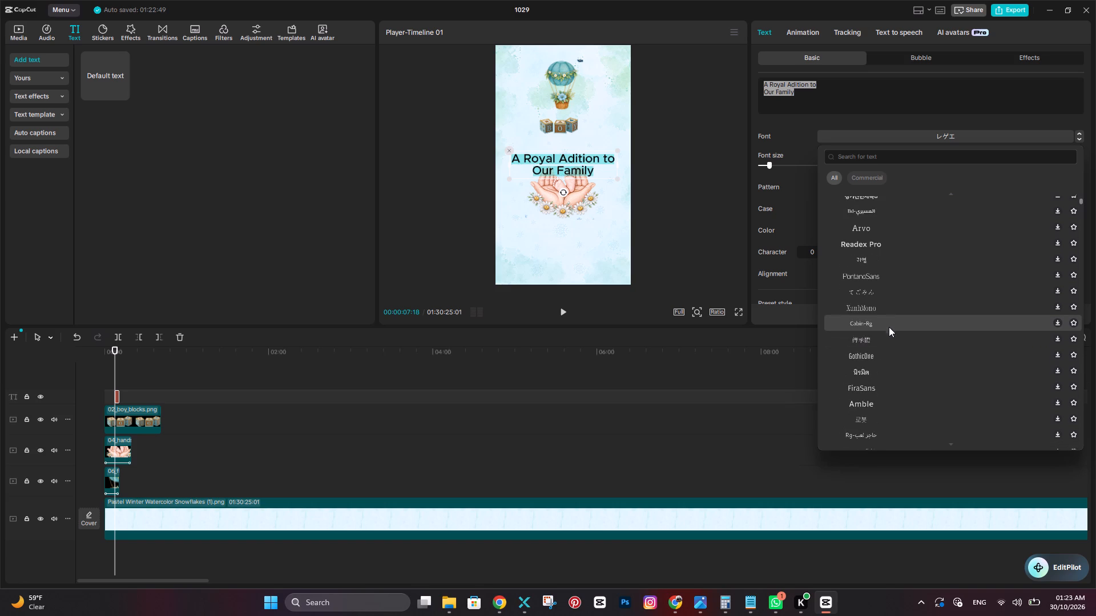
{"action": "scroll", "coordinate": [893, 306], "scroll_direction": "down", "scroll_amount": 6}
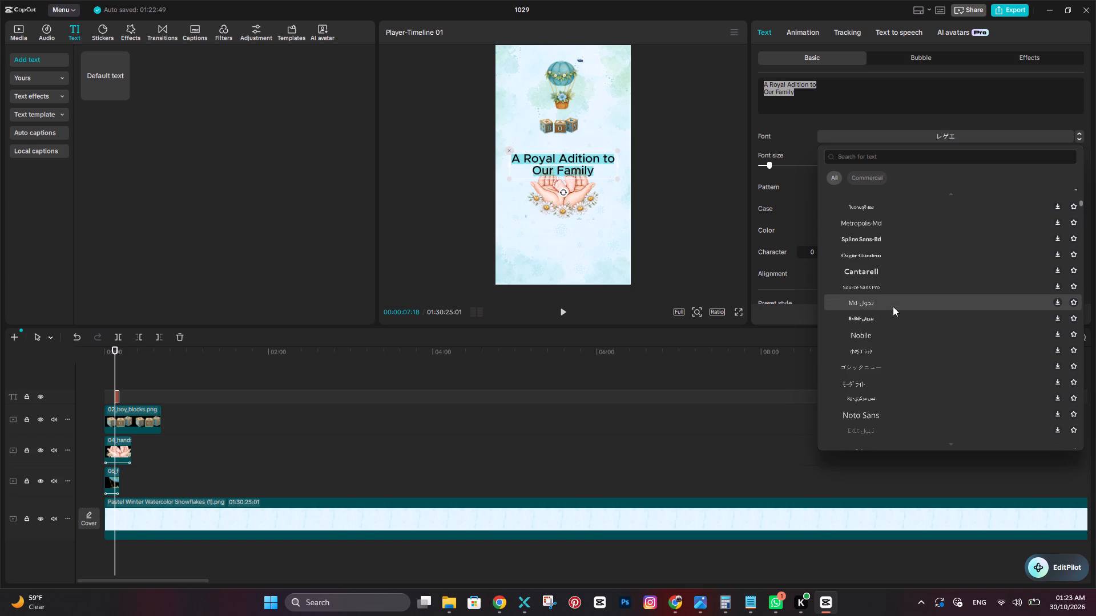
{"action": "scroll", "coordinate": [886, 311], "scroll_direction": "down", "scroll_amount": 2}
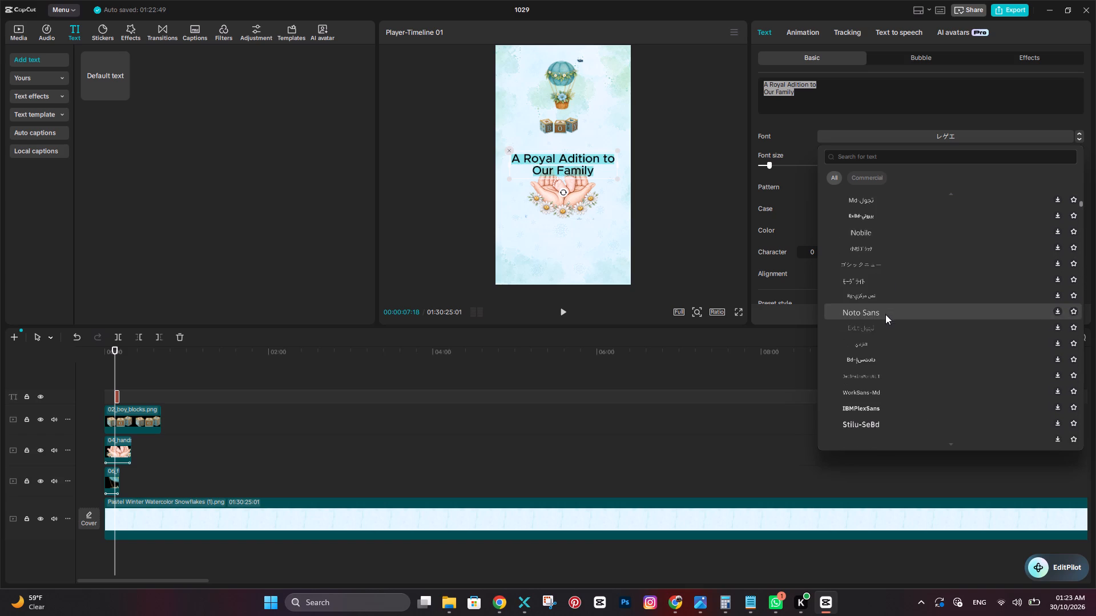
{"action": "scroll", "coordinate": [879, 325], "scroll_direction": "down", "scroll_amount": 2}
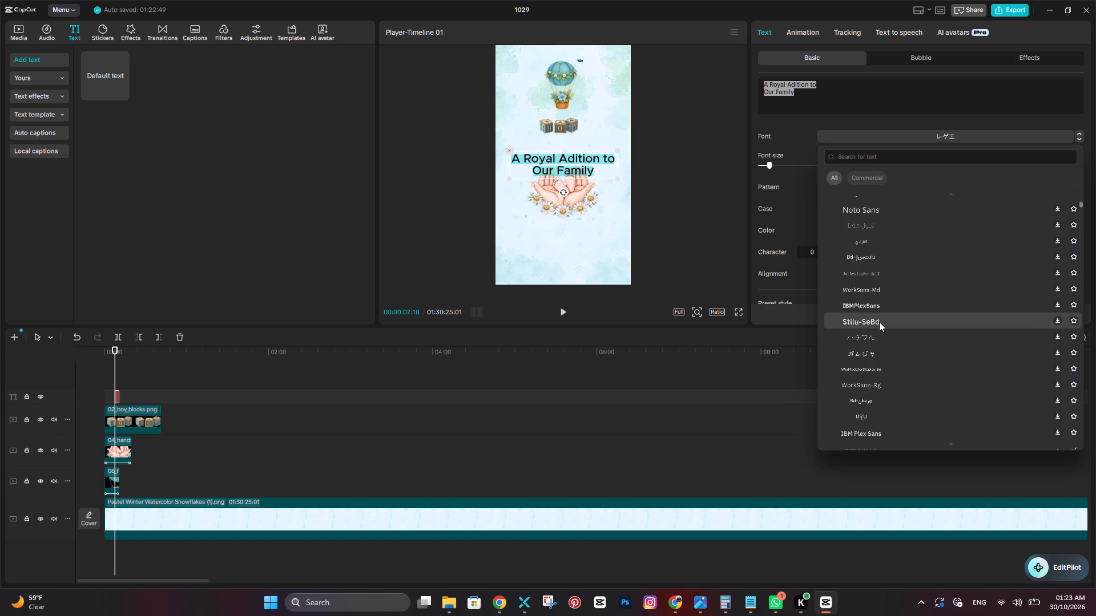
{"action": "scroll", "coordinate": [879, 321], "scroll_direction": "down", "scroll_amount": 4}
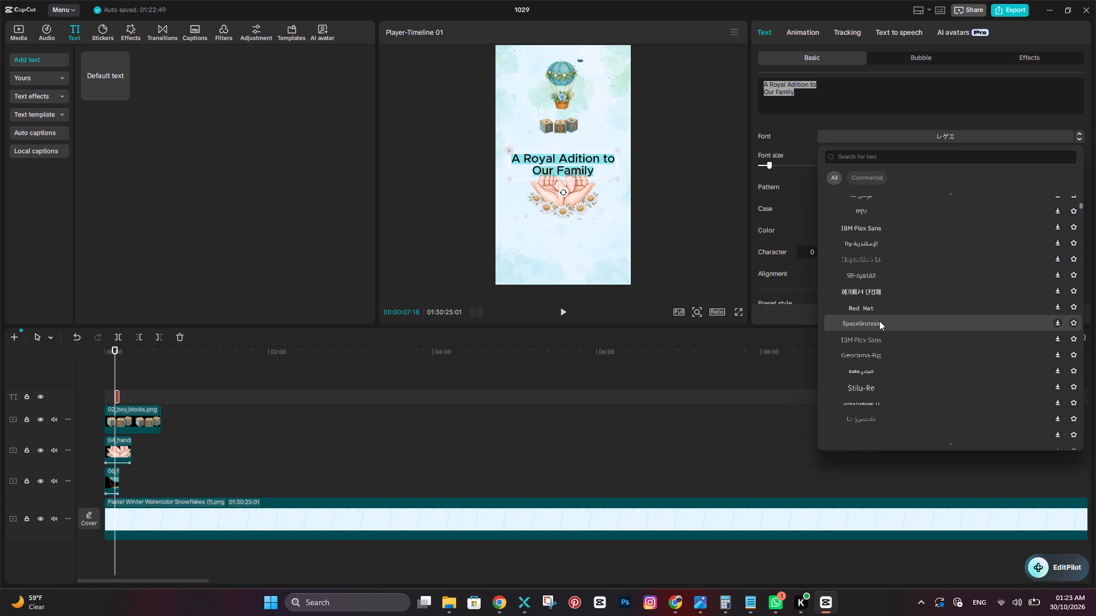
{"action": "scroll", "coordinate": [879, 321], "scroll_direction": "down", "scroll_amount": 6}
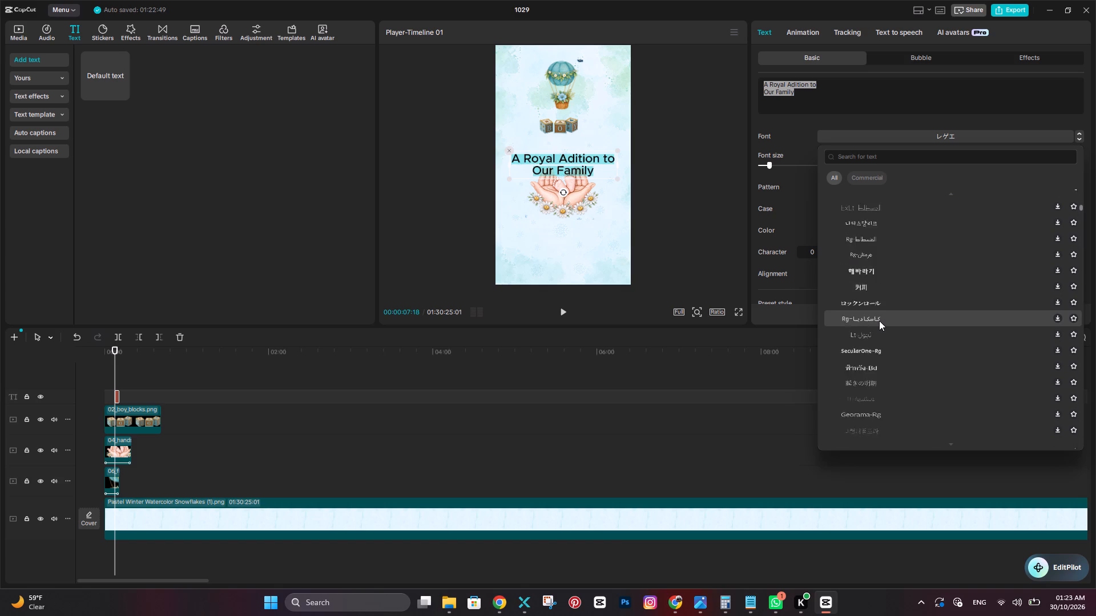
{"action": "scroll", "coordinate": [879, 321], "scroll_direction": "down", "scroll_amount": 7}
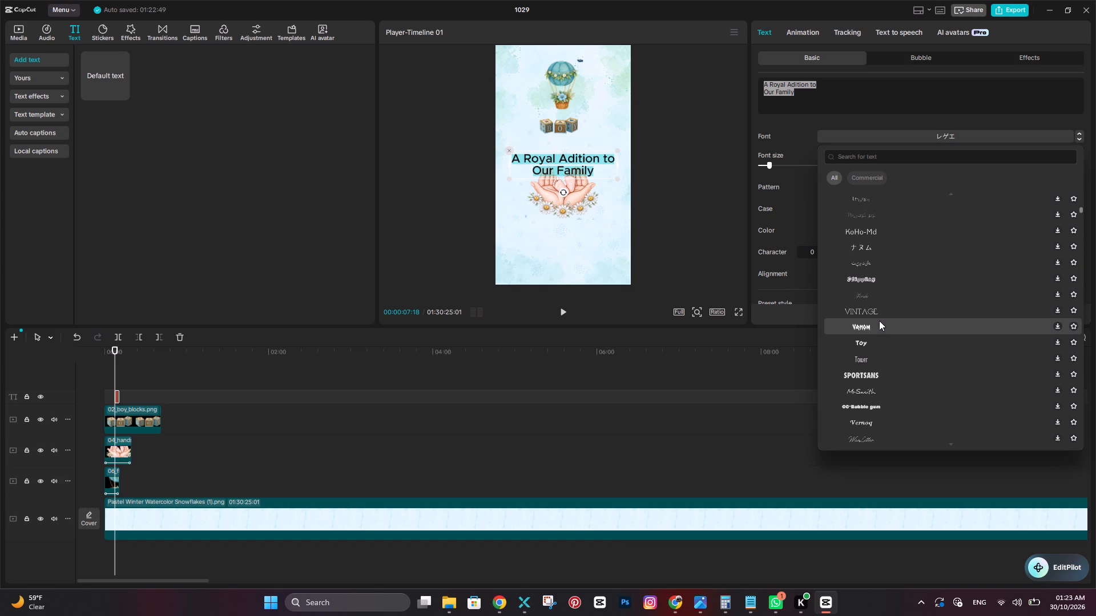
{"action": "left_click", "coordinate": [865, 372]}
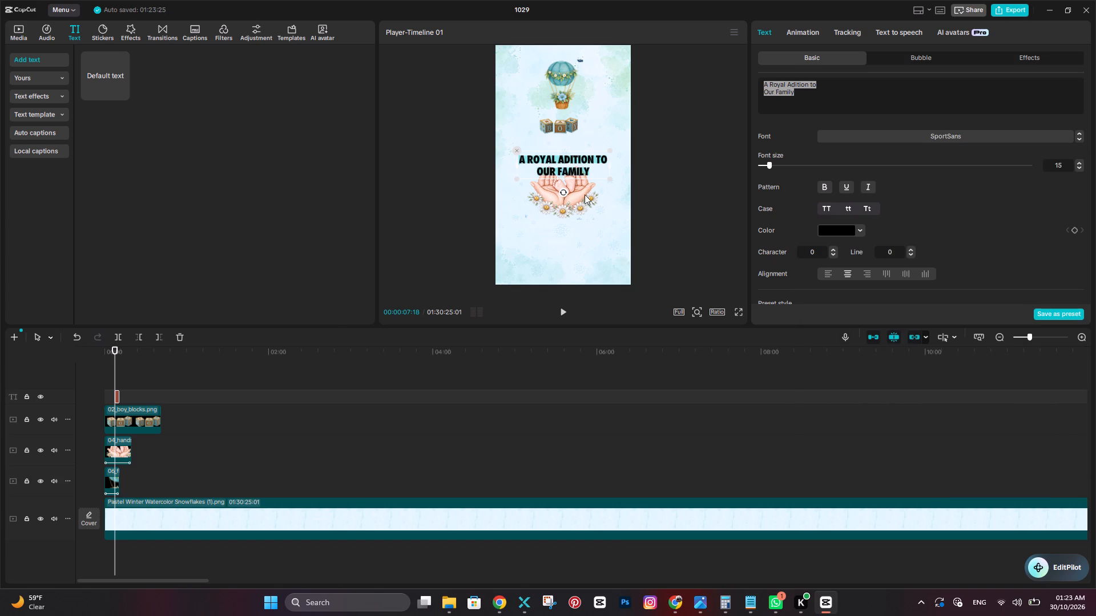
{"action": "left_click", "coordinate": [644, 187]}
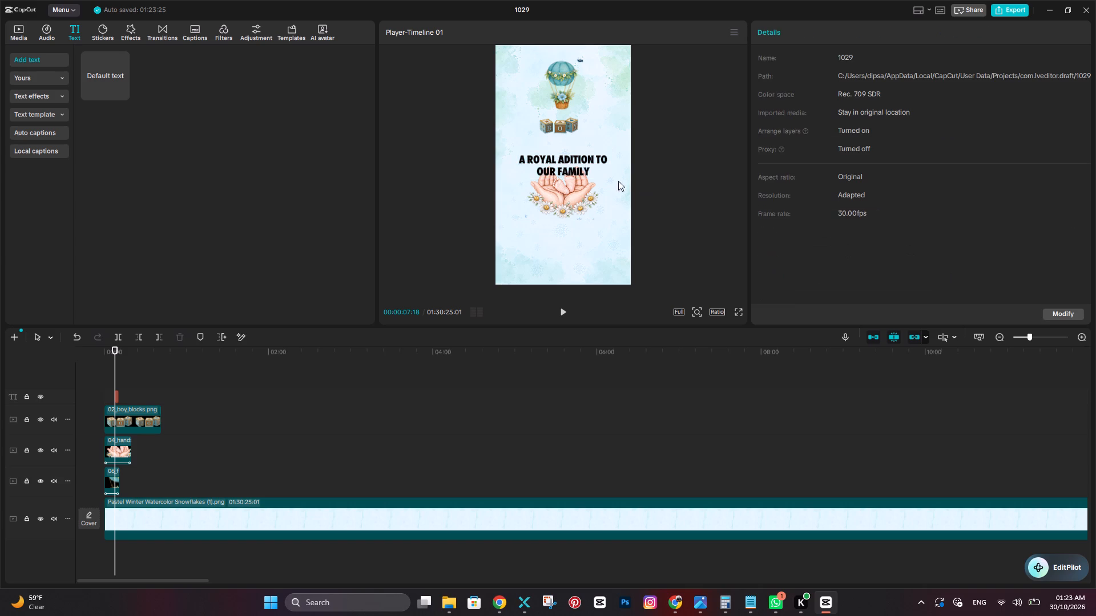
Move the heading up so it sits horizontally centred between the boy blocks and the hands graphic.
{"action": "left_click_drag", "start_coordinate": [578, 160], "coordinate": [577, 145]}
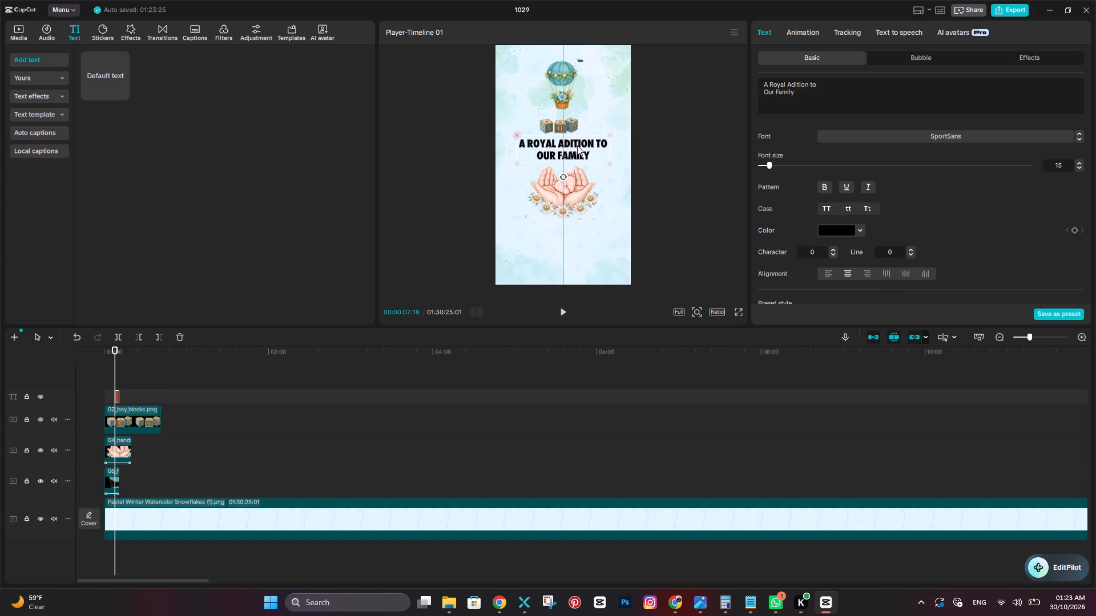
{"action": "left_click_drag", "start_coordinate": [577, 145], "coordinate": [574, 144]}
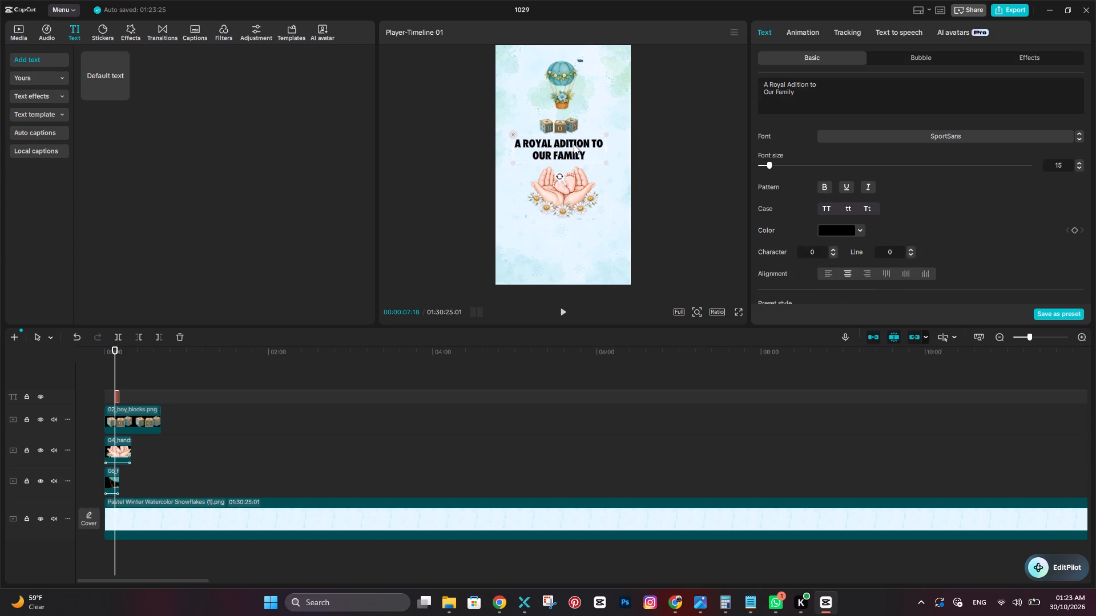
{"action": "left_click_drag", "start_coordinate": [574, 144], "coordinate": [575, 145]}
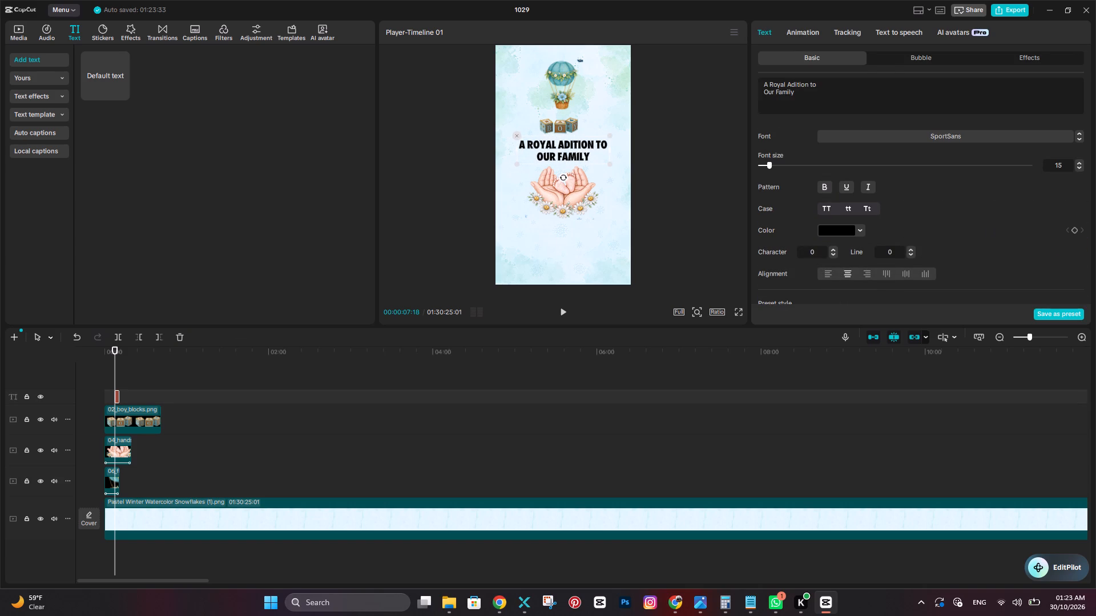
Apply the Drift Down entrance animation to the heading text after browsing the loop animations.
{"action": "left_click", "coordinate": [802, 37]}
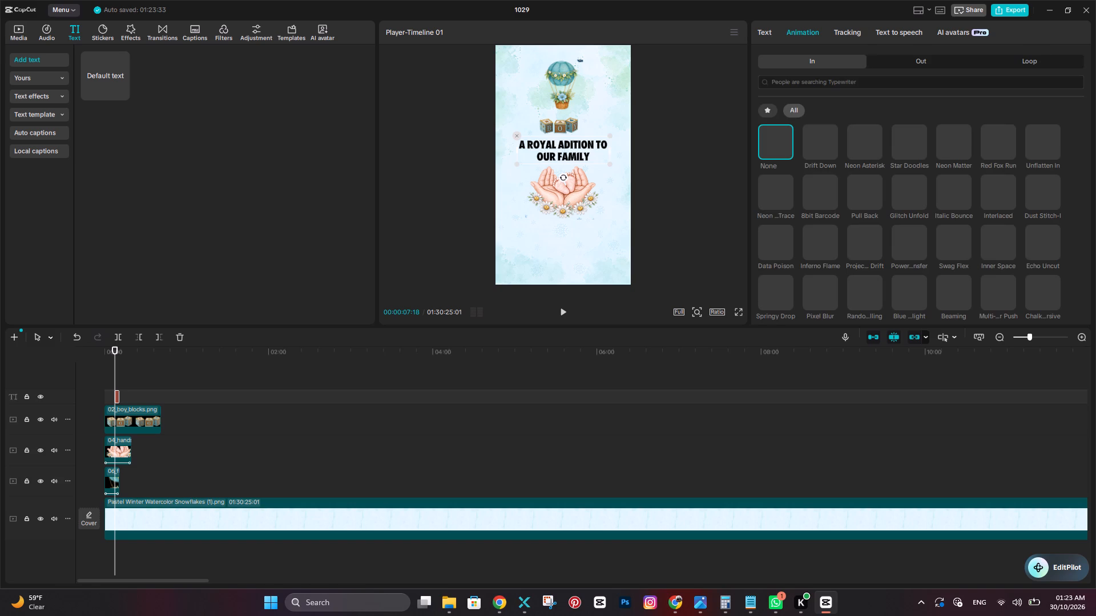
{"action": "left_click", "coordinate": [1021, 64]}
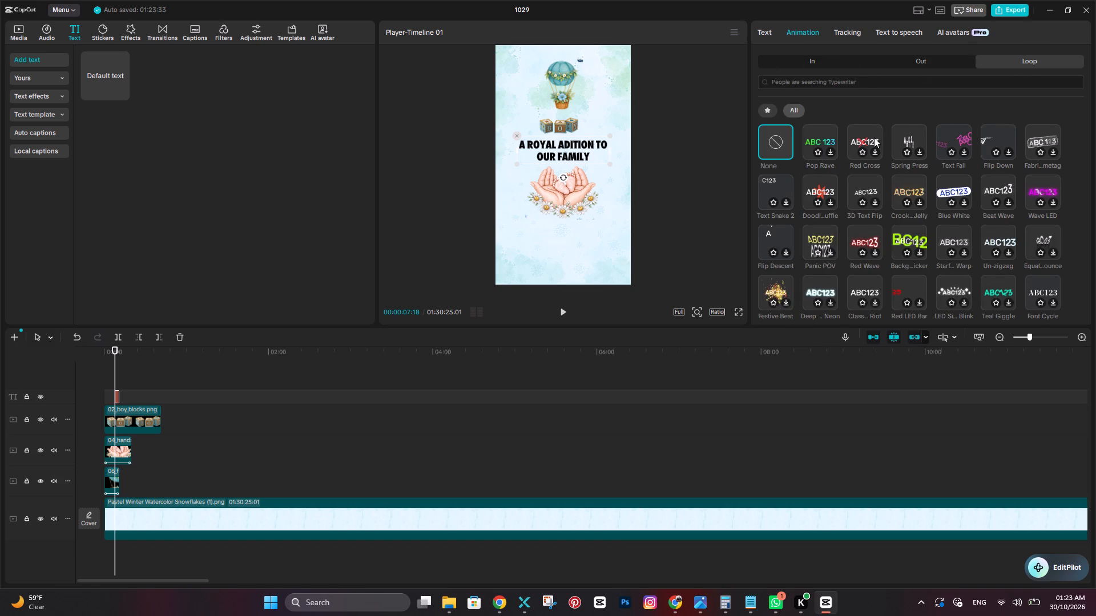
{"action": "left_click", "coordinate": [799, 114]}
{"action": "left_click", "coordinate": [808, 63]}
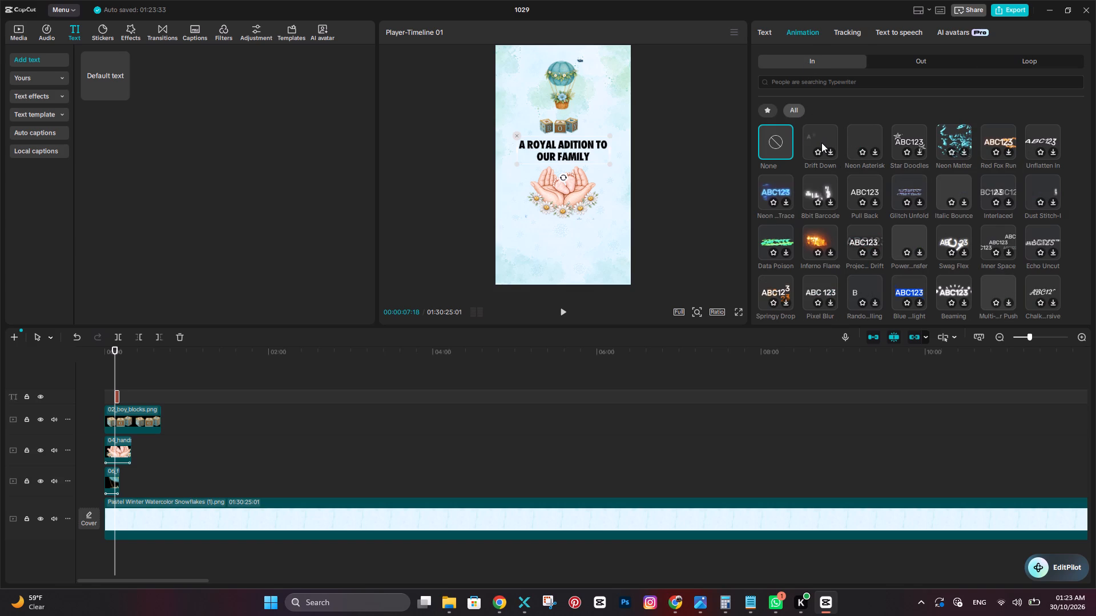
{"action": "left_click", "coordinate": [821, 143]}
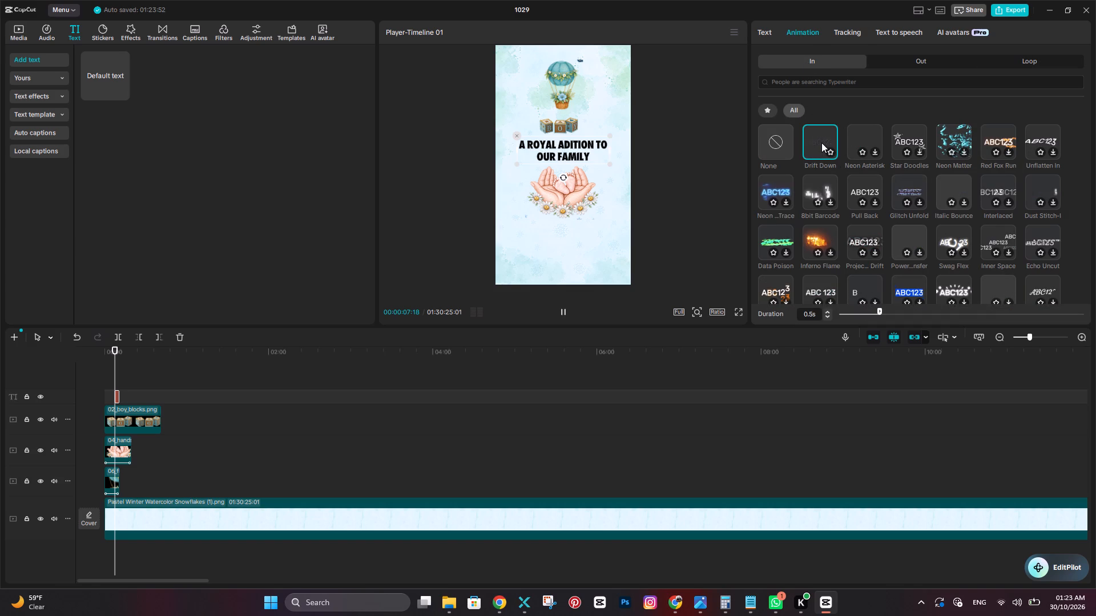
Apply the Shrink Flip exit animation to the heading text.
{"action": "left_click", "coordinate": [934, 55]}
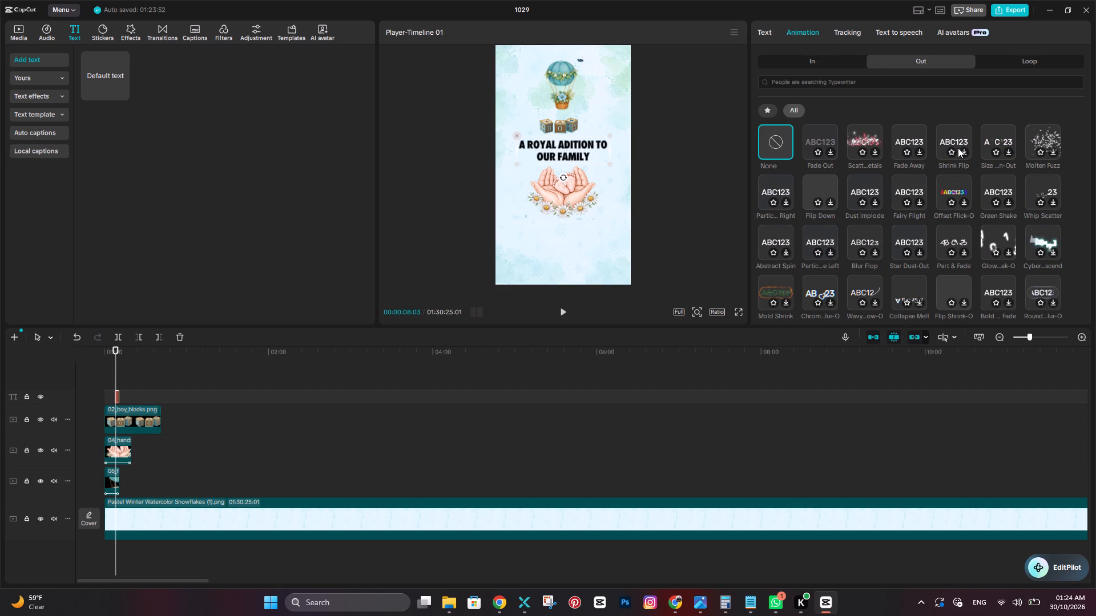
{"action": "left_click", "coordinate": [948, 133]}
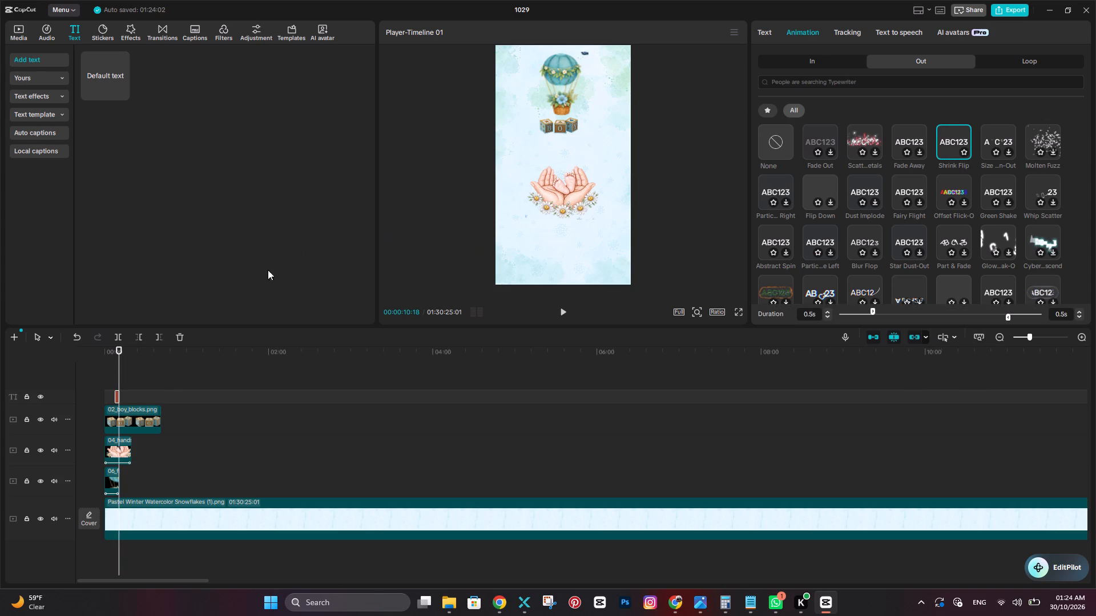
Extend the heading clip's start back to the beginning of the timeline and preview the video from there.
{"action": "left_click_drag", "start_coordinate": [115, 395], "coordinate": [100, 399]}
{"action": "left_click_drag", "start_coordinate": [112, 350], "coordinate": [94, 355]}
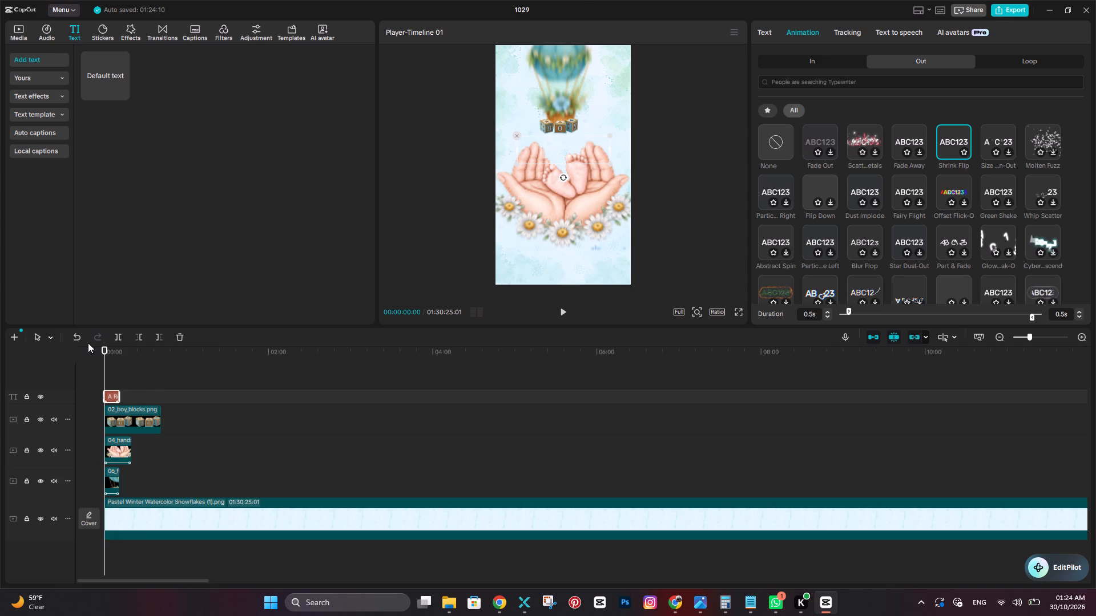
{"action": "key", "text": "space"}
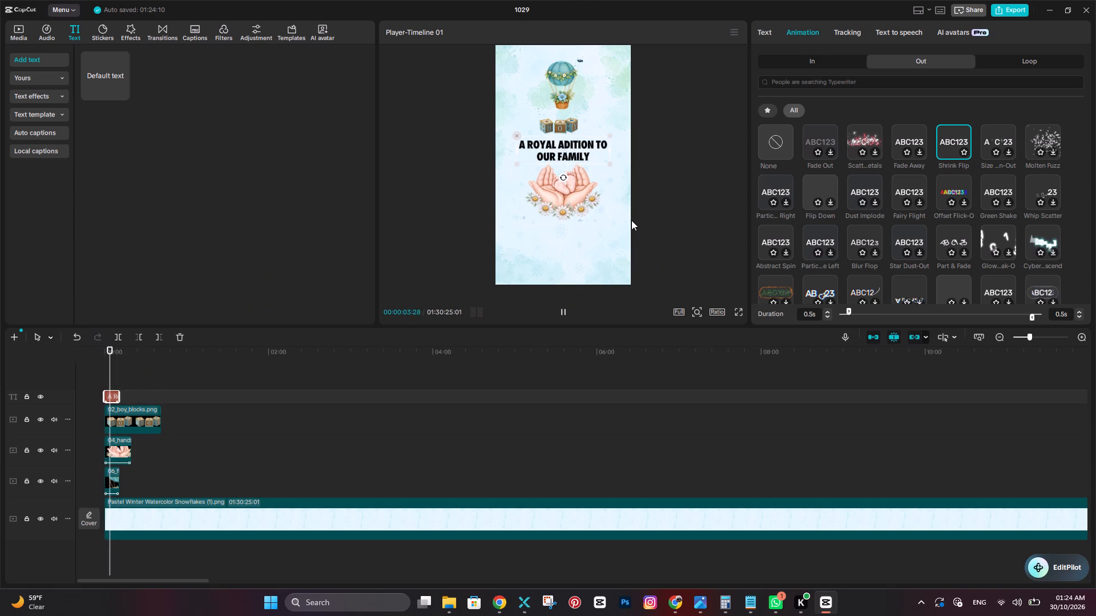
{"action": "key", "text": "space"}
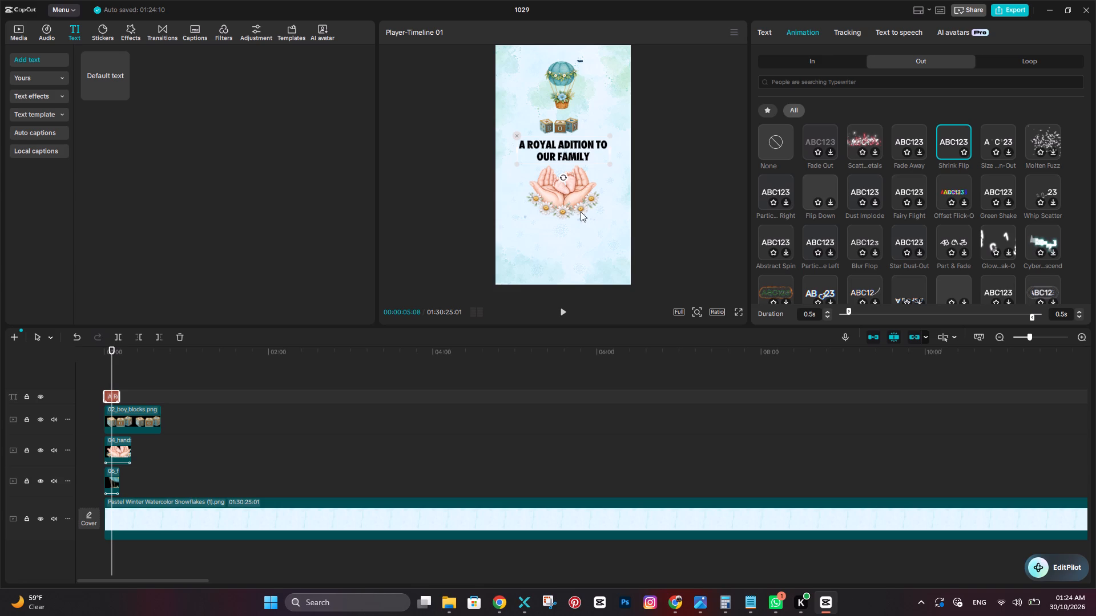
Shorten the hands graphic's Zoom 1 combo animation duration to 2.9 s.
{"action": "left_click", "coordinate": [567, 201]}
{"action": "left_click", "coordinate": [811, 30]}
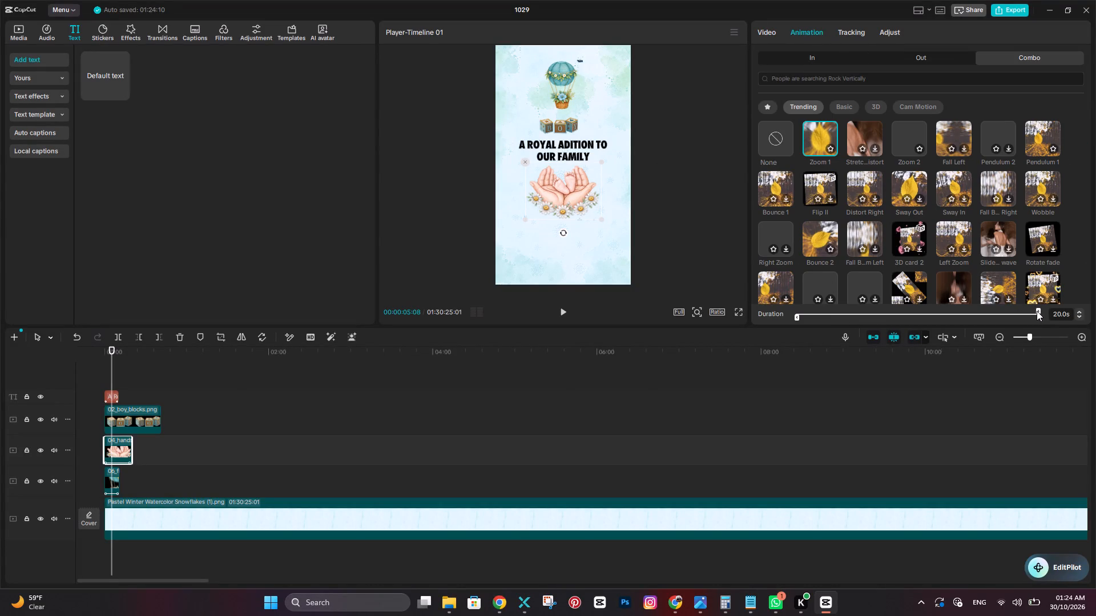
{"action": "left_click_drag", "start_coordinate": [1037, 311], "coordinate": [978, 314]}
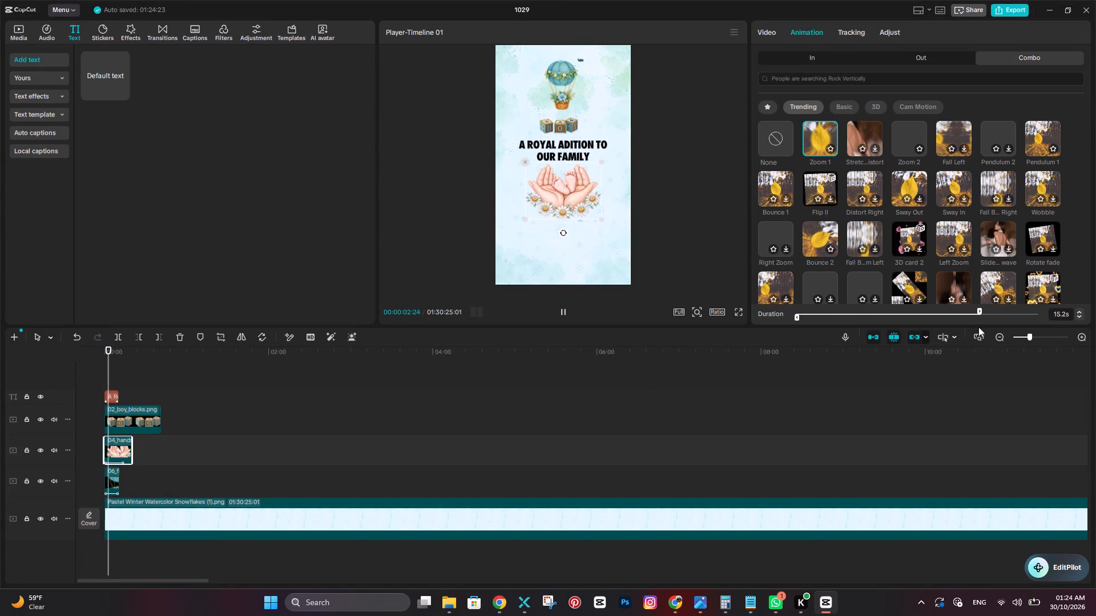
{"action": "left_click_drag", "start_coordinate": [964, 315], "coordinate": [888, 314]}
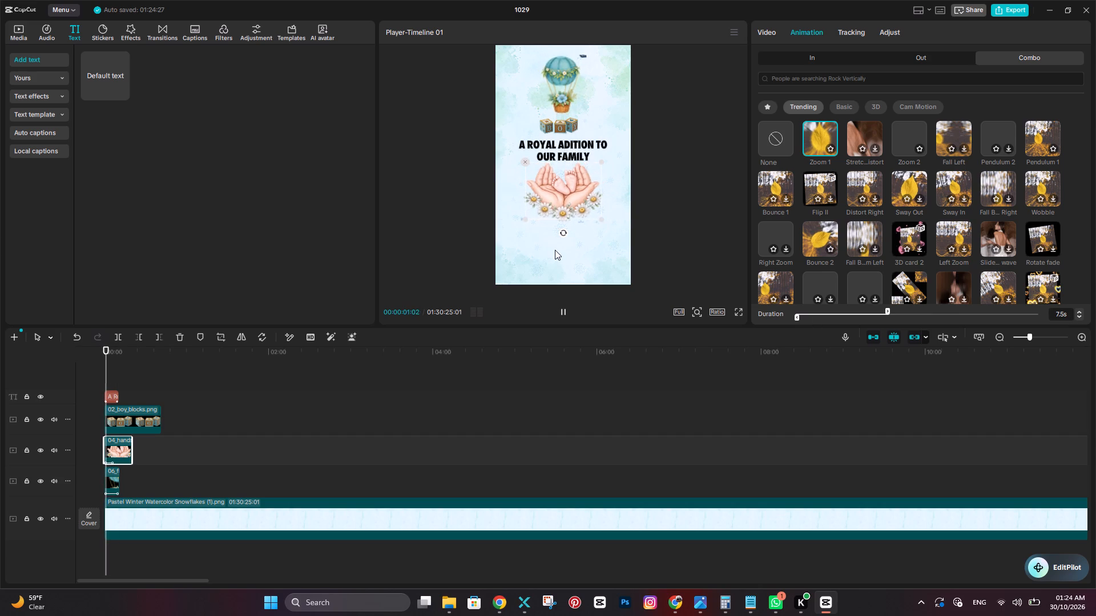
{"action": "left_click_drag", "start_coordinate": [888, 312], "coordinate": [853, 319]}
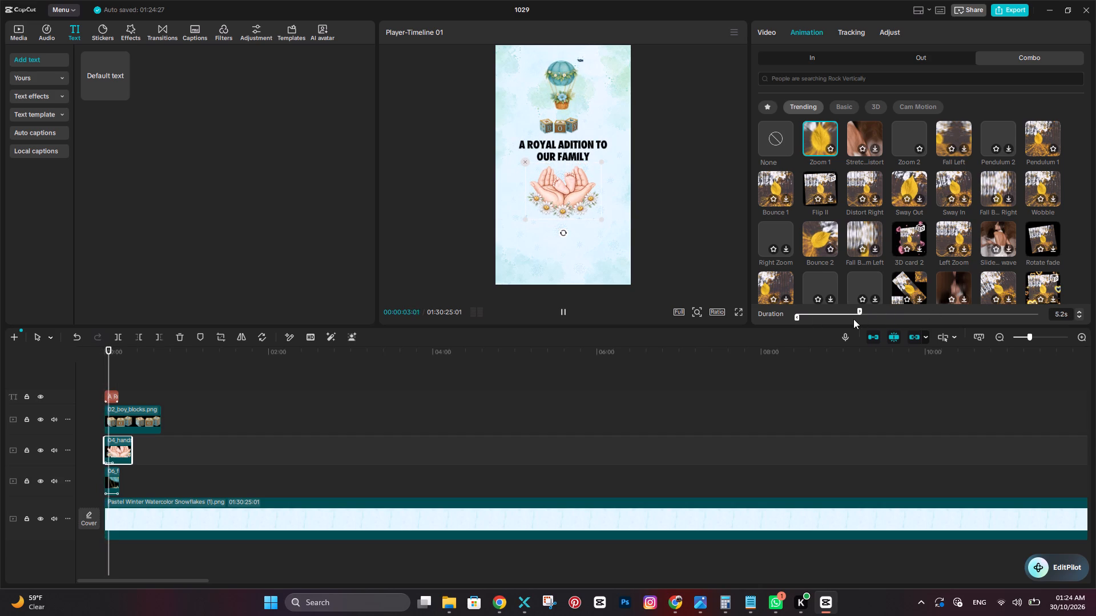
{"action": "left_click_drag", "start_coordinate": [853, 319], "coordinate": [845, 319]}
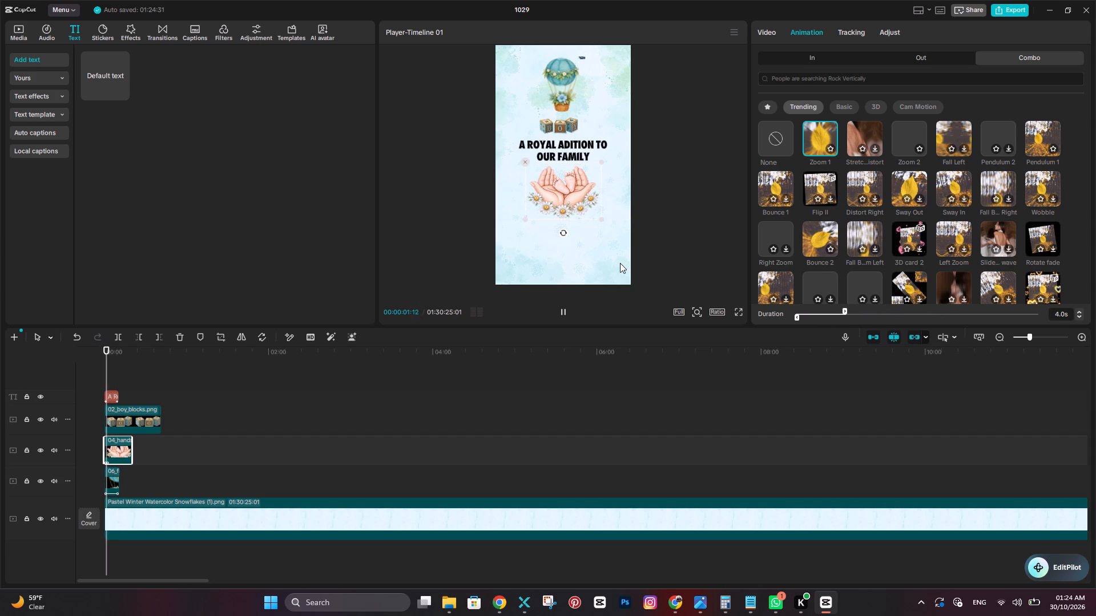
{"action": "left_click_drag", "start_coordinate": [845, 309], "coordinate": [832, 311]}
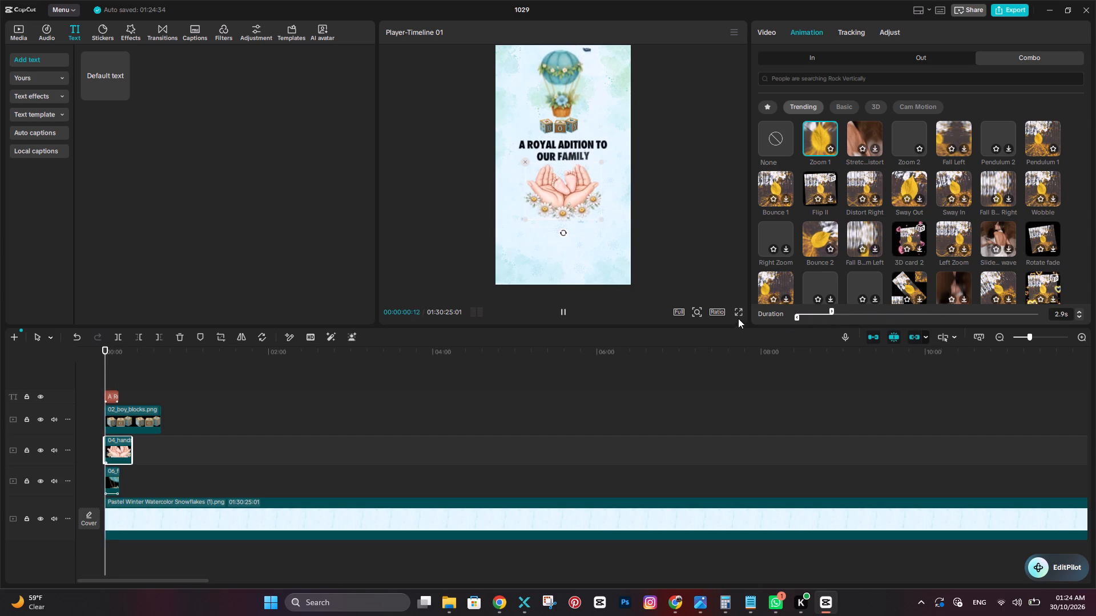
{"action": "key", "text": "space"}
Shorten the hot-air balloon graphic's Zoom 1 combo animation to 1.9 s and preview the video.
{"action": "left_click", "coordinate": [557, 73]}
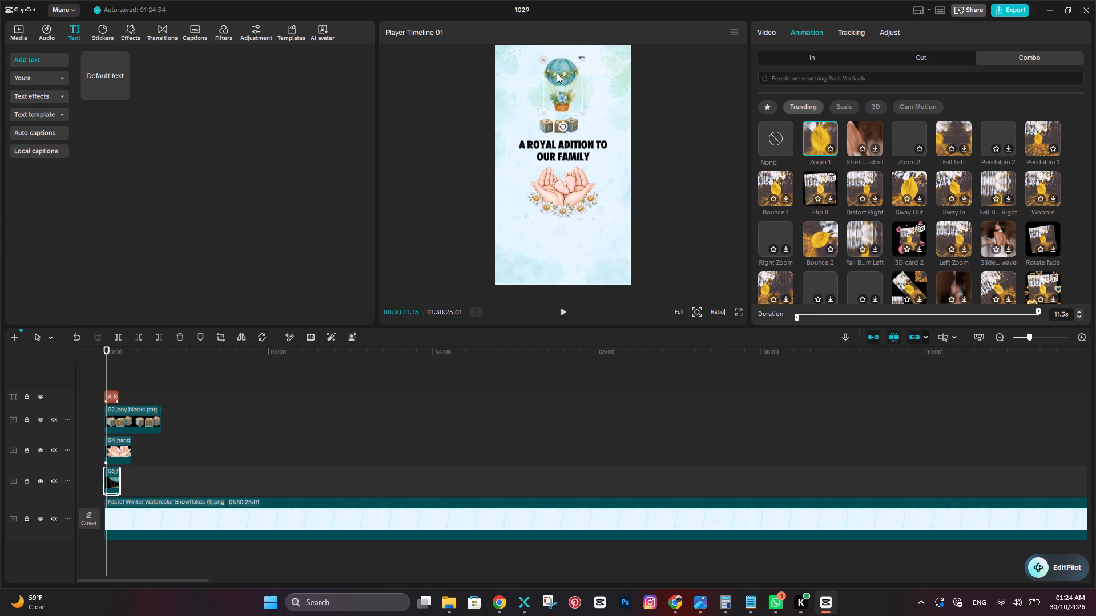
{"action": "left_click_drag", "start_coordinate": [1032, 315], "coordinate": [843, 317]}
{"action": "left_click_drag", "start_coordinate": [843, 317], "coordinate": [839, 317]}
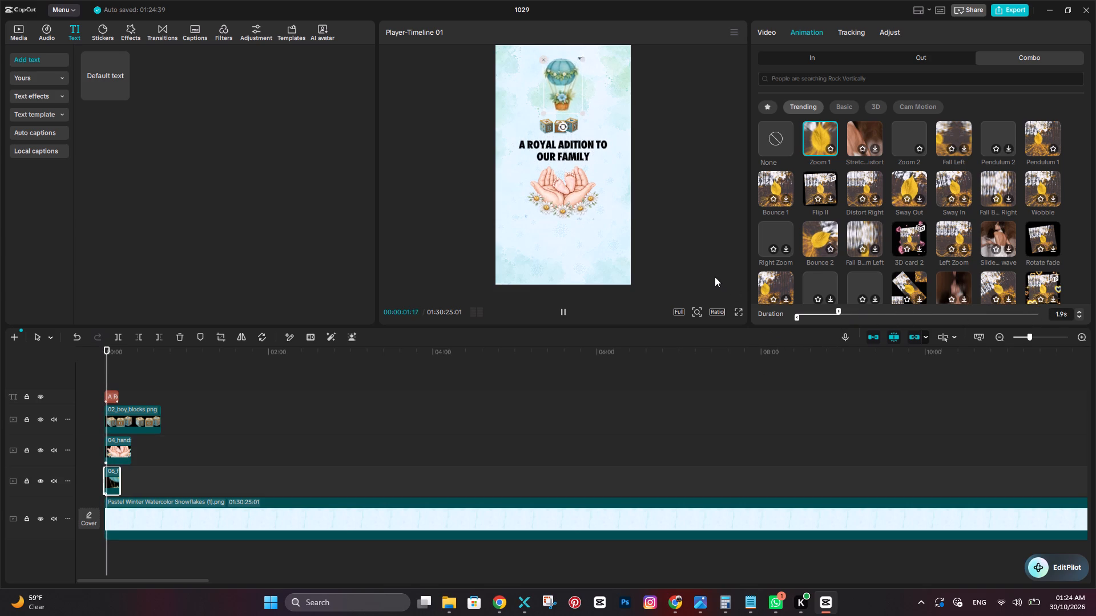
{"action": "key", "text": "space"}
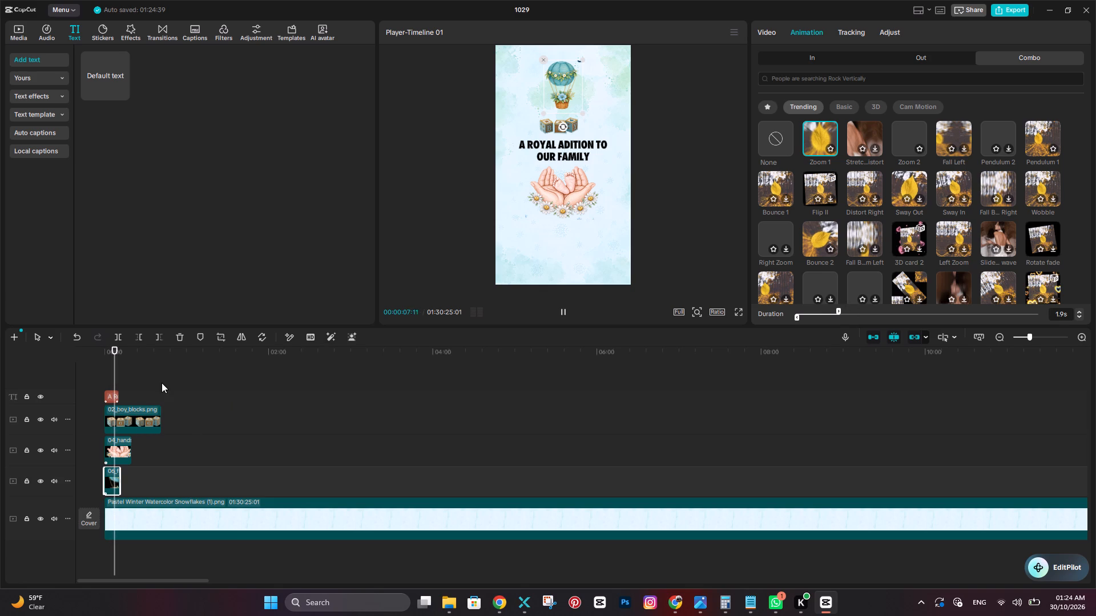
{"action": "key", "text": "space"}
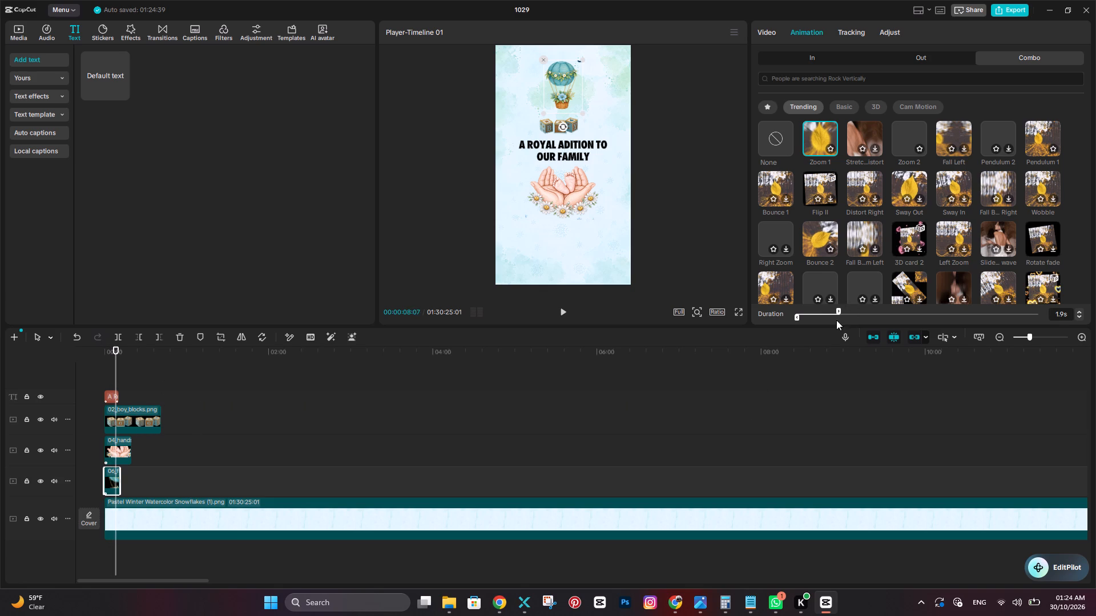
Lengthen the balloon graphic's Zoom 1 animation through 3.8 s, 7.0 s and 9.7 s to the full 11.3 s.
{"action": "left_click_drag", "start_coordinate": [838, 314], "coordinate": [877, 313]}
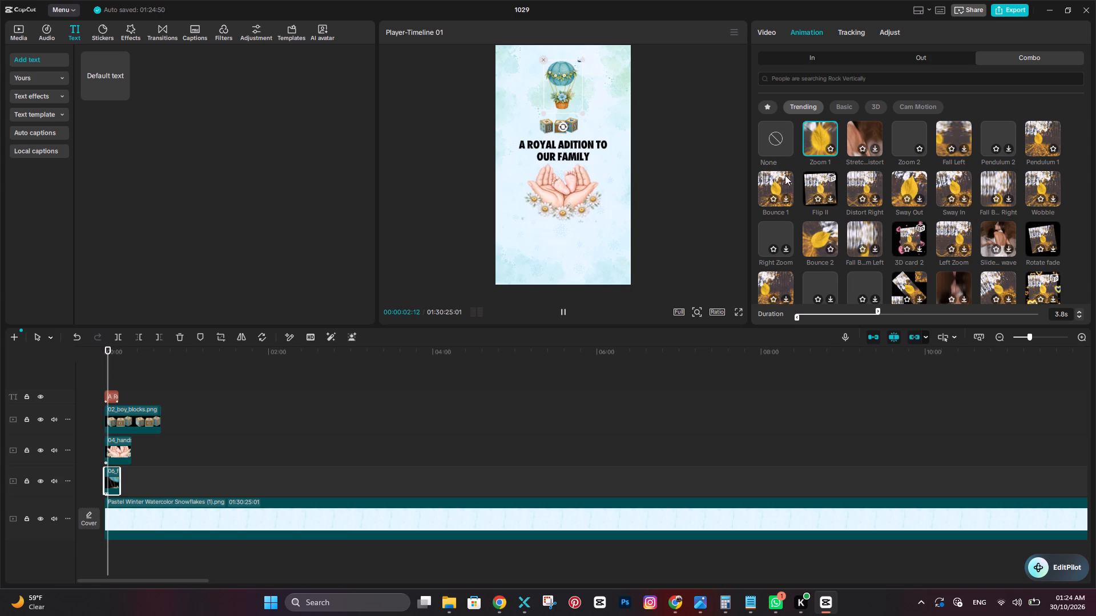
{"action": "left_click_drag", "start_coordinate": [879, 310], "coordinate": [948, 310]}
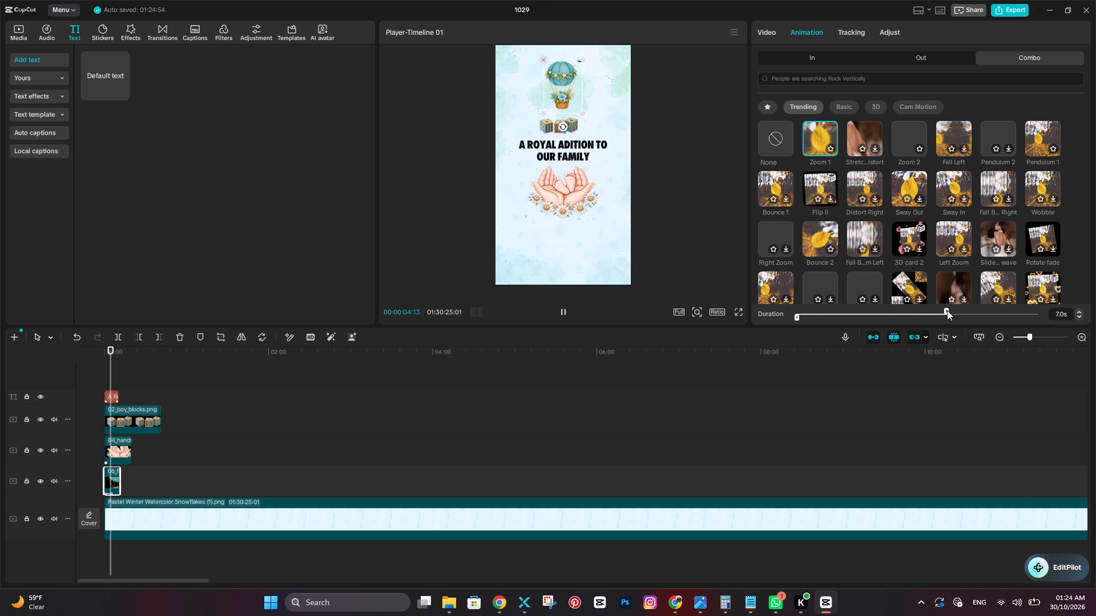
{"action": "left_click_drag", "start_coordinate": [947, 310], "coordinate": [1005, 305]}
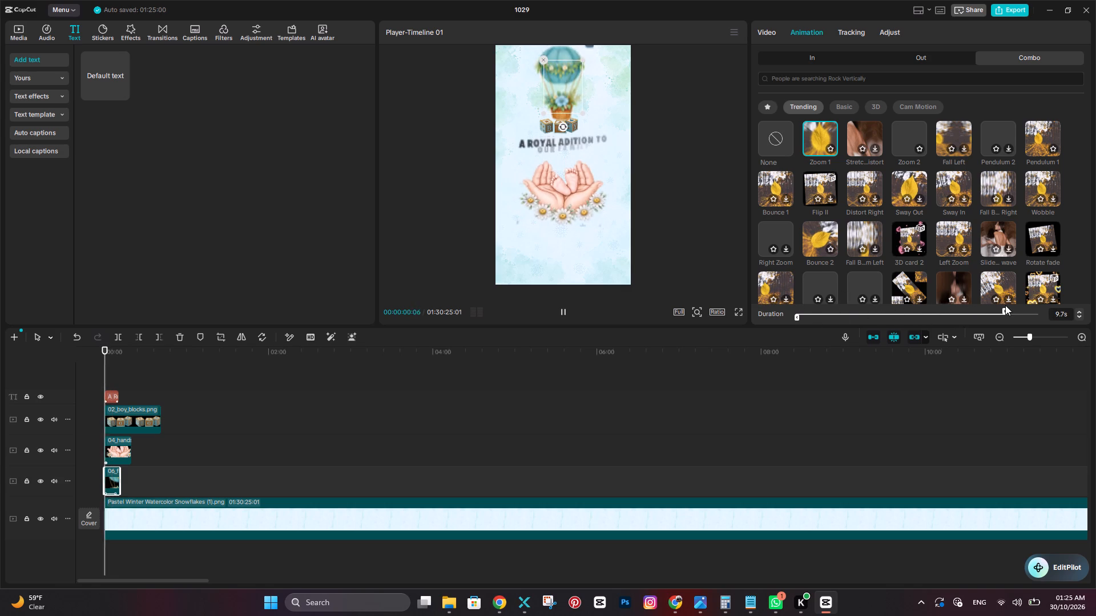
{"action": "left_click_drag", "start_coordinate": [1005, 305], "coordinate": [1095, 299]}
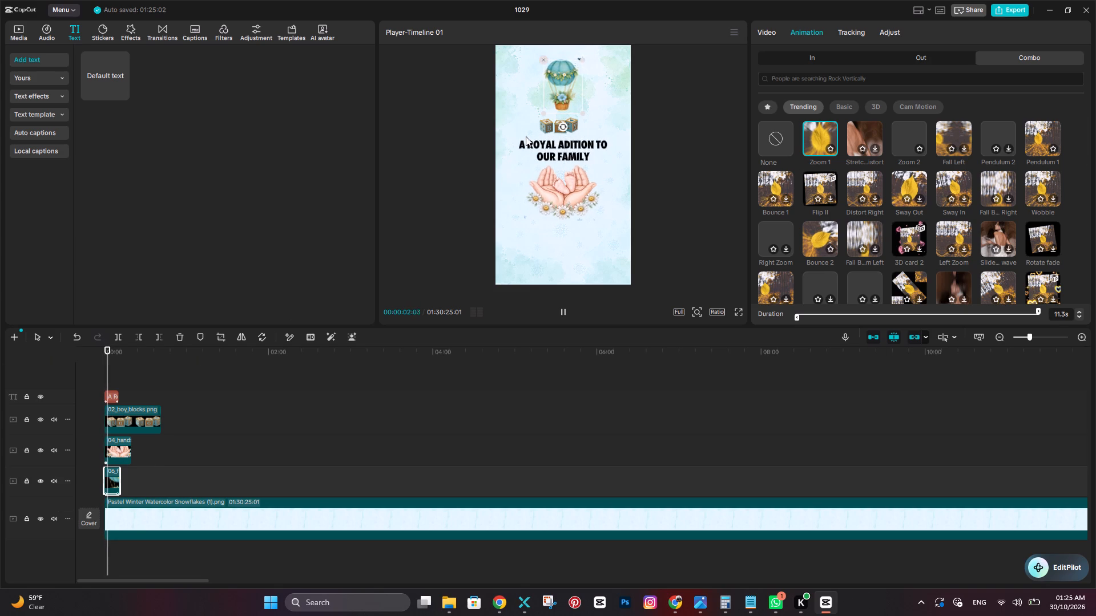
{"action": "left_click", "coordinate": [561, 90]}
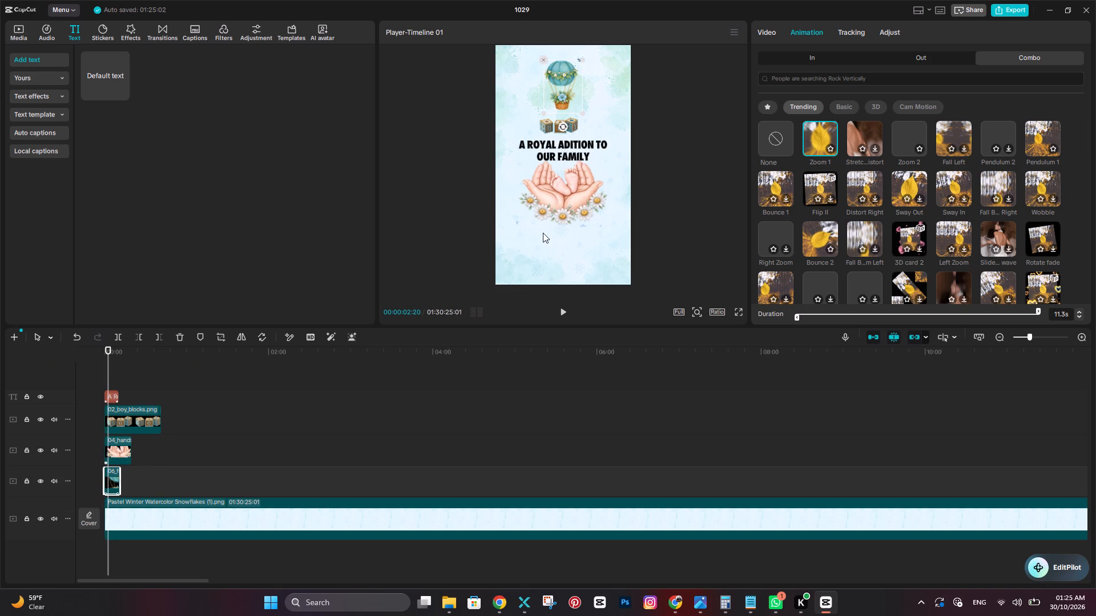
Scale the heading text down to about 86% between the boy blocks and the hands graphic.
{"action": "left_click", "coordinate": [578, 144]}
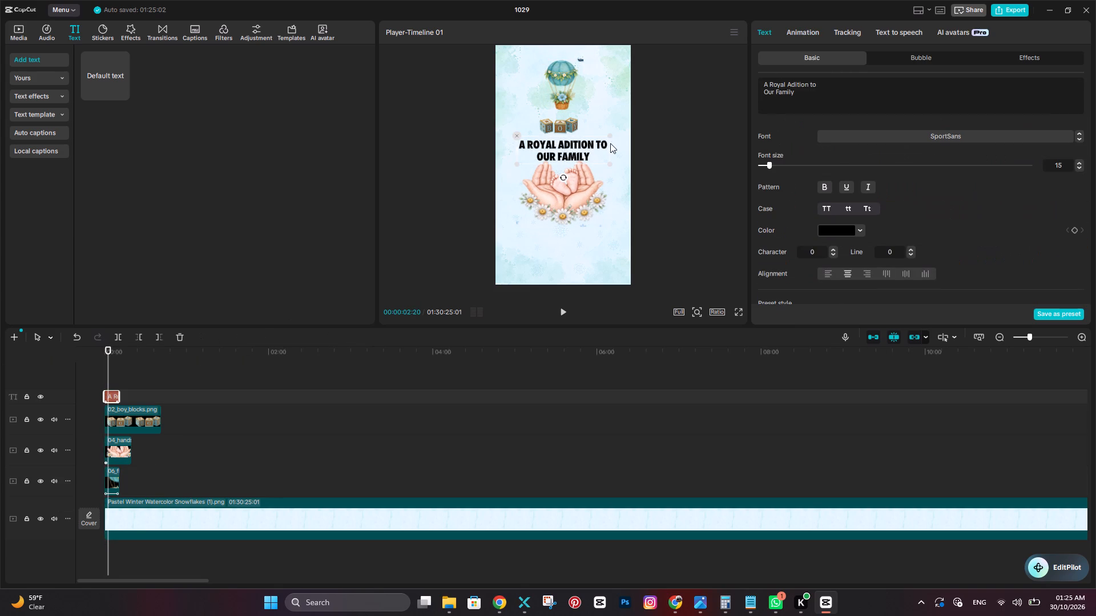
{"action": "left_click_drag", "start_coordinate": [610, 137], "coordinate": [602, 144]}
{"action": "left_click", "coordinate": [573, 150]}
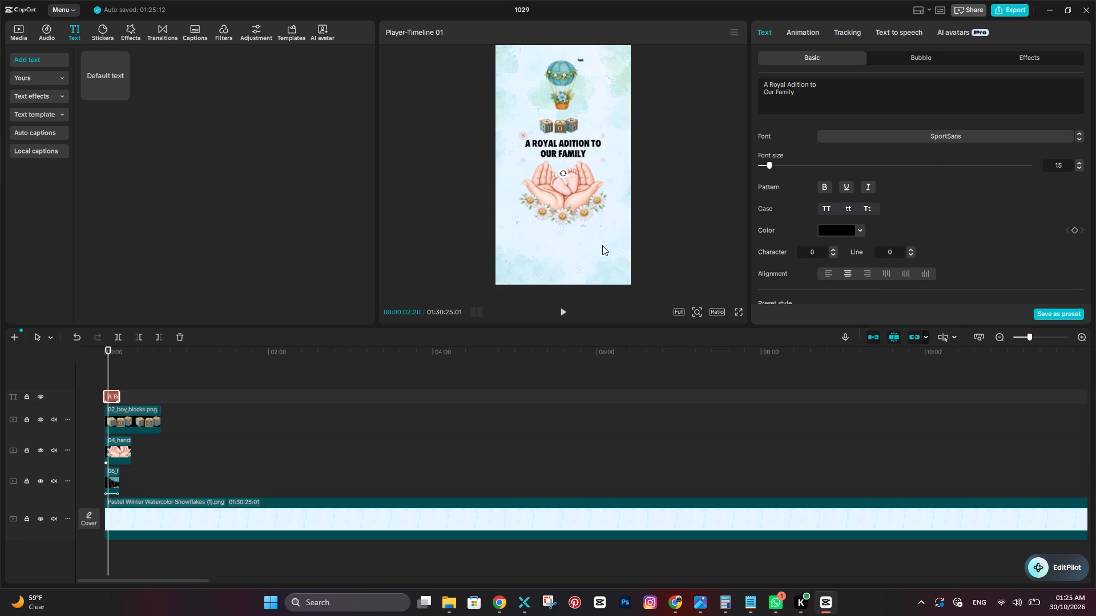
Check the heading in the reference YouTube short in Chrome, and recolour the CapCut heading text to blue 008EFF.
{"action": "left_click", "coordinate": [498, 594]}
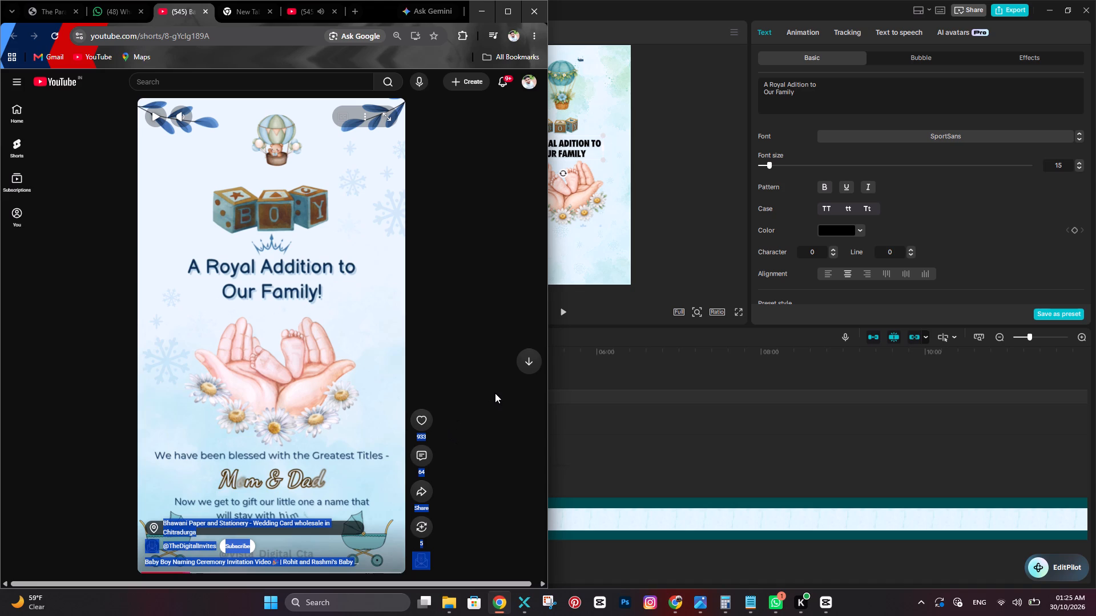
{"action": "left_click", "coordinate": [514, 529]}
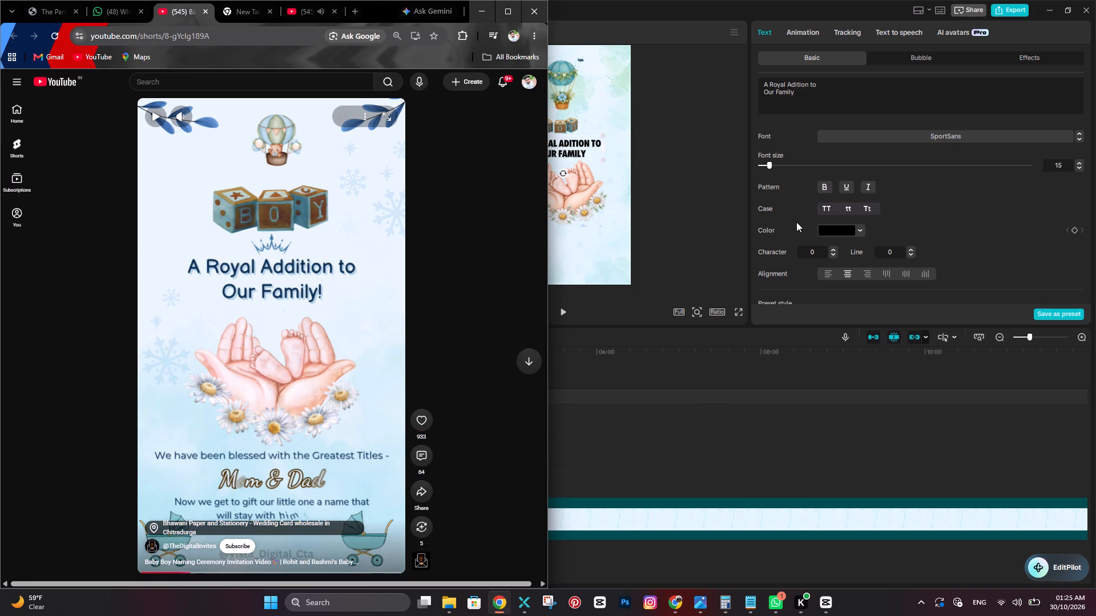
{"action": "left_click", "coordinate": [969, 184]}
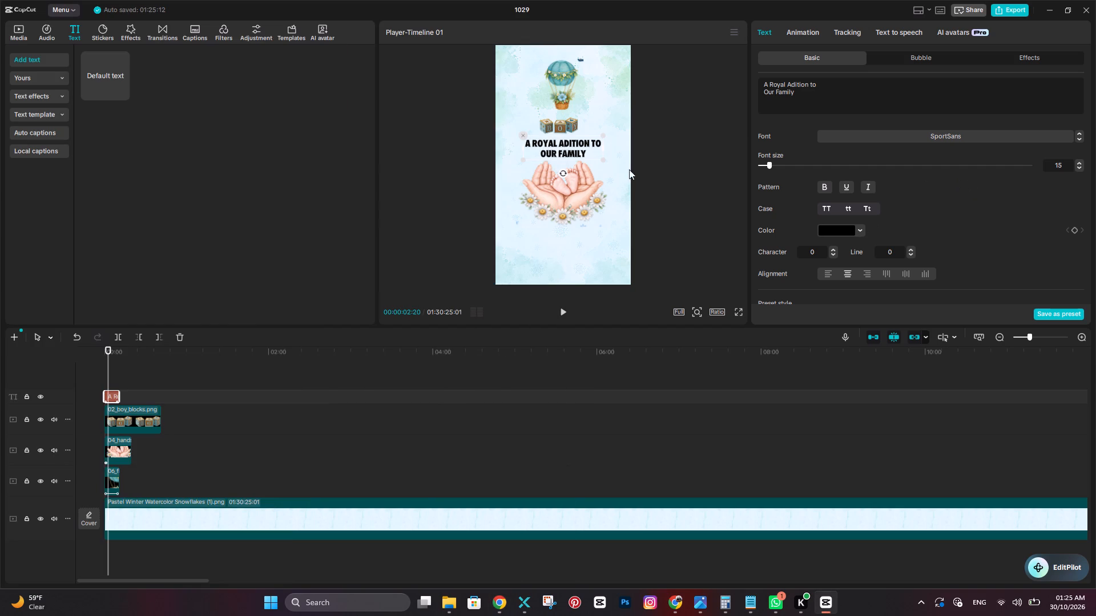
{"action": "left_click", "coordinate": [569, 145]}
{"action": "left_click", "coordinate": [569, 143]}
{"action": "left_click", "coordinate": [840, 232]}
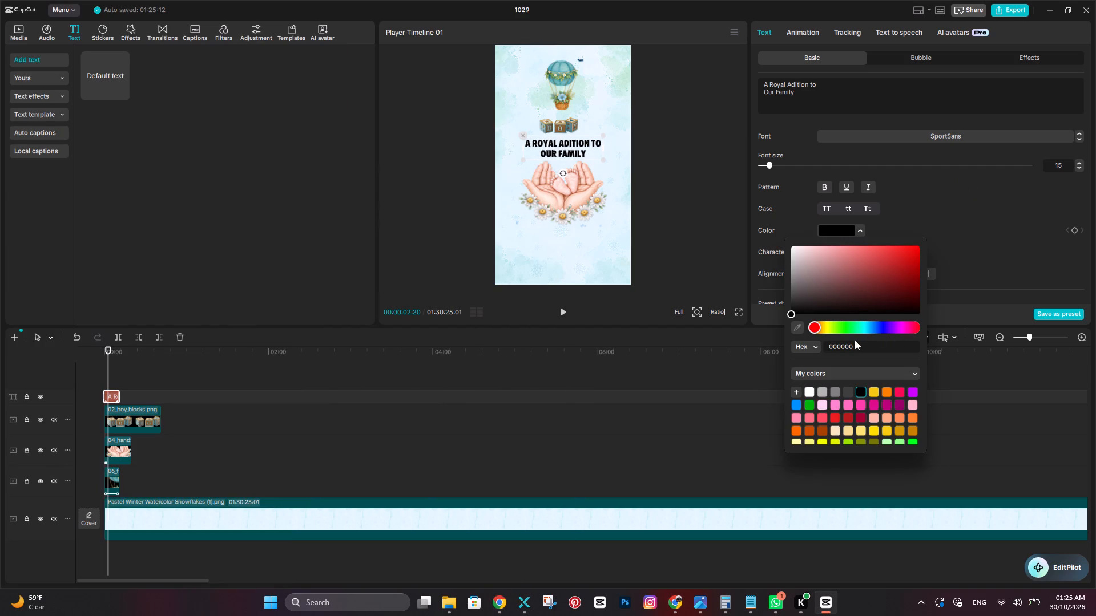
{"action": "left_click", "coordinate": [796, 404]}
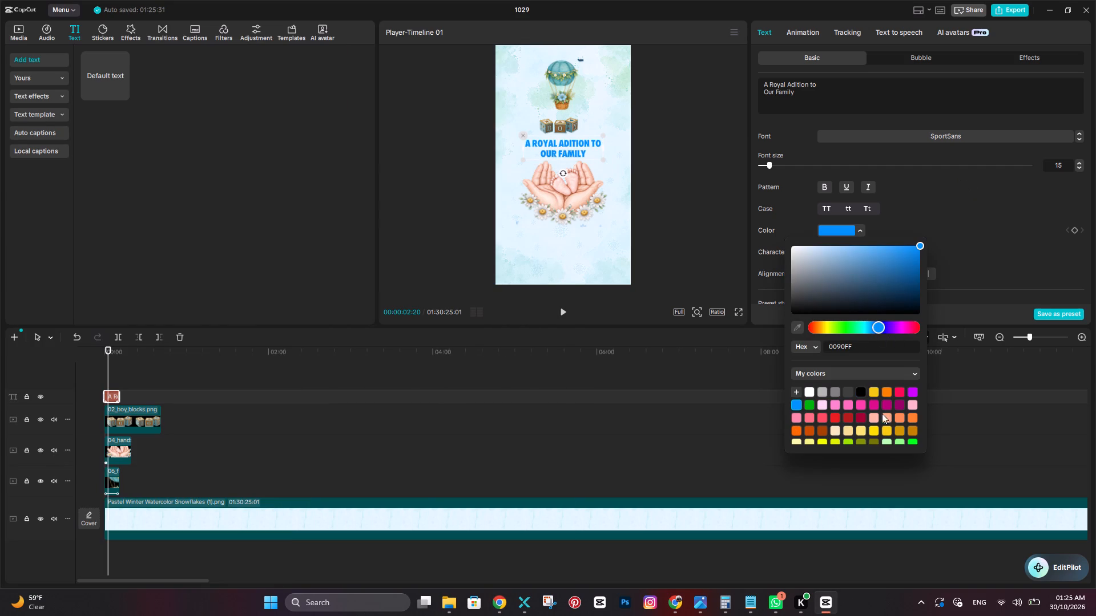
{"action": "scroll", "coordinate": [865, 406], "scroll_direction": "down", "scroll_amount": 2}
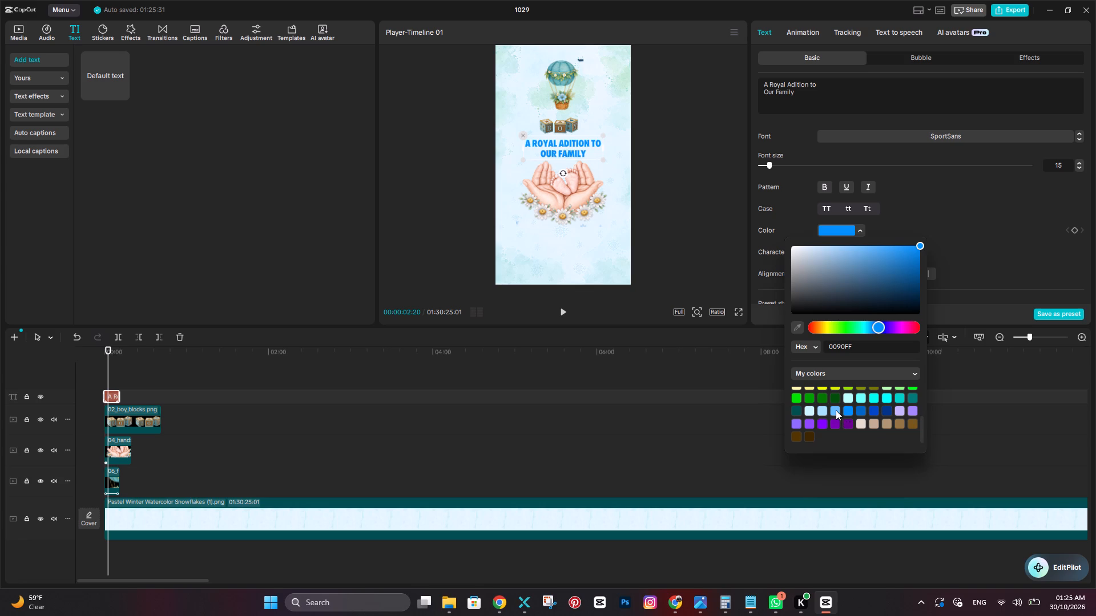
{"action": "left_click", "coordinate": [836, 410]}
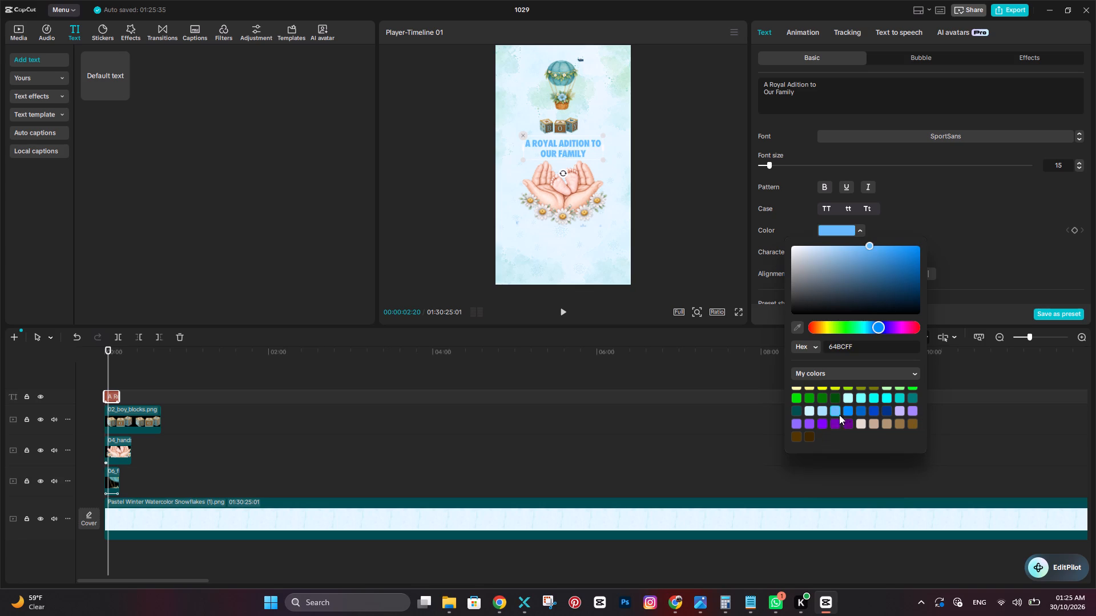
{"action": "left_click", "coordinate": [856, 411]}
{"action": "left_click", "coordinate": [847, 411]}
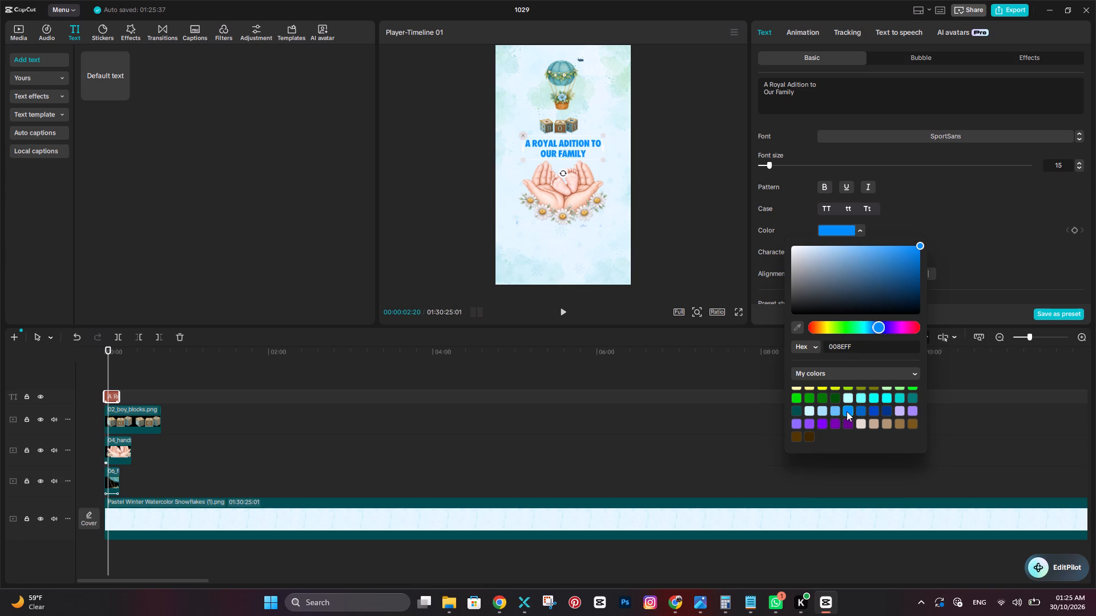
{"action": "left_click", "coordinate": [973, 253]}
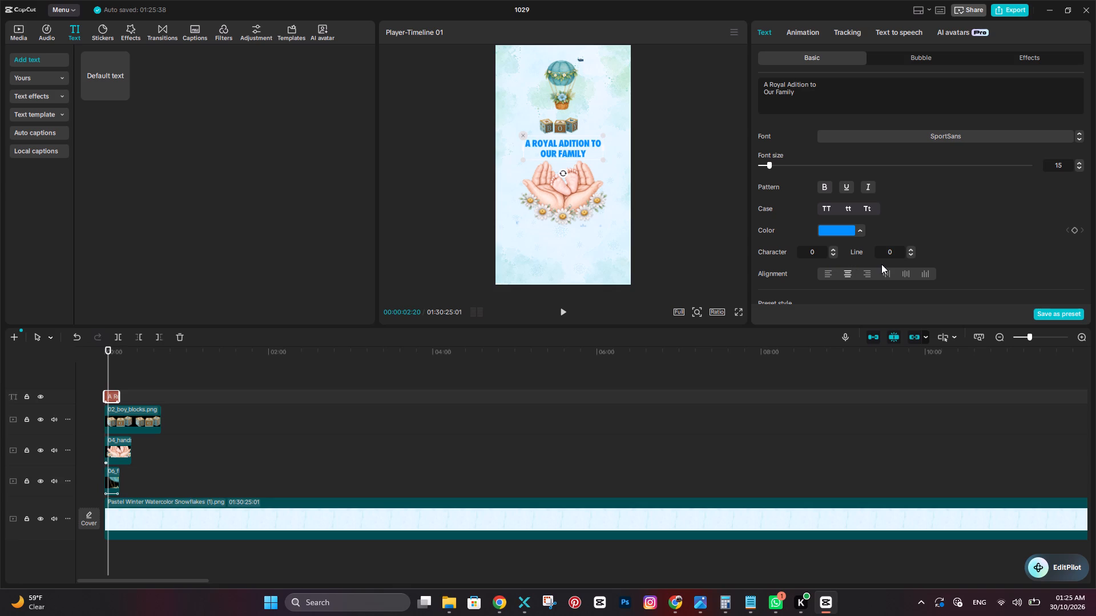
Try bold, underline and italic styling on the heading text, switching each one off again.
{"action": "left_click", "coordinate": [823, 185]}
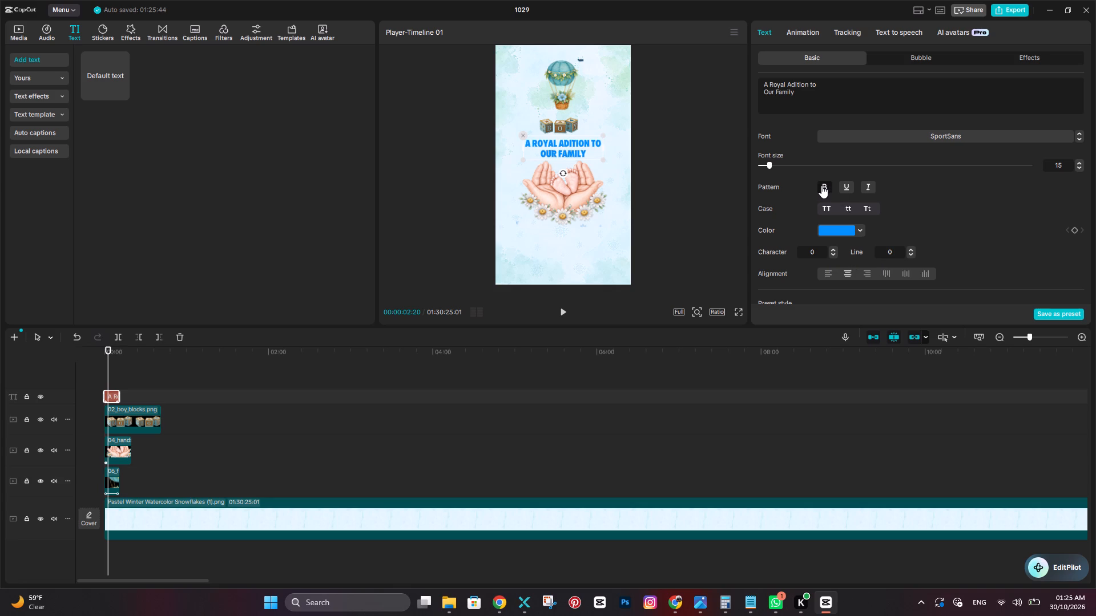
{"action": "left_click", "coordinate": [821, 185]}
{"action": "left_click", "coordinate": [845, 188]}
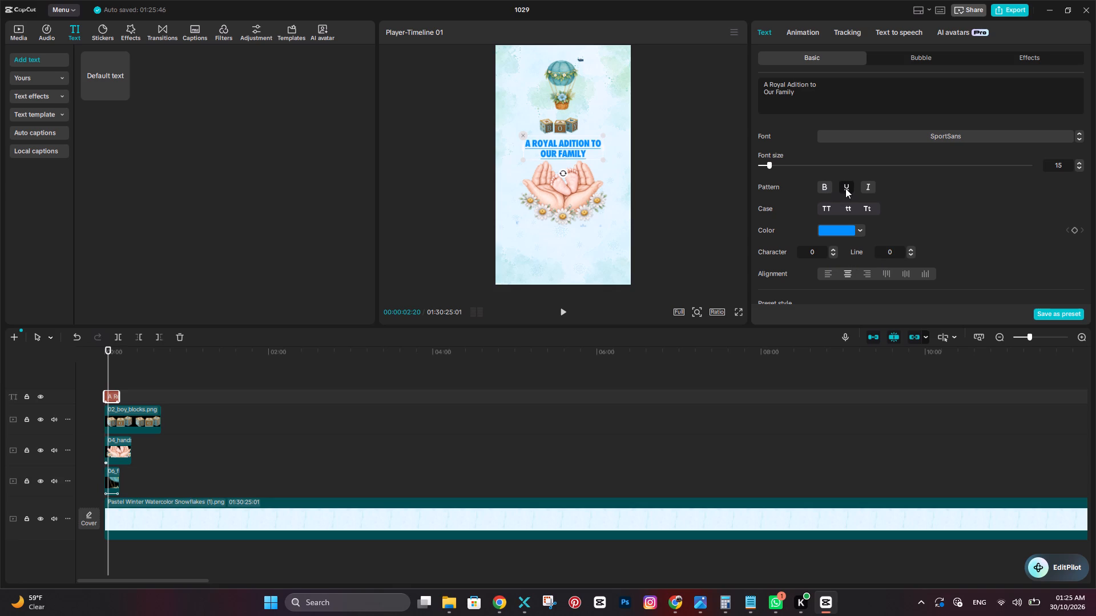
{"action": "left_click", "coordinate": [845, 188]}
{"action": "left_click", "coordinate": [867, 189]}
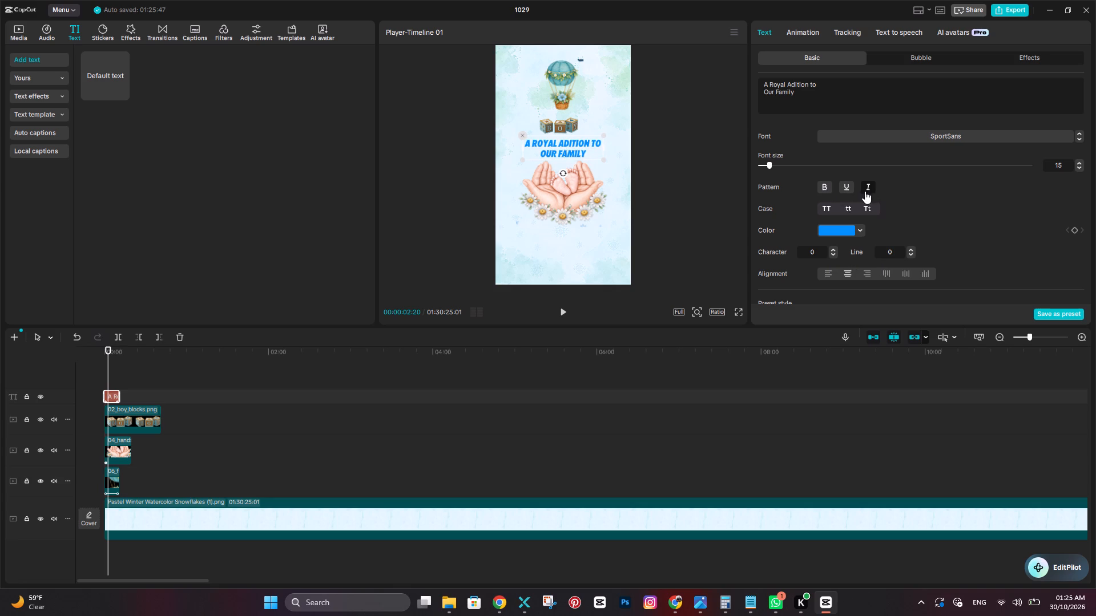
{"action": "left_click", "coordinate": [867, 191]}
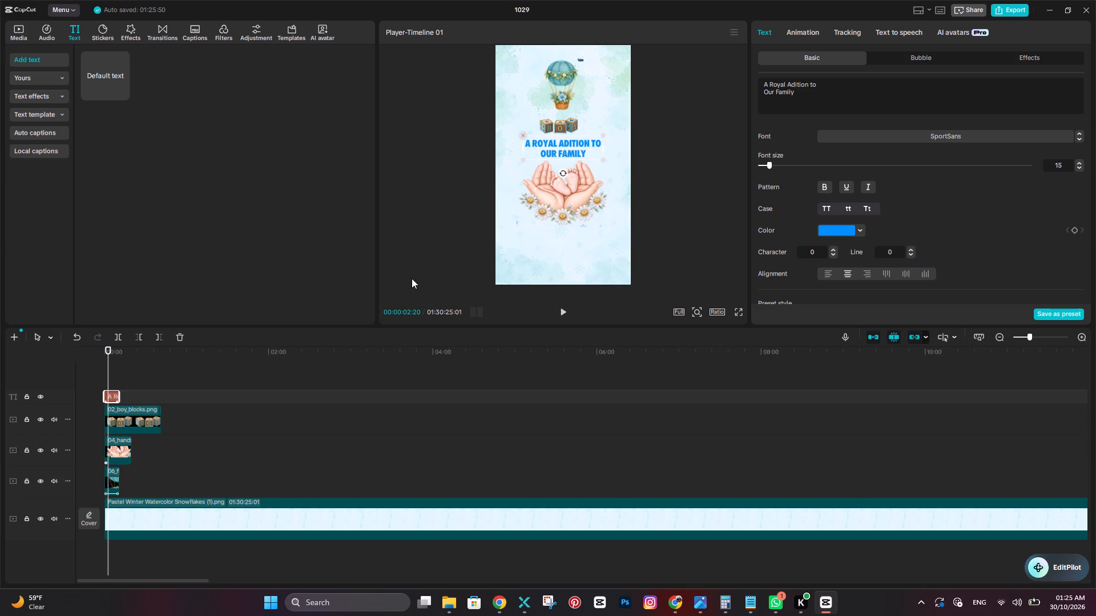
Add a stroke to the heading text and colour it pale lavender D8D1EE.
{"action": "scroll", "coordinate": [766, 235], "scroll_direction": "down", "scroll_amount": 4}
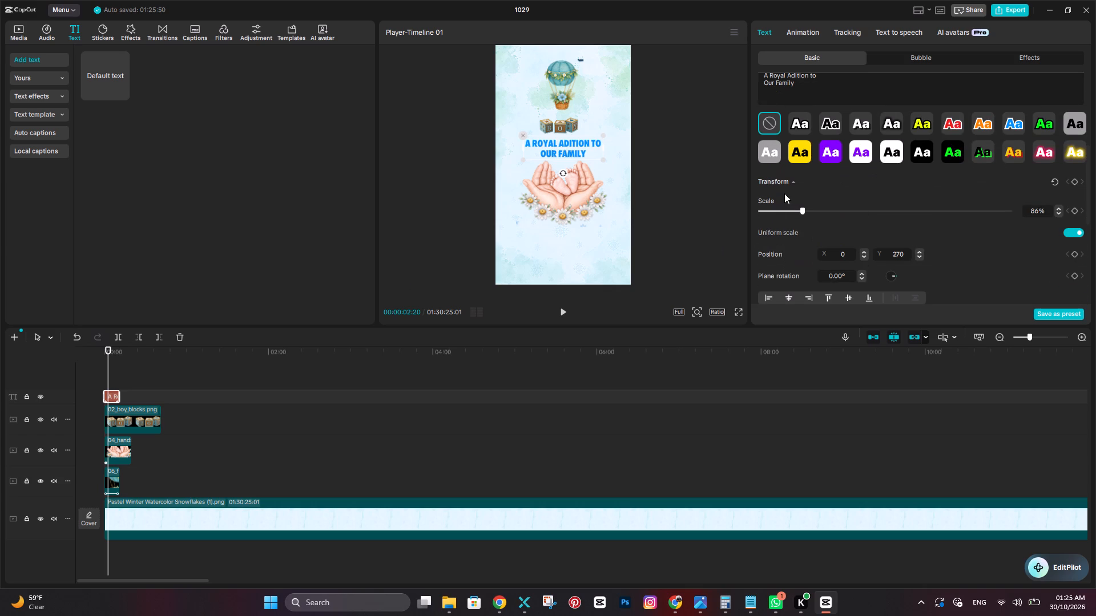
{"action": "scroll", "coordinate": [785, 193], "scroll_direction": "down", "scroll_amount": 3}
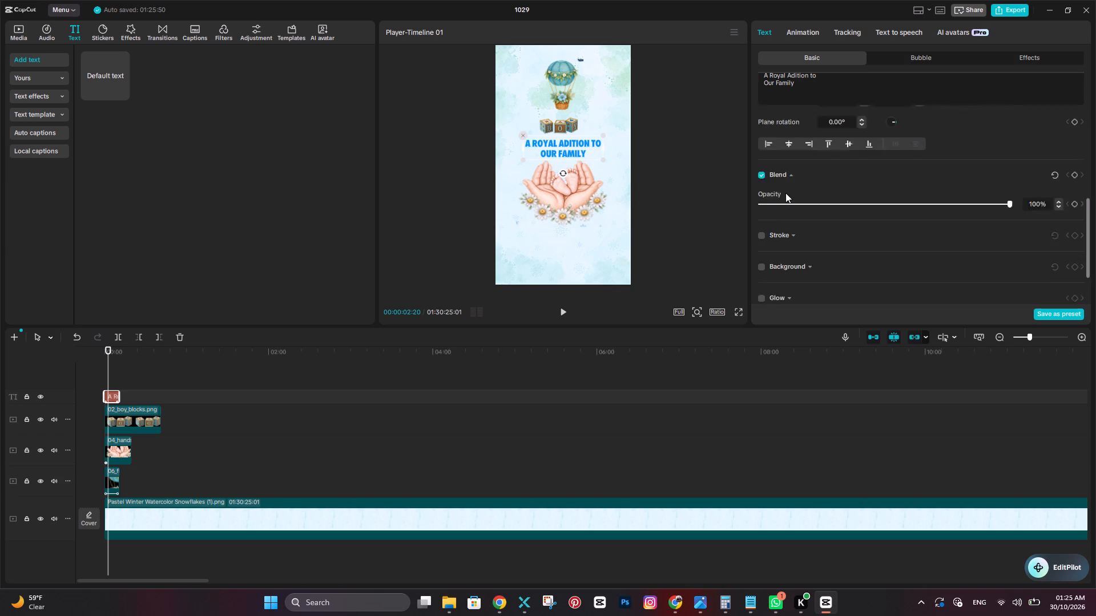
{"action": "scroll", "coordinate": [785, 193], "scroll_direction": "down", "scroll_amount": 1}
{"action": "left_click", "coordinate": [762, 183]}
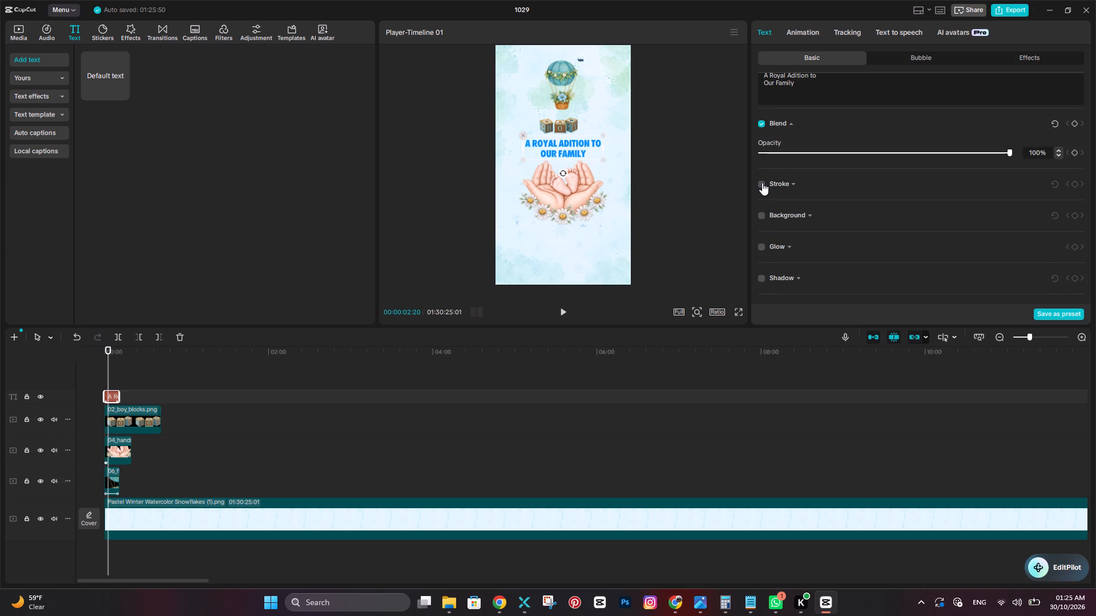
{"action": "left_click", "coordinate": [835, 208]}
{"action": "left_click_drag", "start_coordinate": [805, 260], "coordinate": [776, 185]}
{"action": "left_click_drag", "start_coordinate": [812, 219], "coordinate": [833, 238]}
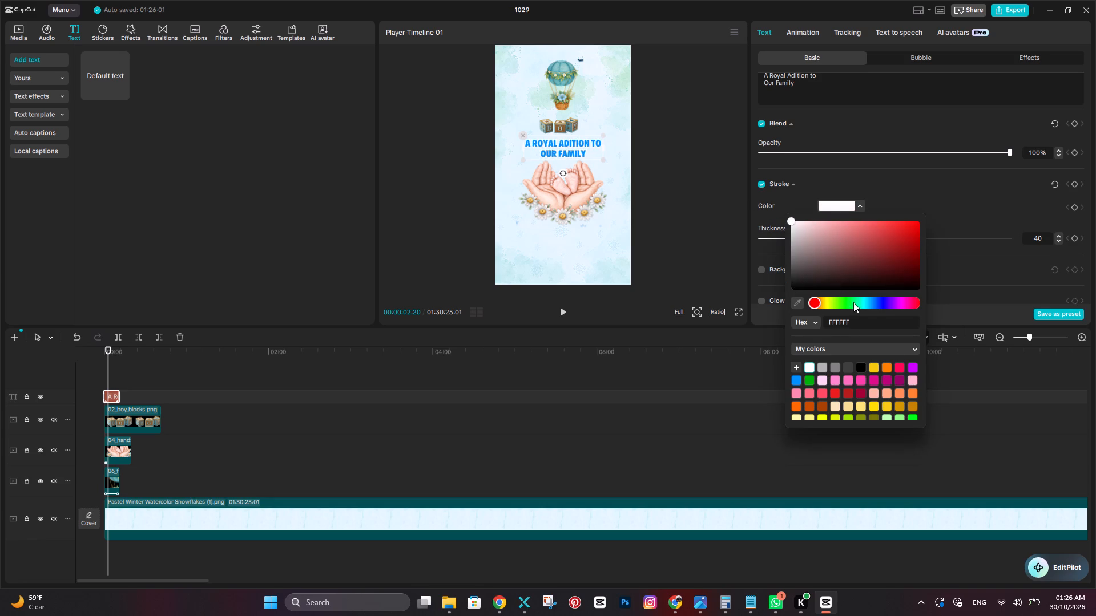
{"action": "left_click_drag", "start_coordinate": [868, 301], "coordinate": [894, 303]}
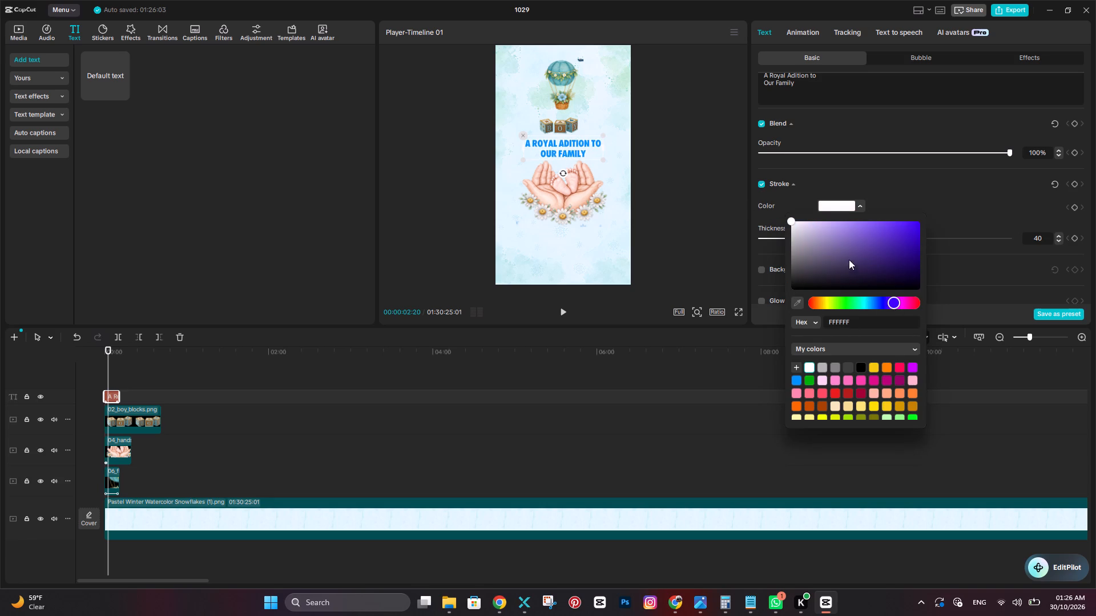
{"action": "left_click_drag", "start_coordinate": [849, 260], "coordinate": [909, 236]}
{"action": "left_click_drag", "start_coordinate": [909, 236], "coordinate": [825, 237]}
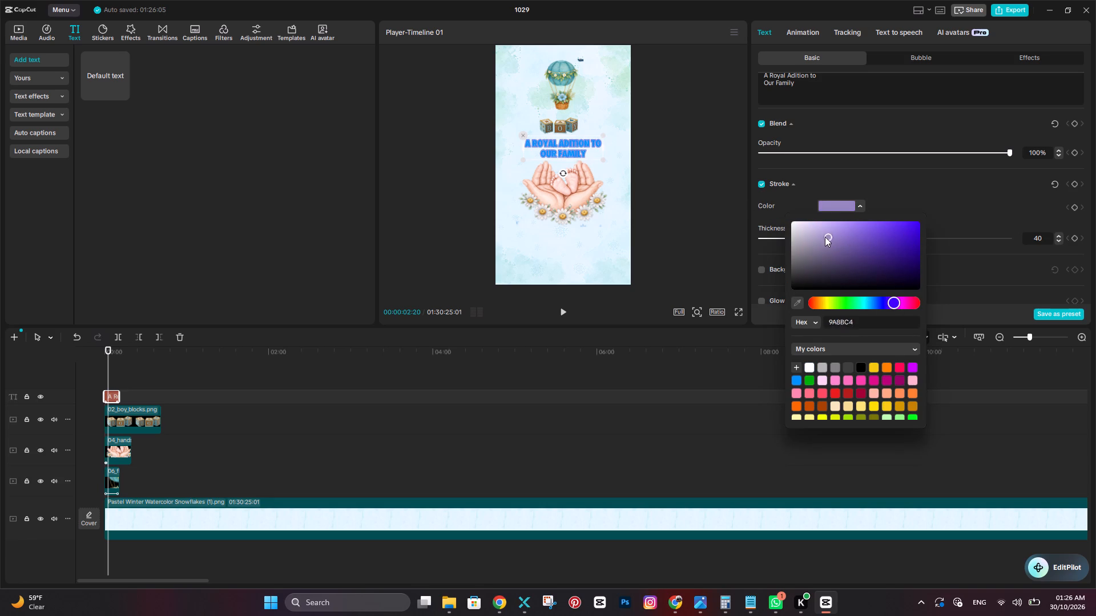
{"action": "left_click_drag", "start_coordinate": [825, 237], "coordinate": [807, 232]}
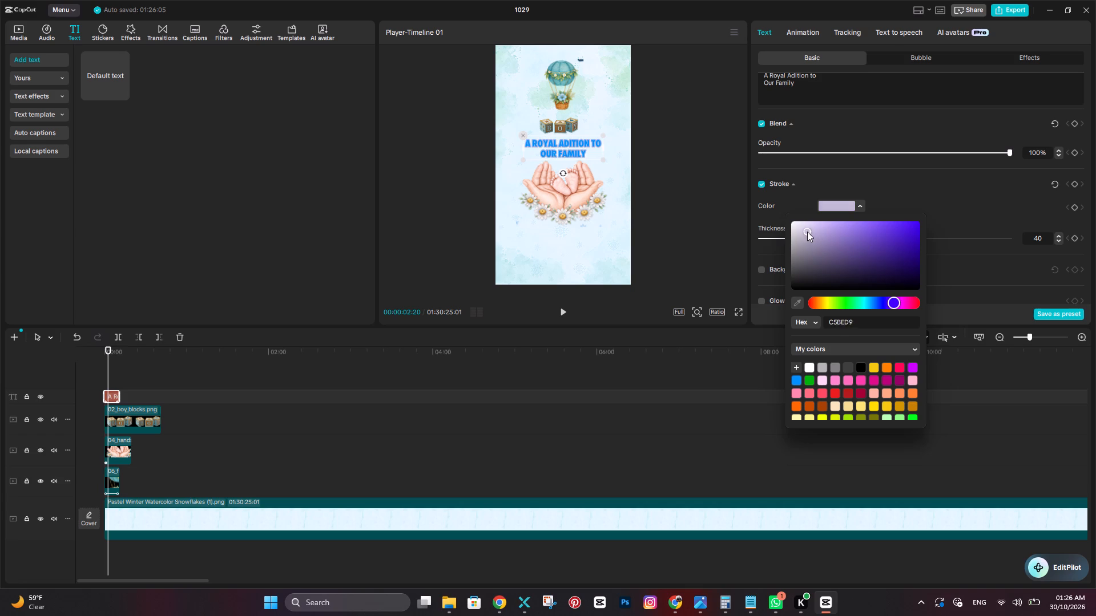
{"action": "left_click_drag", "start_coordinate": [807, 232], "coordinate": [807, 226]}
{"action": "left_click", "coordinate": [951, 270]}
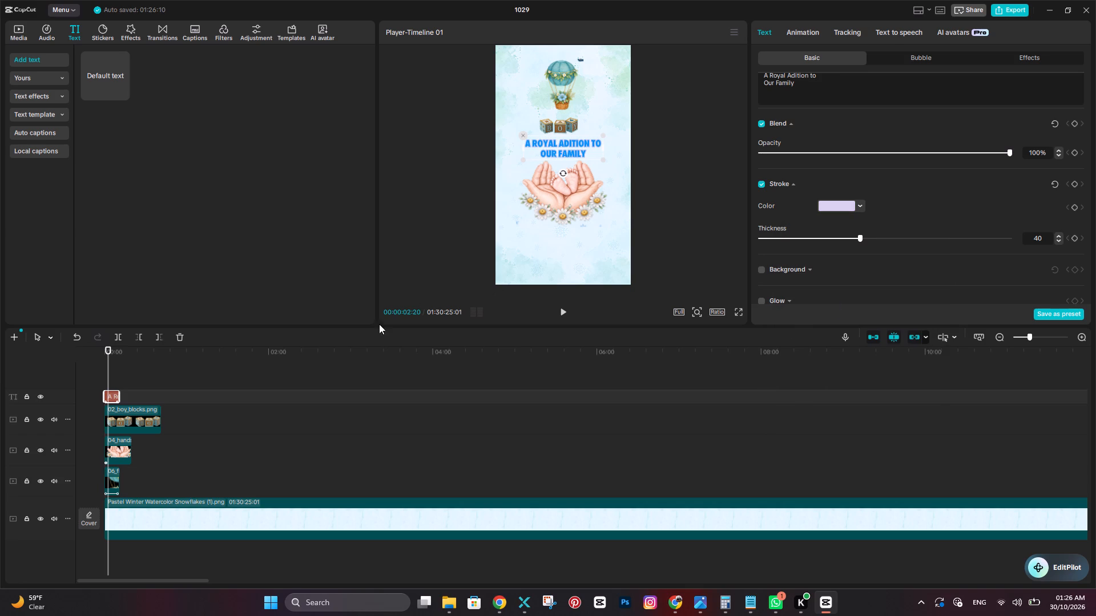
Extend the heading, hands and balloon clips to end level with the boy blocks clip, and preview from the start.
{"action": "left_click_drag", "start_coordinate": [120, 395], "coordinate": [162, 395]}
{"action": "left_click", "coordinate": [118, 453]}
{"action": "left_click_drag", "start_coordinate": [132, 448], "coordinate": [162, 446]}
{"action": "left_click", "coordinate": [116, 488]}
{"action": "left_click_drag", "start_coordinate": [119, 483], "coordinate": [152, 480]}
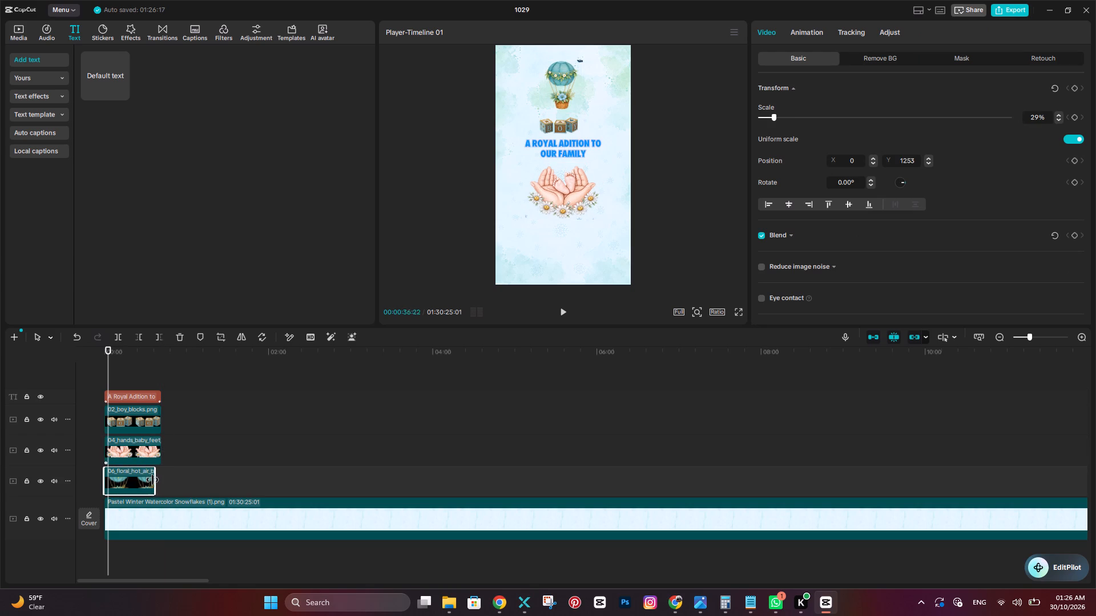
{"action": "left_click_drag", "start_coordinate": [152, 480], "coordinate": [155, 479]}
{"action": "left_click_drag", "start_coordinate": [120, 350], "coordinate": [98, 347]}
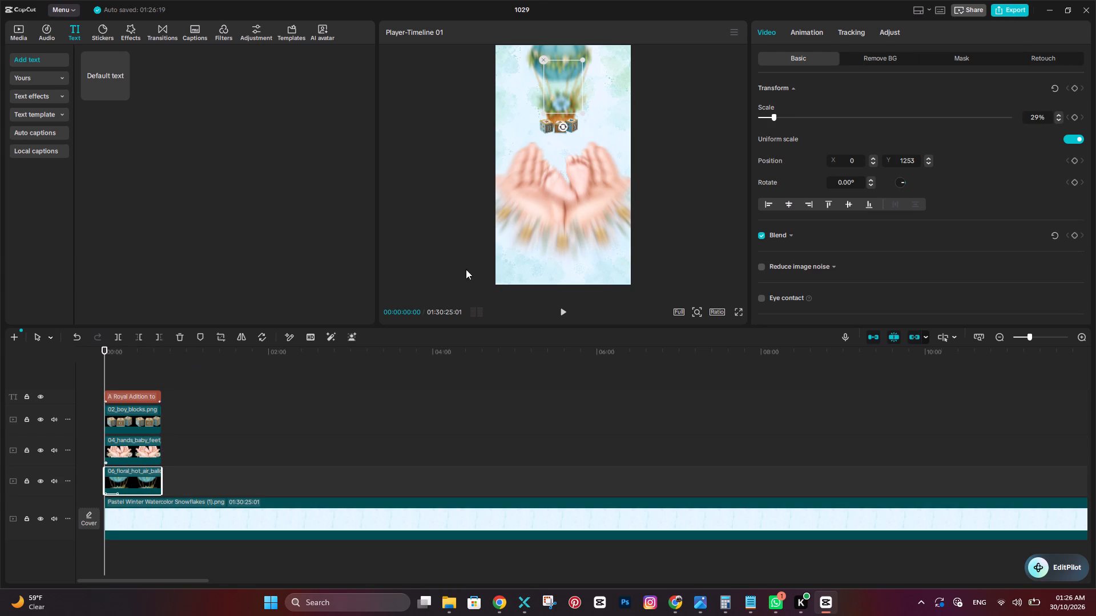
{"action": "left_click", "coordinate": [564, 314]}
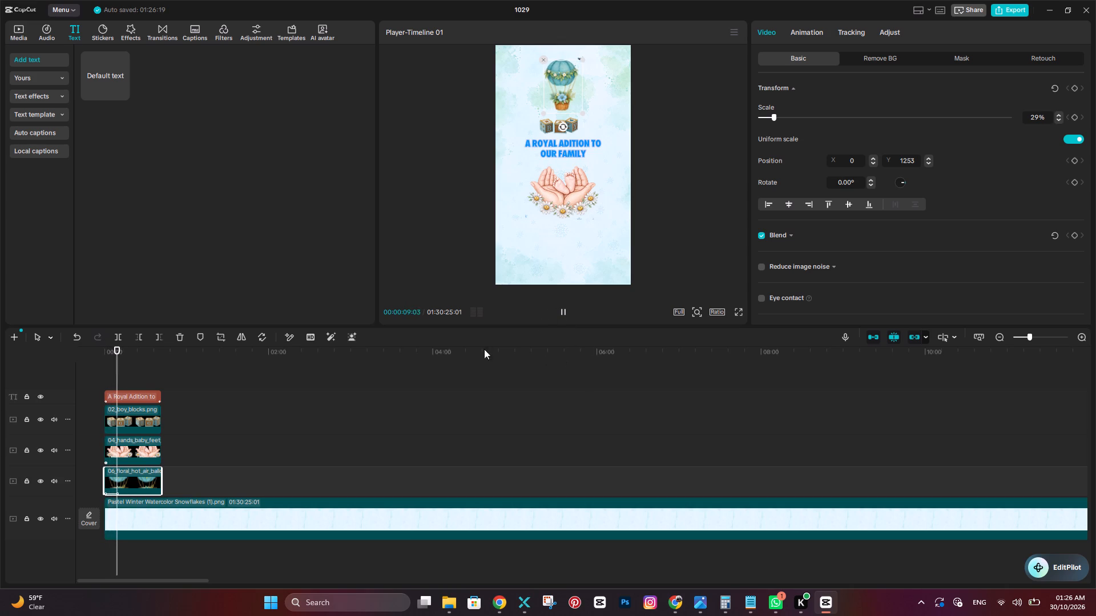
{"action": "key", "text": "space"}
Apply the Zoom 1 entrance animation to the boy blocks clip and preview it.
{"action": "left_click", "coordinate": [125, 415]}
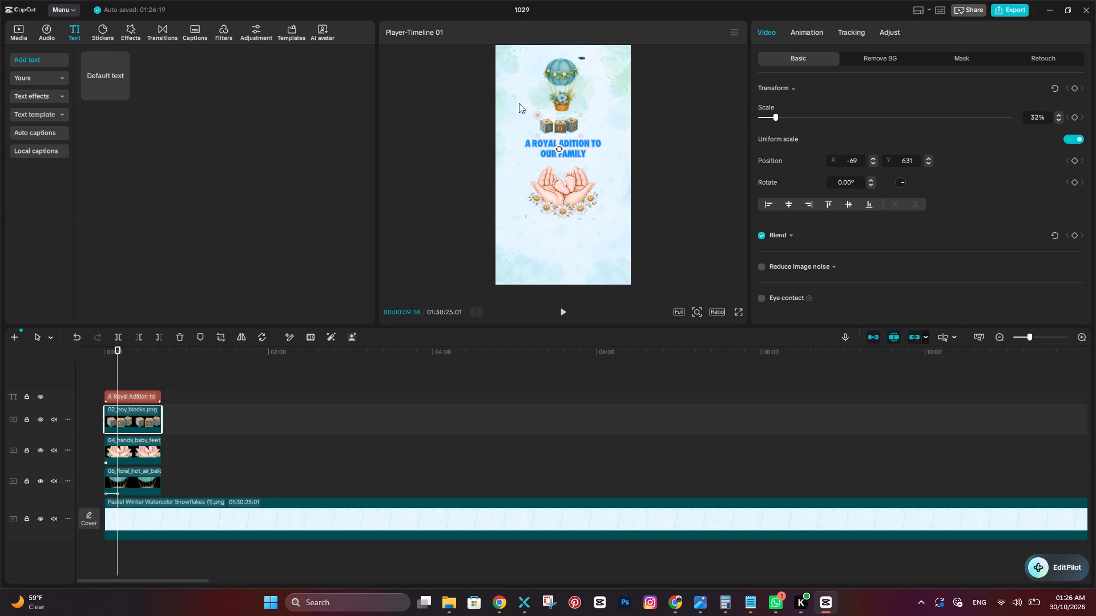
{"action": "left_click", "coordinate": [807, 37]}
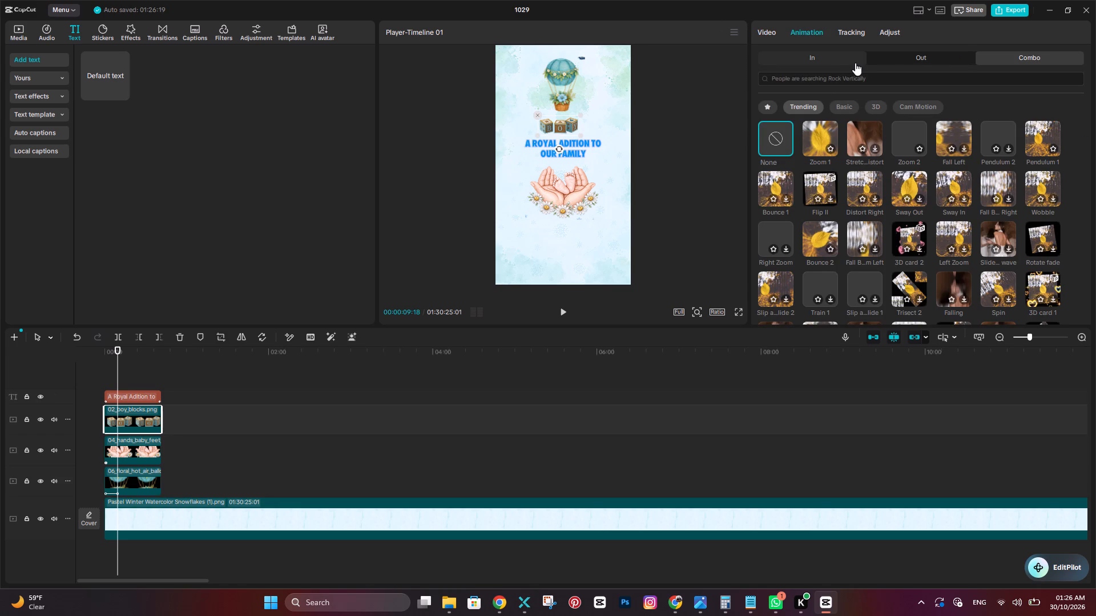
{"action": "left_click", "coordinate": [837, 62]}
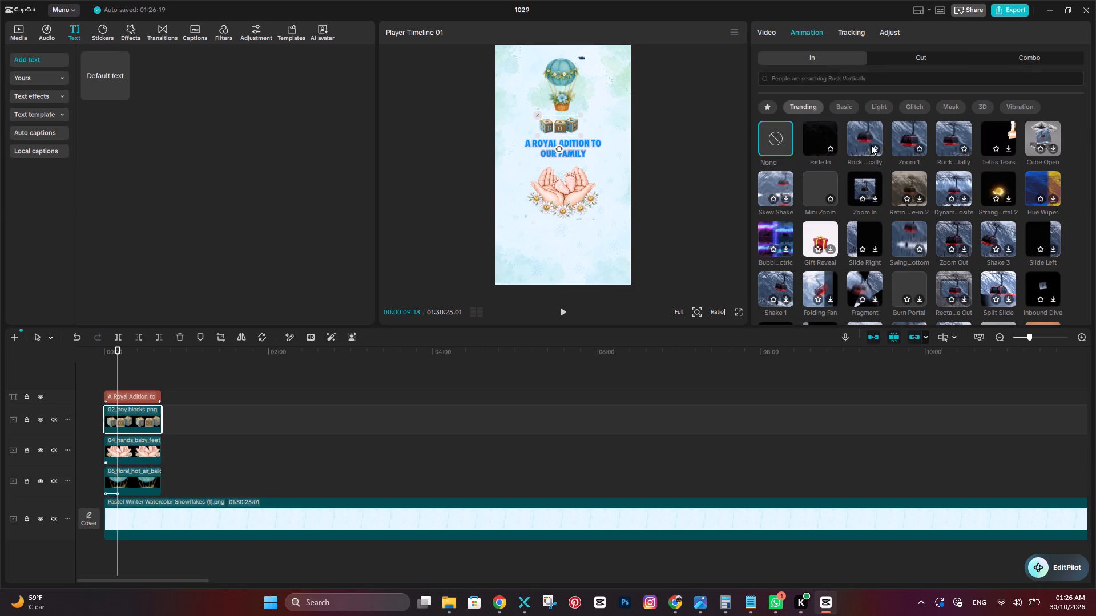
{"action": "left_click", "coordinate": [912, 144]}
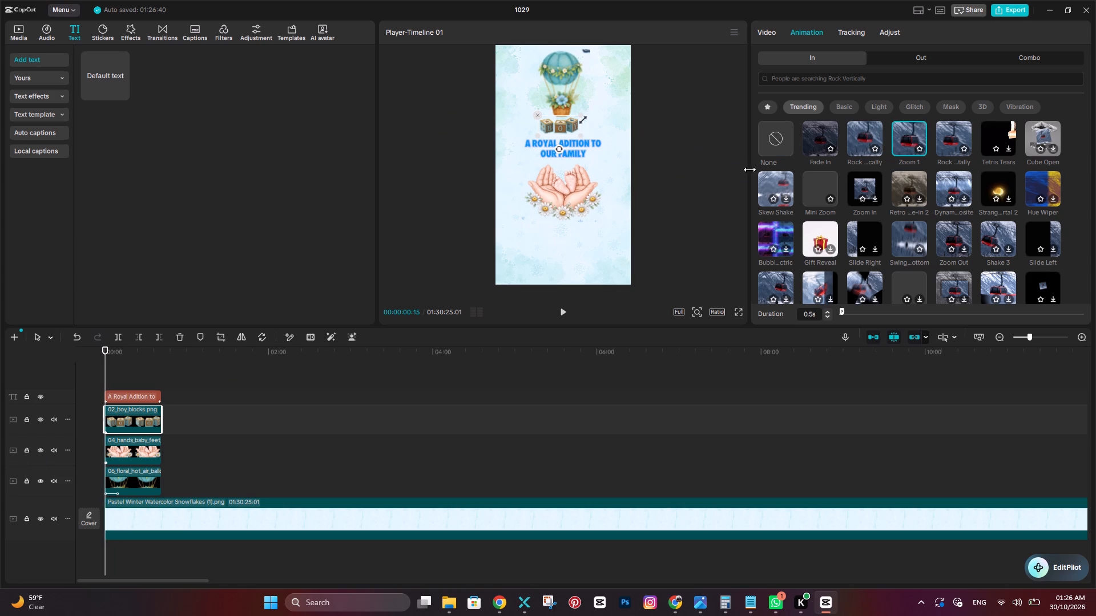
{"action": "left_click", "coordinate": [906, 137]}
{"action": "left_click", "coordinate": [906, 137]}
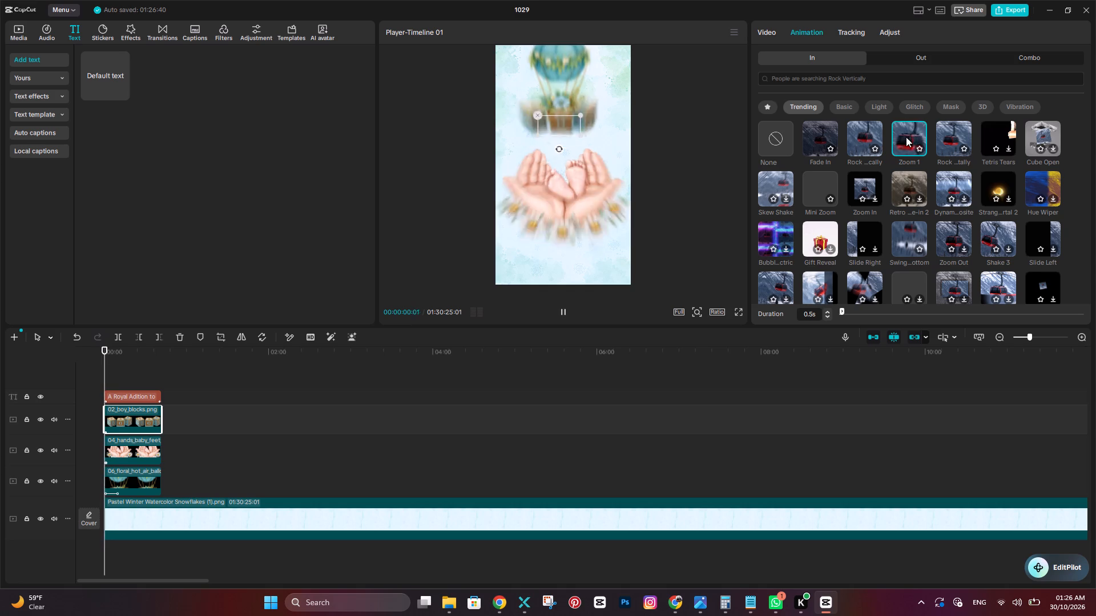
Apply the Zoom 1 entrance animation to the hot air balloon graphic.
{"action": "left_click", "coordinate": [559, 78]}
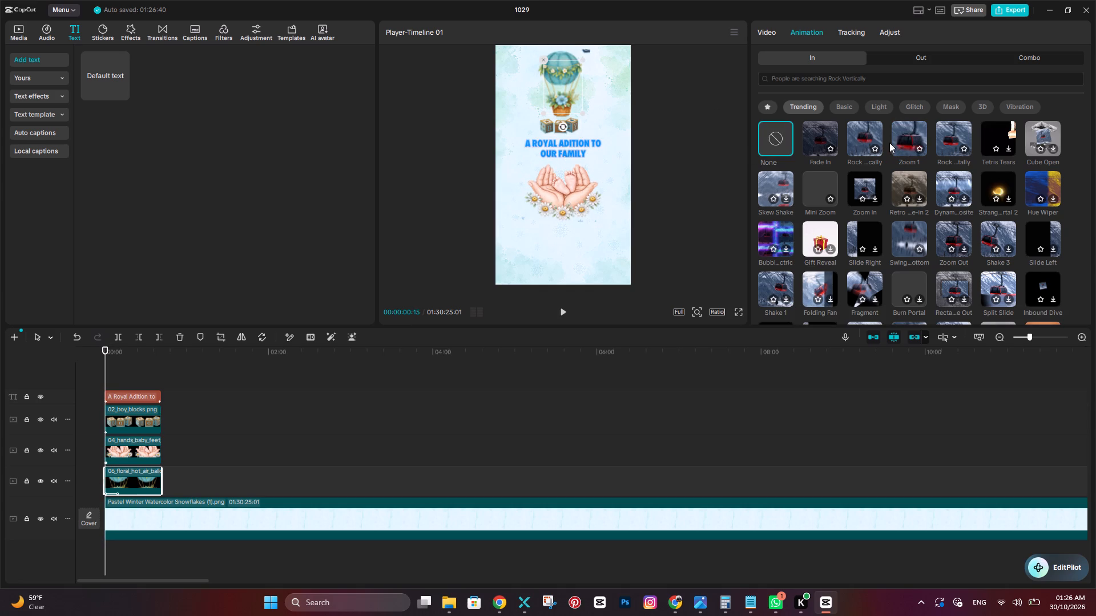
{"action": "left_click", "coordinate": [909, 134]}
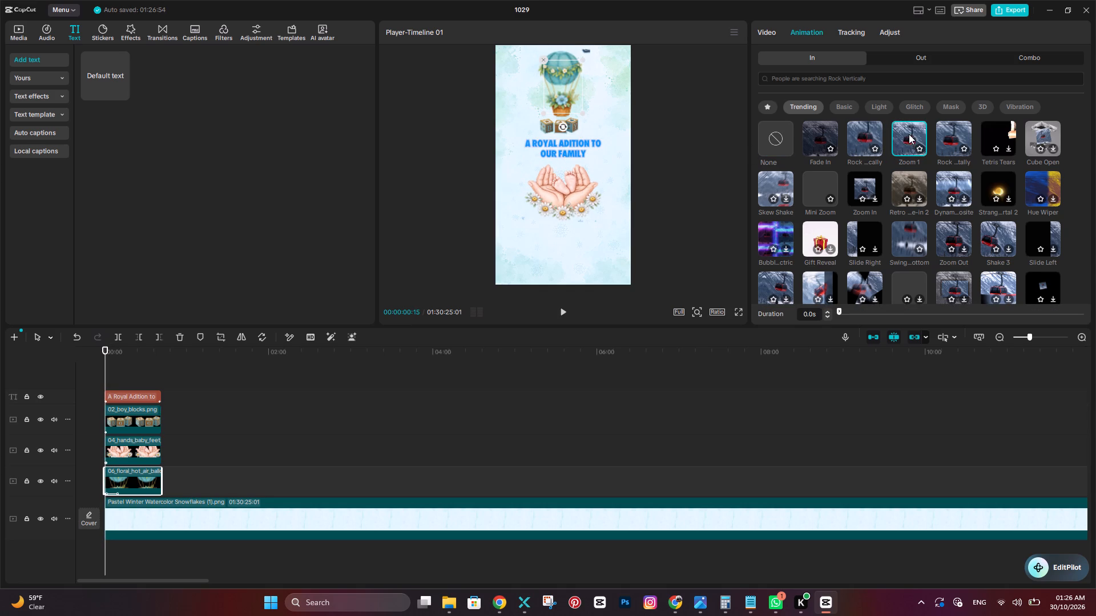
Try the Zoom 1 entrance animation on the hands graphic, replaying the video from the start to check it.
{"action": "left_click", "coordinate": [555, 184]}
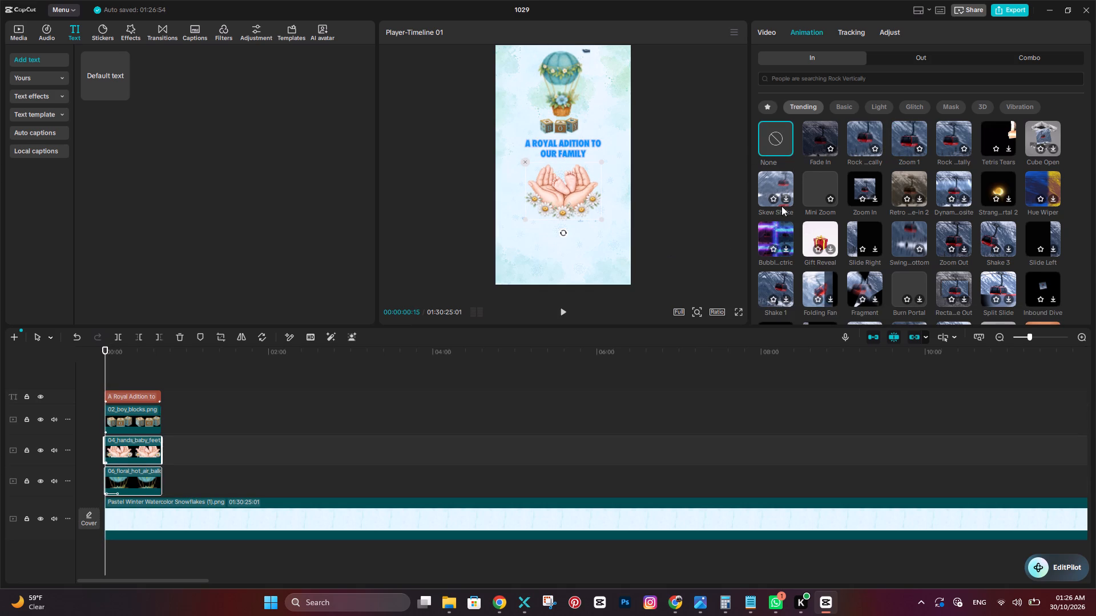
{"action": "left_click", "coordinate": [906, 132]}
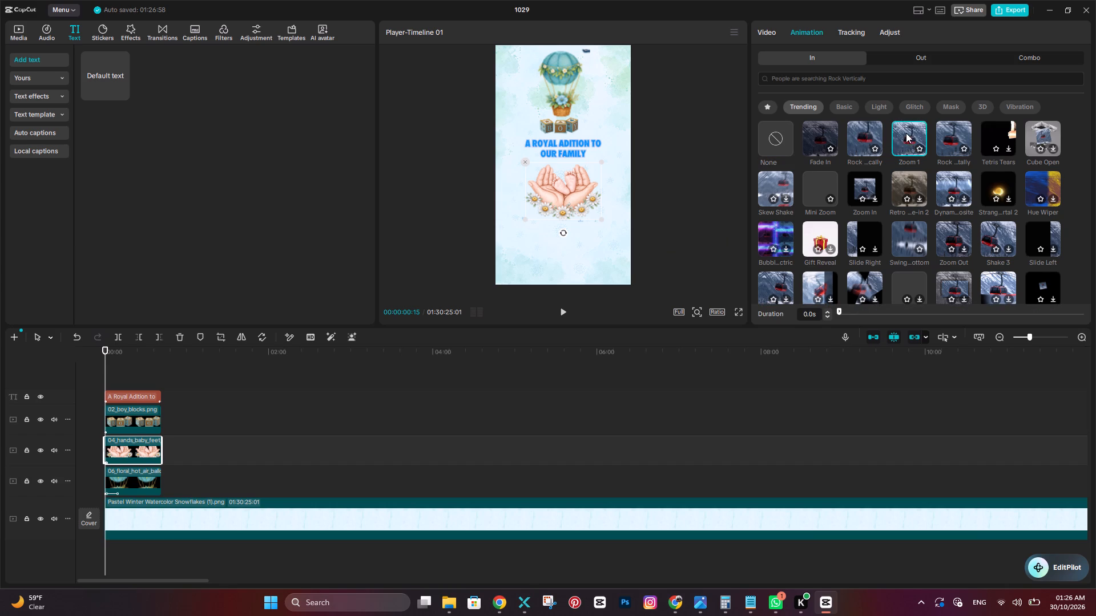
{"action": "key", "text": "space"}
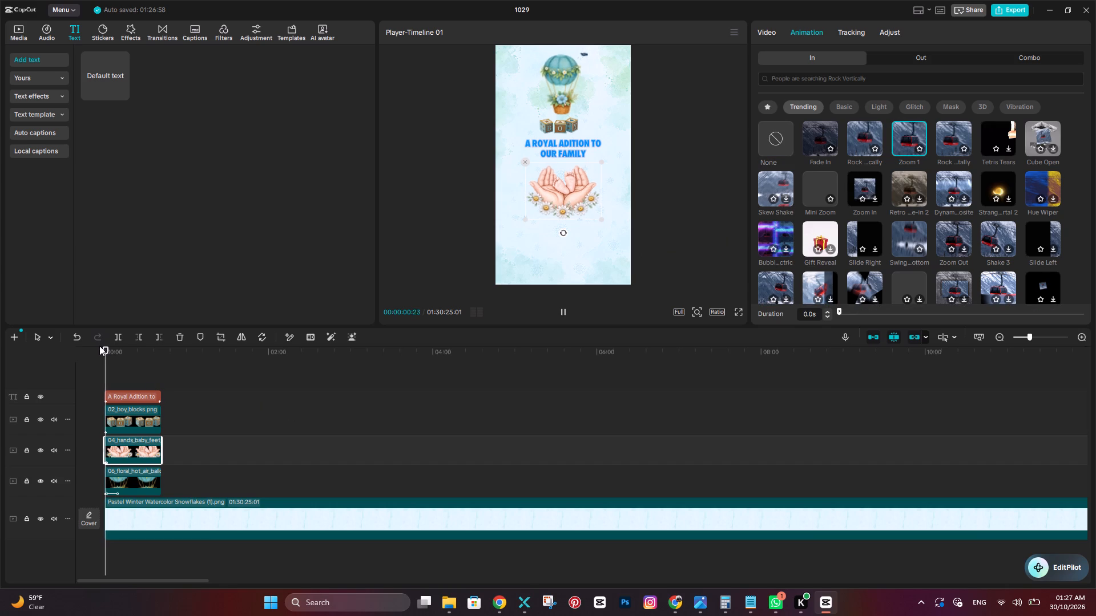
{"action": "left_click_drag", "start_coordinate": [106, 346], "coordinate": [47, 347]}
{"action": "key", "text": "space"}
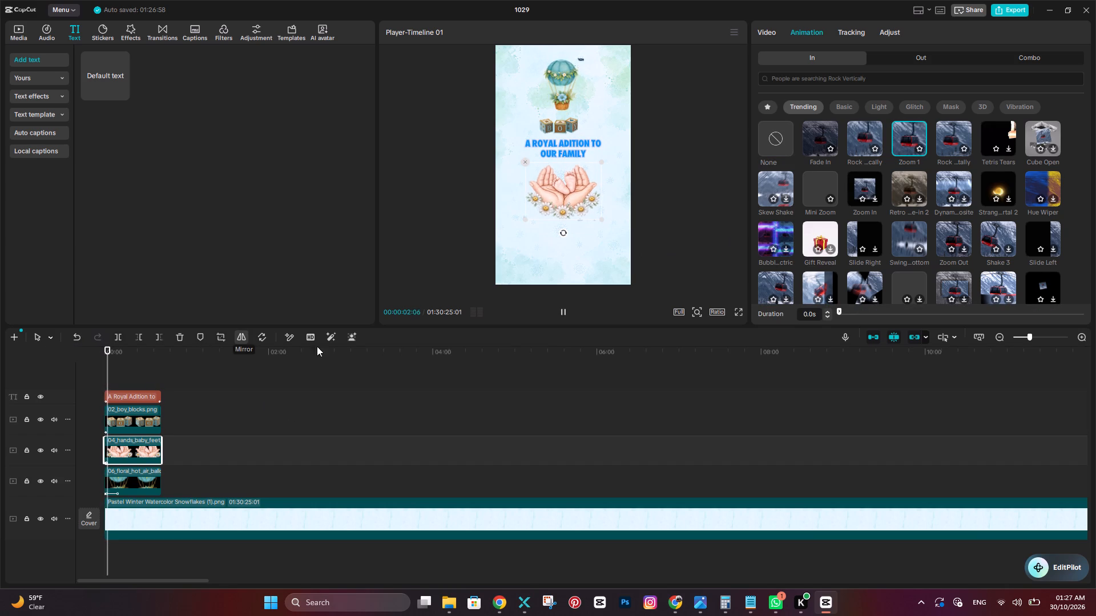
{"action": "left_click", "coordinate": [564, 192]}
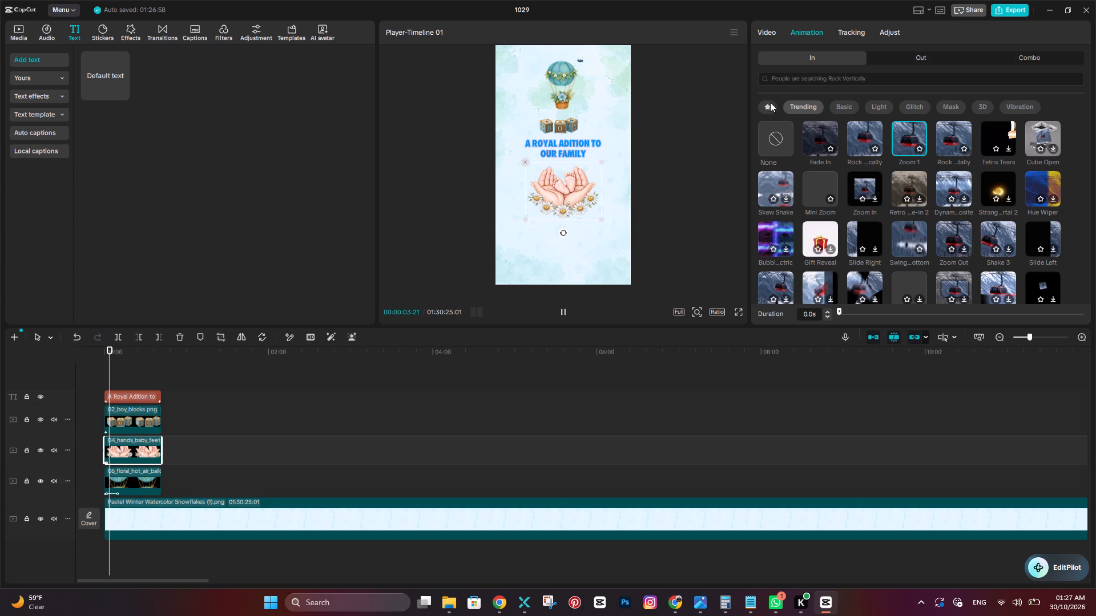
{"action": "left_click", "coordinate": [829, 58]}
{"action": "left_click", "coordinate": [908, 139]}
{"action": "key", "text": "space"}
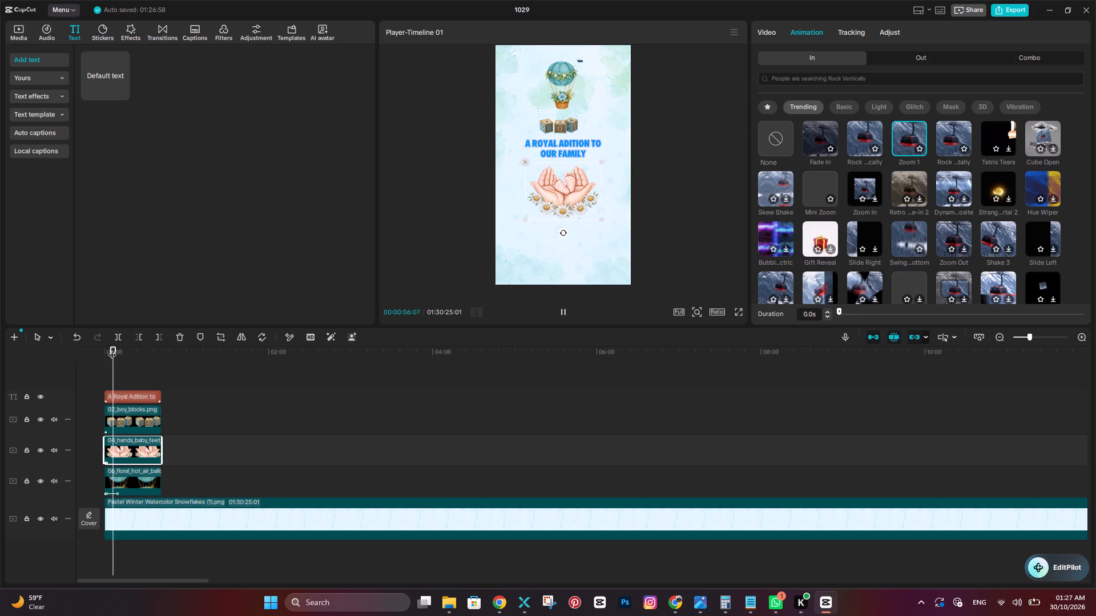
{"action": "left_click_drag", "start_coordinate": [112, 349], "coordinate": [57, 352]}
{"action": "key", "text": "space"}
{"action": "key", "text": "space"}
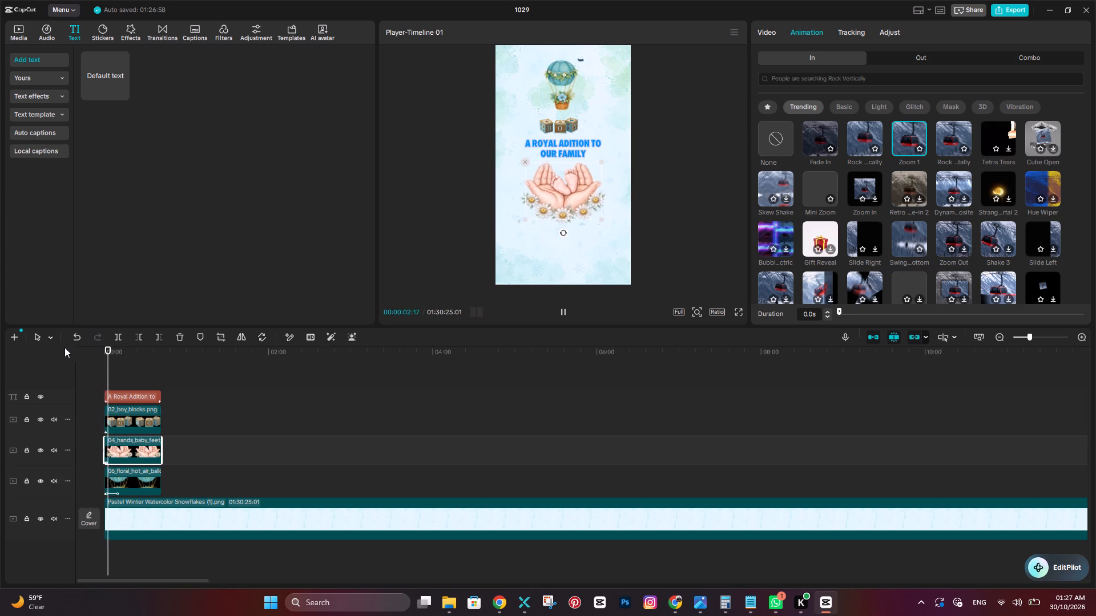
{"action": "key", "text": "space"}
Delete the hands and baby feet clip from the timeline.
{"action": "left_click", "coordinate": [139, 444]}
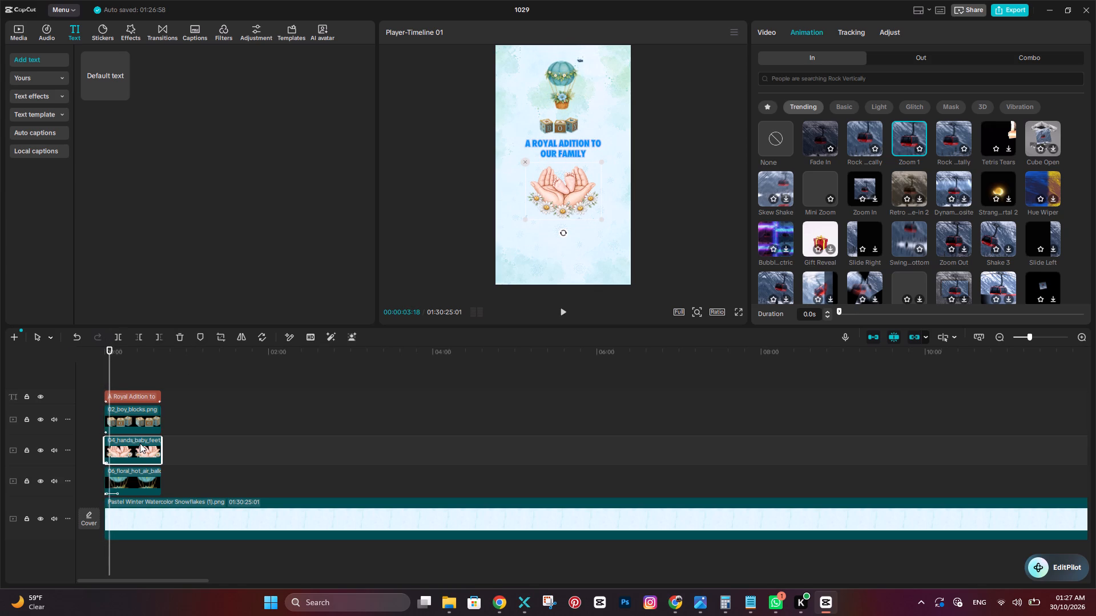
{"action": "key", "text": "BackSpace"}
Place the 04_hands graphic from the imported media on a new track above the heading, from the timeline start to the other clips' end.
{"action": "left_click", "coordinate": [19, 34]}
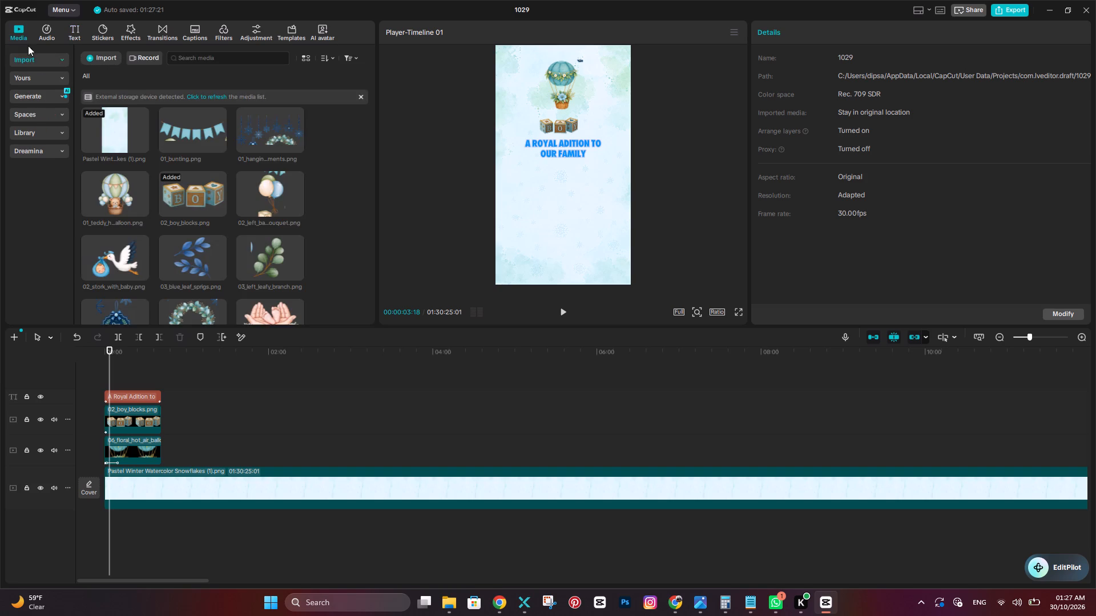
{"action": "scroll", "coordinate": [202, 259], "scroll_direction": "down", "scroll_amount": 1}
{"action": "left_click_drag", "start_coordinate": [257, 261], "coordinate": [179, 428]}
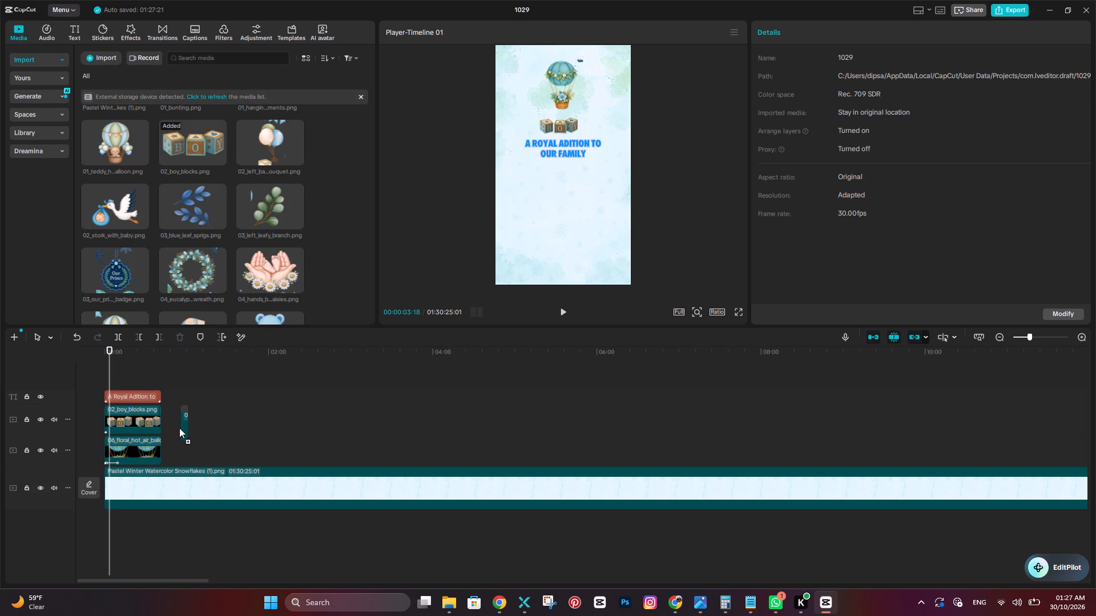
{"action": "left_click_drag", "start_coordinate": [179, 428], "coordinate": [164, 448]}
{"action": "left_click_drag", "start_coordinate": [164, 448], "coordinate": [102, 378]}
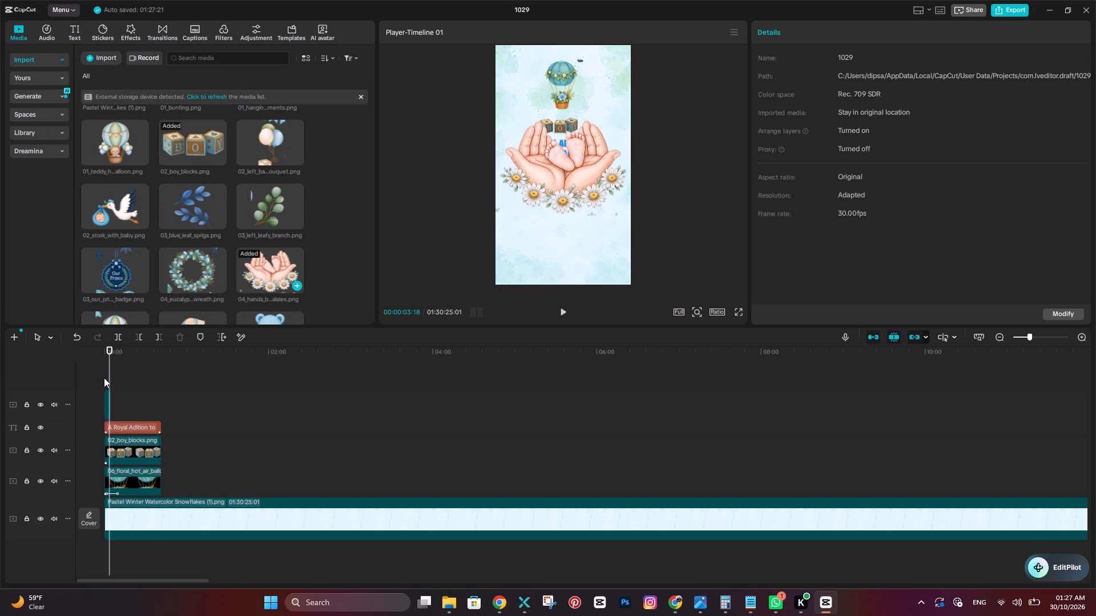
{"action": "left_click_drag", "start_coordinate": [111, 401], "coordinate": [152, 406]}
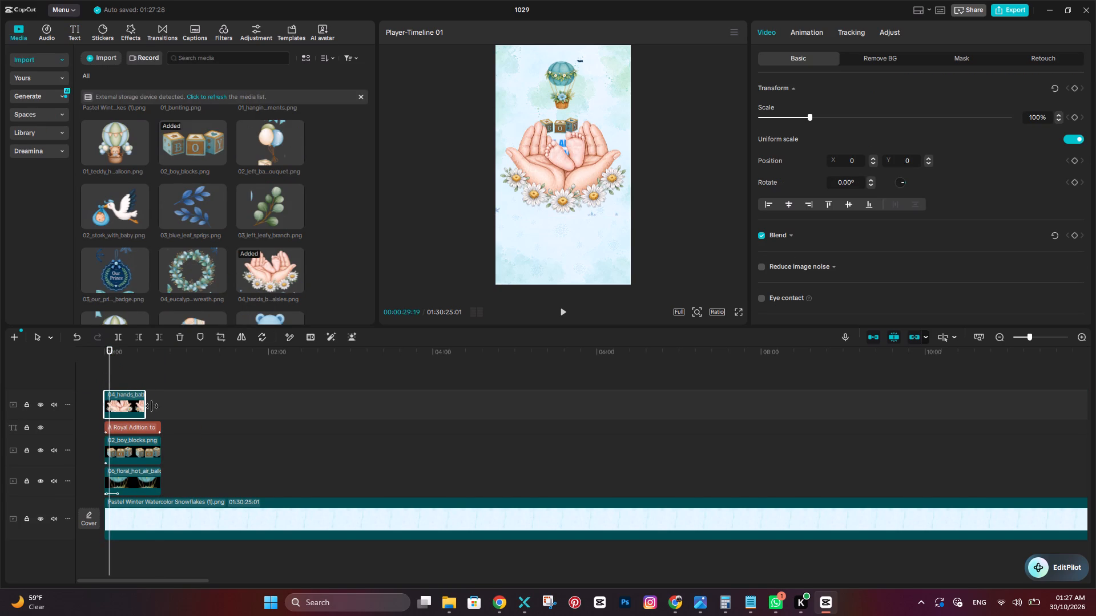
{"action": "left_click_drag", "start_coordinate": [152, 406], "coordinate": [162, 407]}
Apply the Zoom 1 entrance animation to the newly added hands graphic.
{"action": "left_click", "coordinate": [801, 30]}
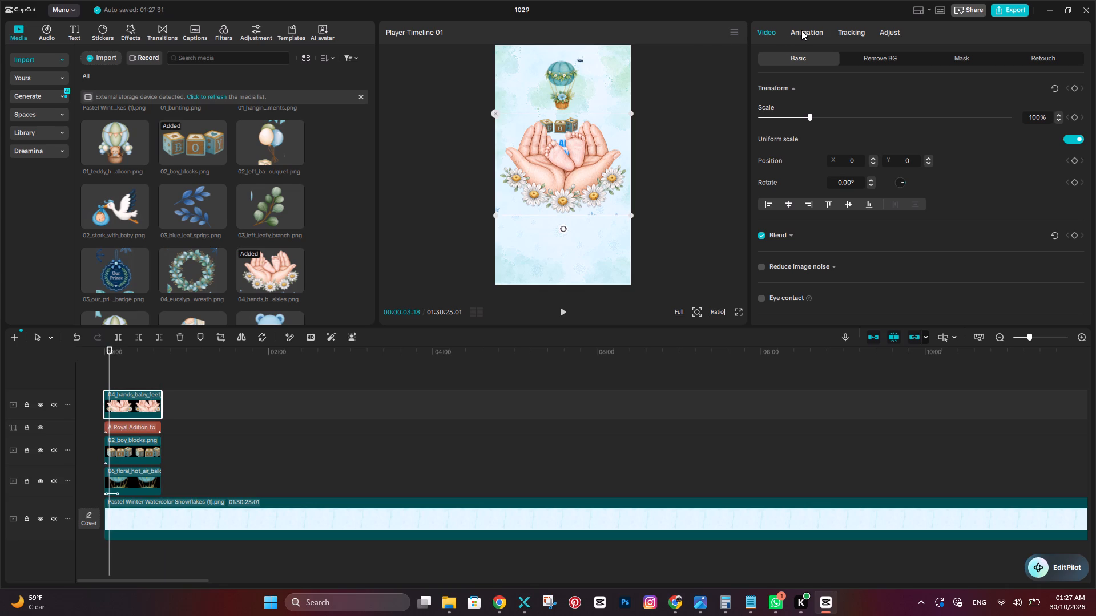
{"action": "left_click", "coordinate": [916, 137]}
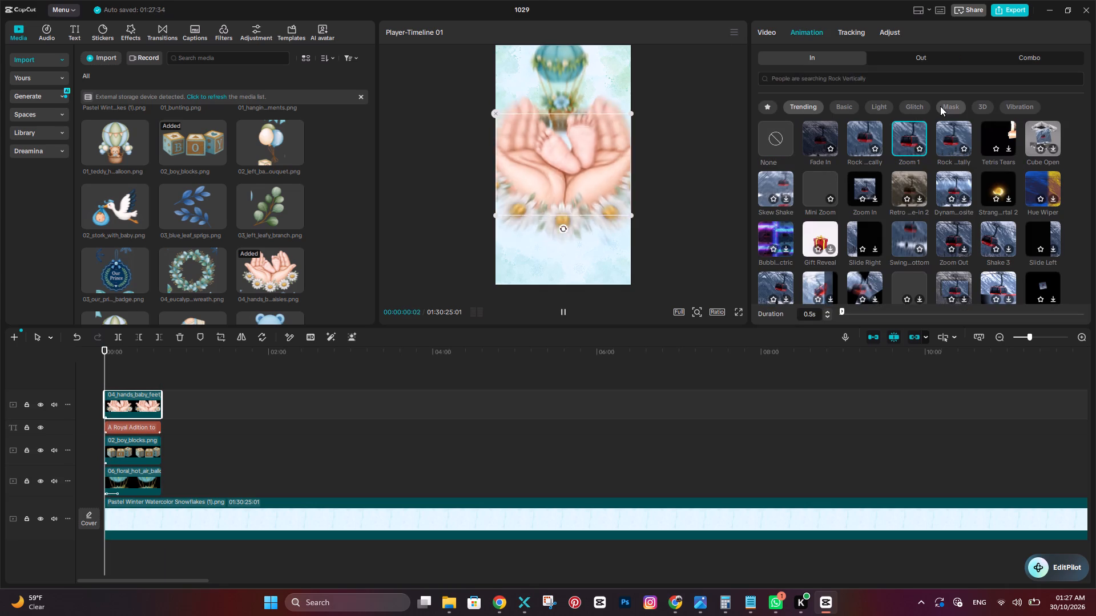
Scale the hands and baby feet graphic down and position it just below the "A Royal Adition to Our Family" heading.
{"action": "left_click_drag", "start_coordinate": [628, 111], "coordinate": [597, 142]}
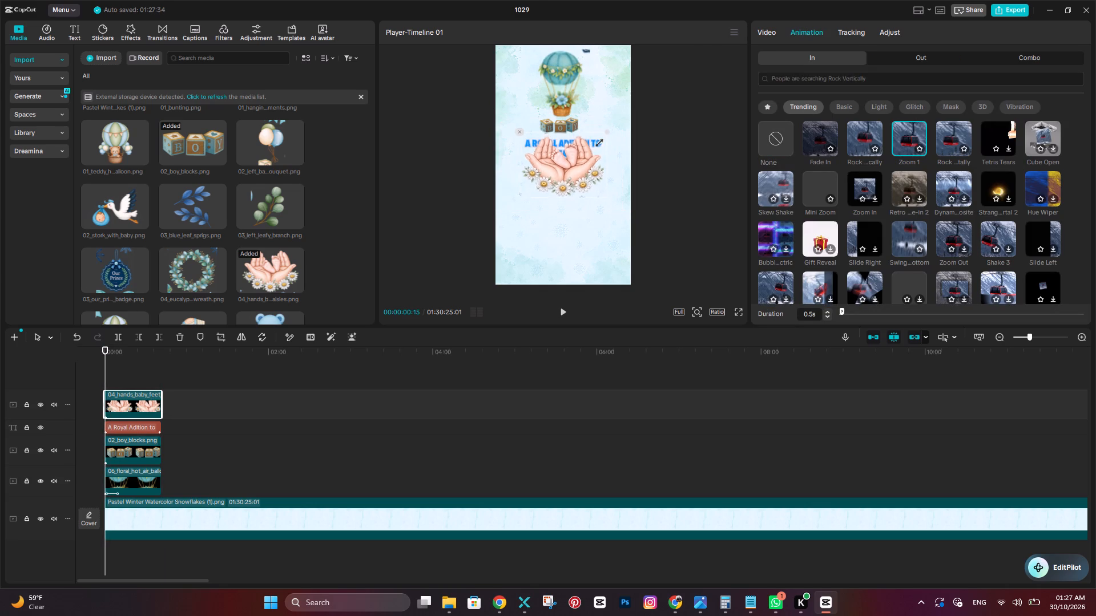
{"action": "left_click_drag", "start_coordinate": [597, 142], "coordinate": [594, 146]}
{"action": "left_click_drag", "start_coordinate": [565, 168], "coordinate": [566, 191]}
{"action": "left_click_drag", "start_coordinate": [602, 157], "coordinate": [607, 151]}
{"action": "left_click", "coordinate": [566, 176]}
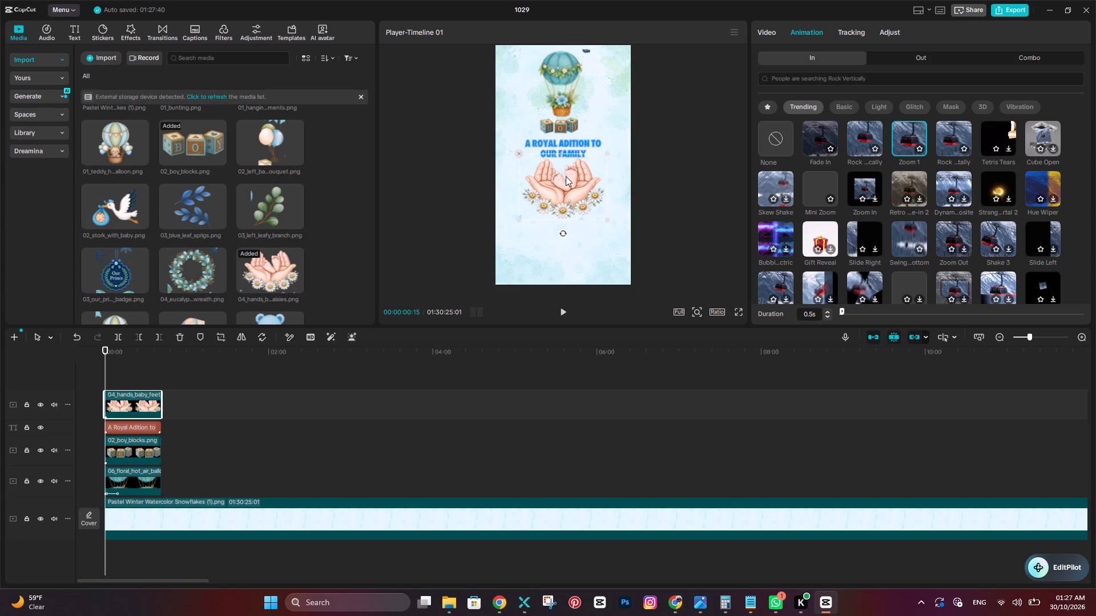
{"action": "left_click", "coordinate": [669, 95]}
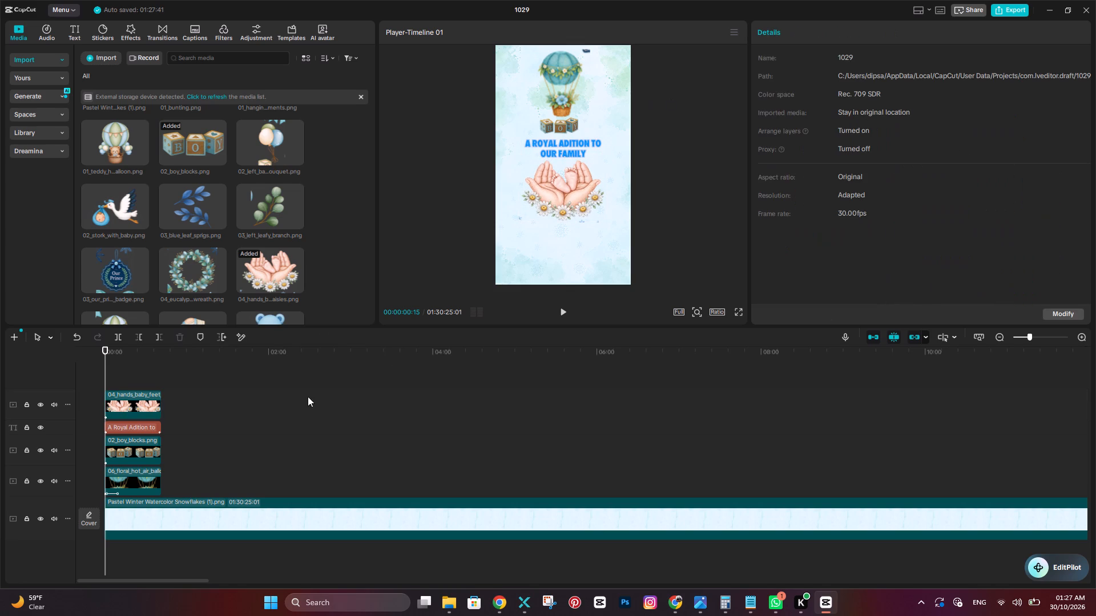
Consult the invitation short in Chrome and add a default text clip in CapCut on a new track above the hands graphic.
{"action": "left_click", "coordinate": [493, 609]}
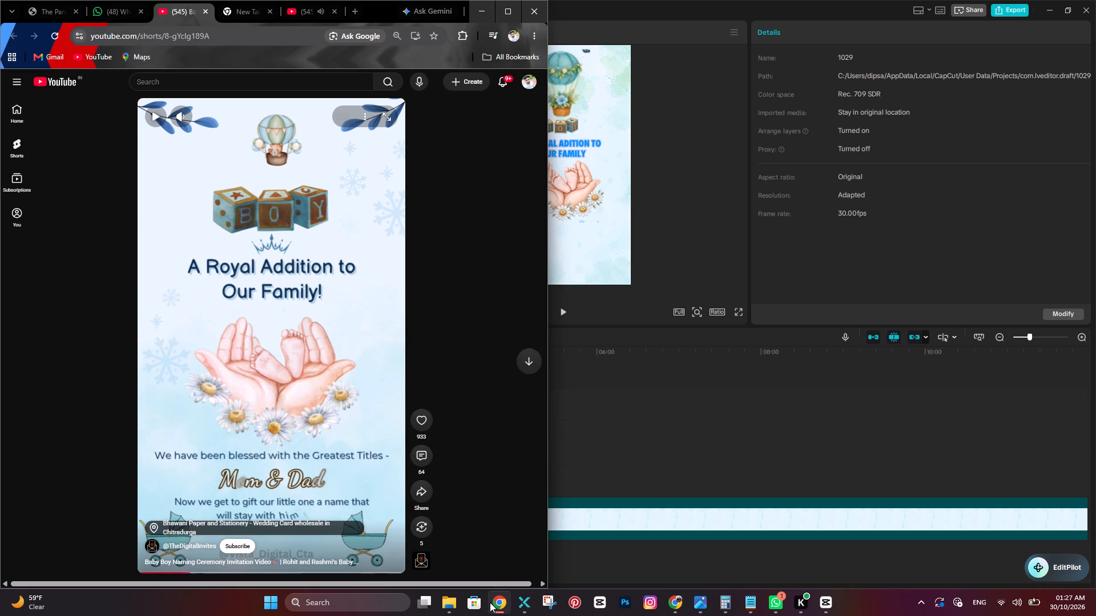
{"action": "key", "text": "alt+Tab"}
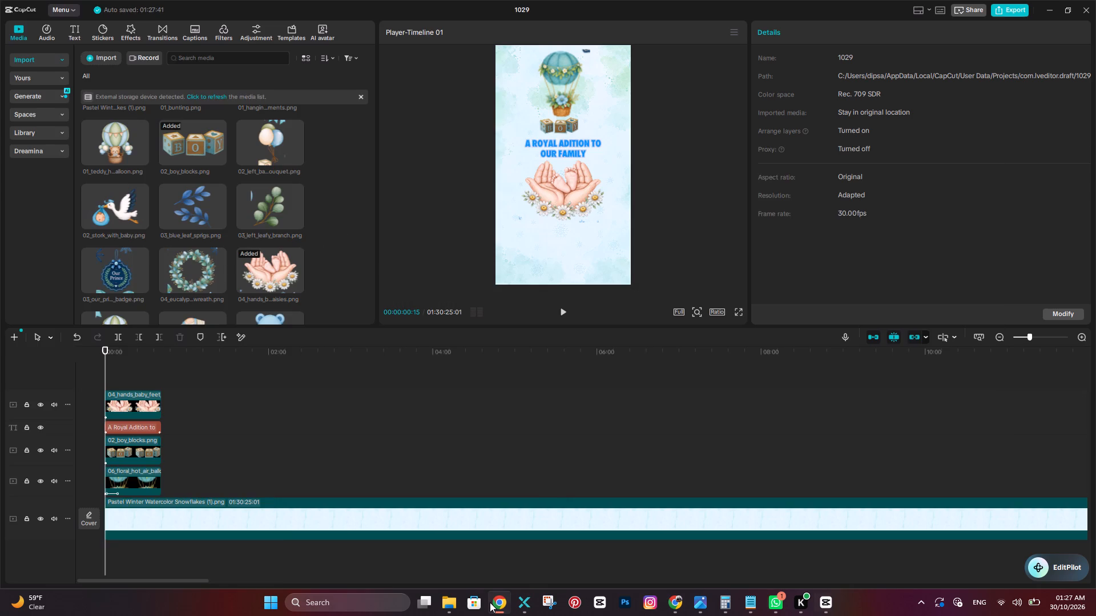
{"action": "left_click", "coordinate": [83, 29]}
{"action": "left_click", "coordinate": [126, 96]}
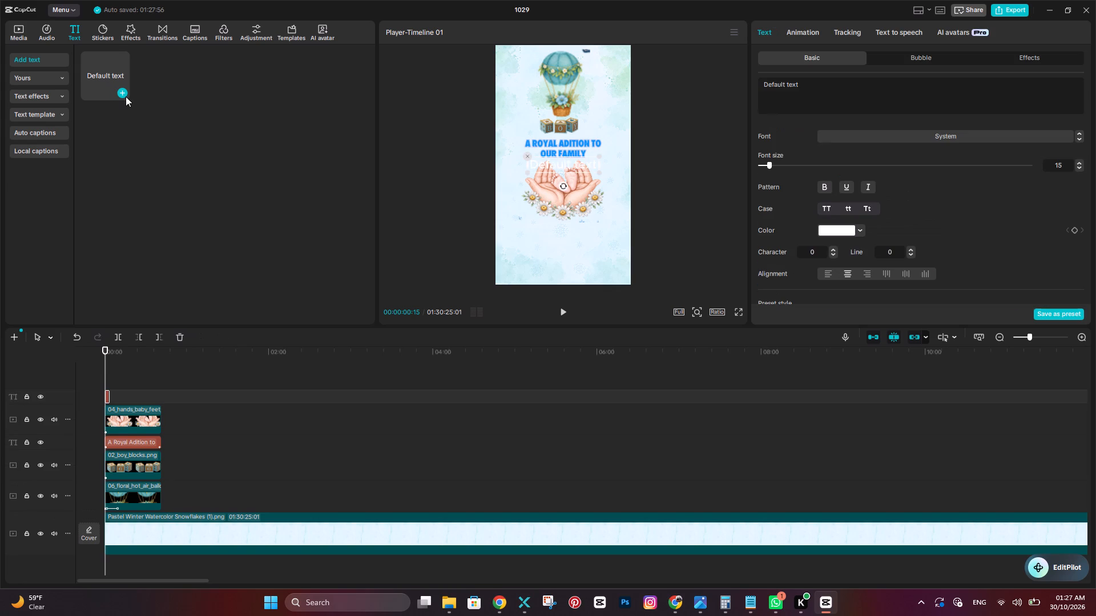
Replace the new text clip's placeholder with "We have been blessed", following the wording in the YouTube short.
{"action": "left_click_drag", "start_coordinate": [816, 85], "coordinate": [710, 90]}
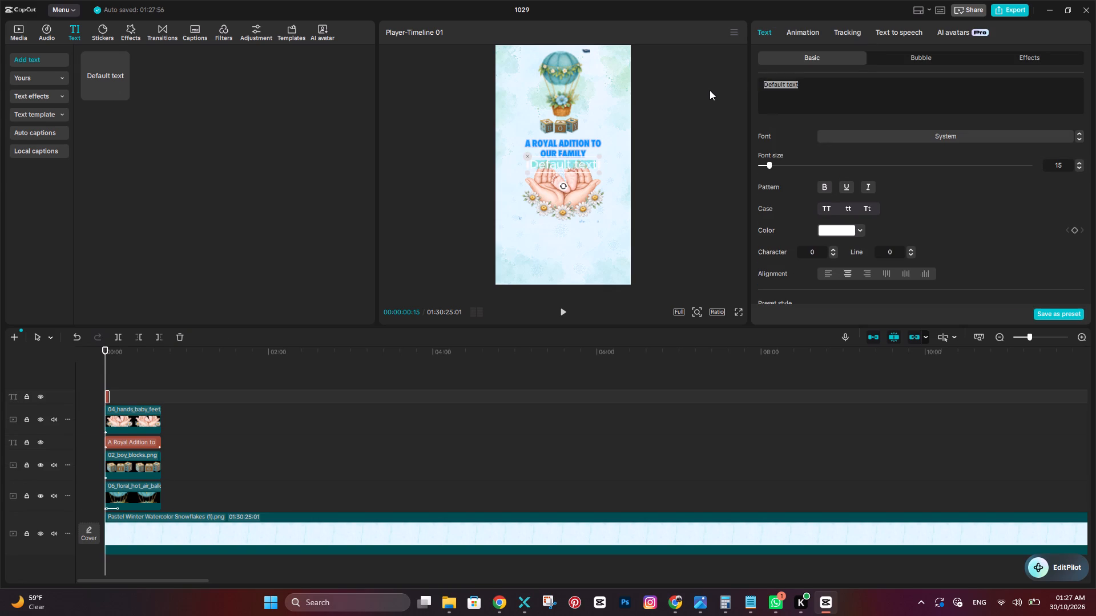
{"action": "left_click_drag", "start_coordinate": [710, 90], "coordinate": [706, 91]}
{"action": "key", "text": "BackSpace"}
{"action": "key", "text": "BackSpace"}
{"action": "key", "text": "BackSpace"}
{"action": "key", "text": "BackSpace"}
{"action": "key", "text": "BackSpace"}
{"action": "key", "text": "BackSpace"}
{"action": "key", "text": "BackSpace"}
{"action": "key", "text": "BackSpace"}
{"action": "key", "text": "BackSpace"}
{"action": "key", "text": "BackSpace"}
{"action": "key", "text": "BackSpace"}
{"action": "key", "text": "BackSpace"}
{"action": "key", "text": "BackSpace"}
{"action": "key", "text": "BackSpace"}
{"action": "key", "text": "BackSpace"}
{"action": "key", "text": "BackSpace"}
{"action": "key", "text": "BackSpace"}
{"action": "key", "text": "BackSpace"}
{"action": "key", "text": "BackSpace"}
{"action": "key", "text": "BackSpace"}
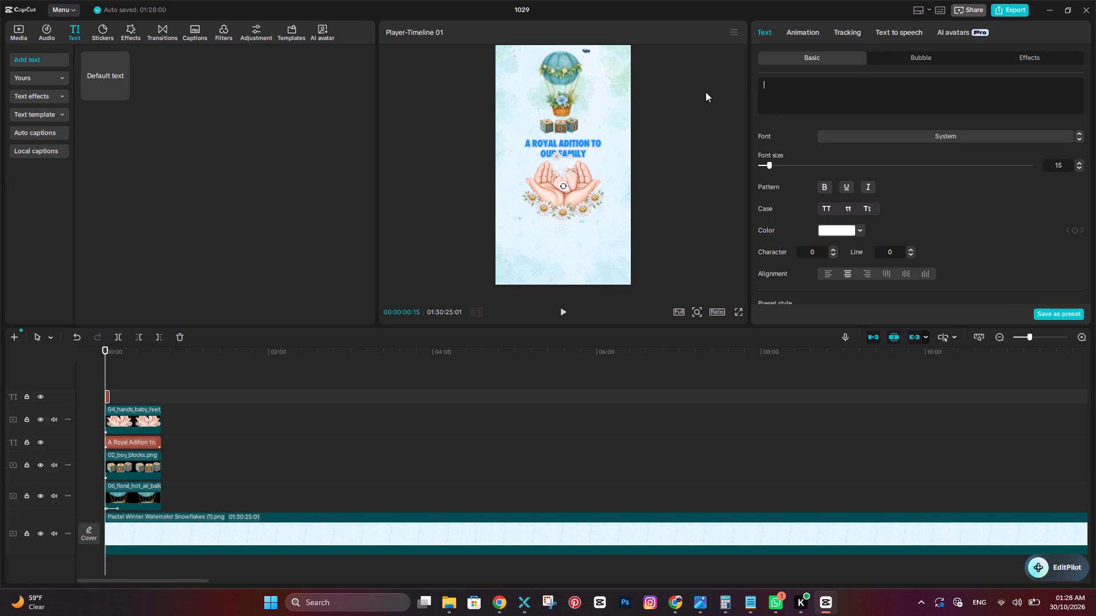
{"action": "type", "text": "We"}
{"action": "key", "text": "space"}
{"action": "type", "text": "have"}
{"action": "key", "text": "space"}
{"action": "key", "text": "alt+Tab"}
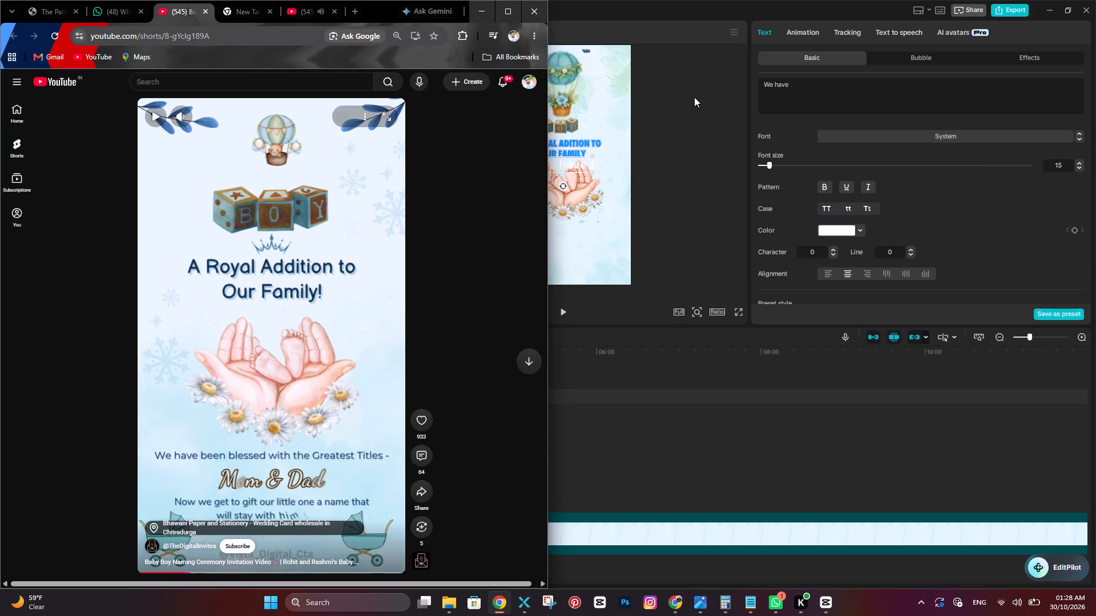
{"action": "key", "text": "alt+Tab"}
{"action": "type", "text": "been"}
{"action": "key", "text": "space"}
{"action": "key", "text": "alt+Tab"}
{"action": "key", "text": "alt+Tab"}
{"action": "type", "text": "blesse"}
{"action": "key", "text": "s"}
{"action": "key", "text": "alt+Tab"}
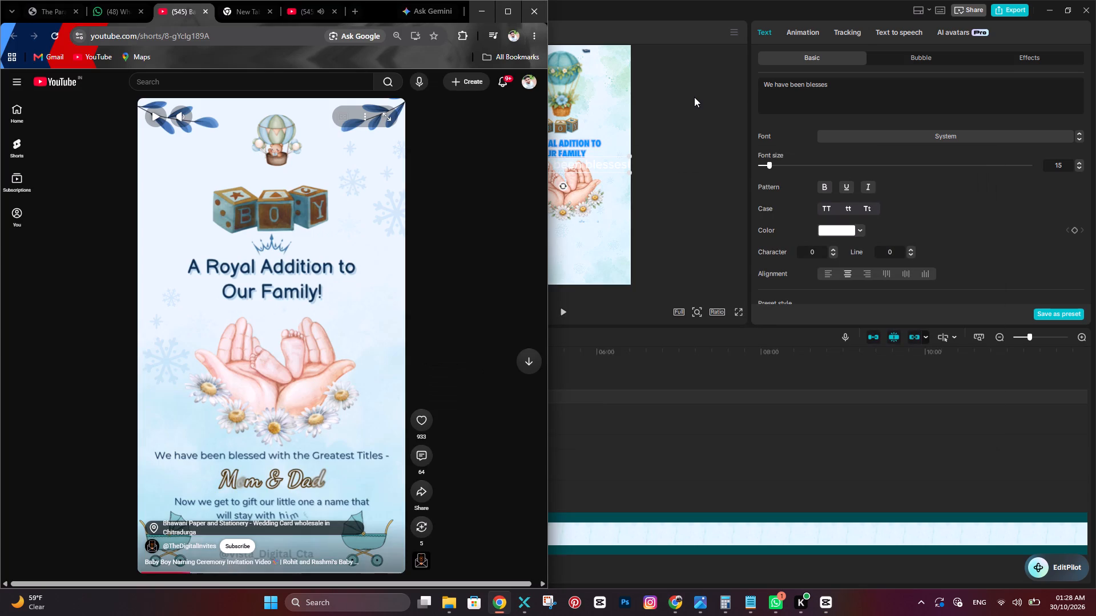
{"action": "key", "text": "alt+Tab"}
{"action": "type", "text": "ed"}
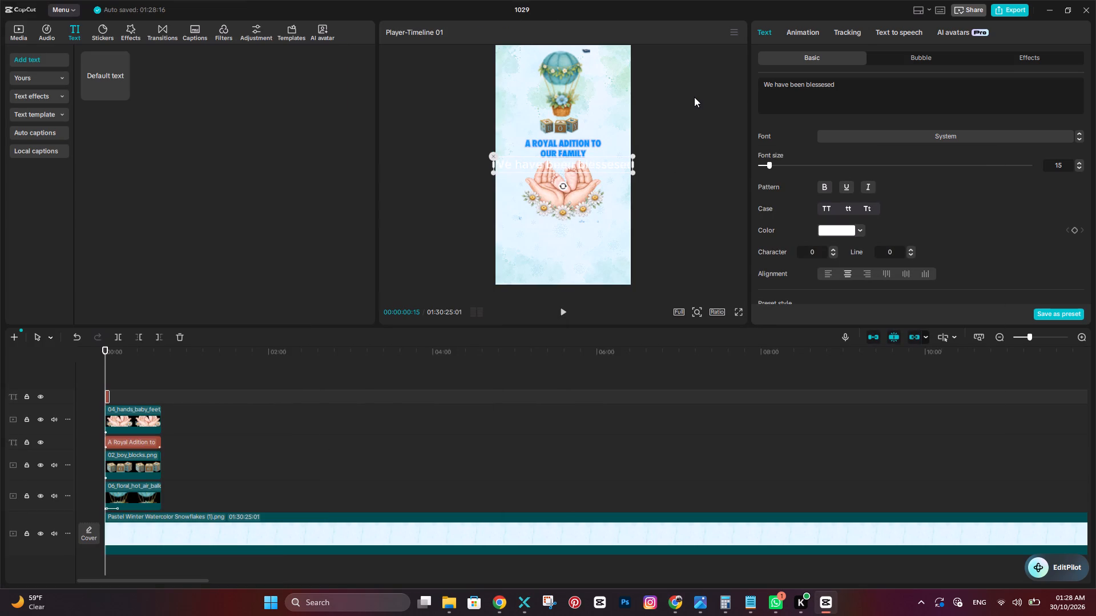
{"action": "key", "text": "space"}
{"action": "key", "text": "alt+Tab"}
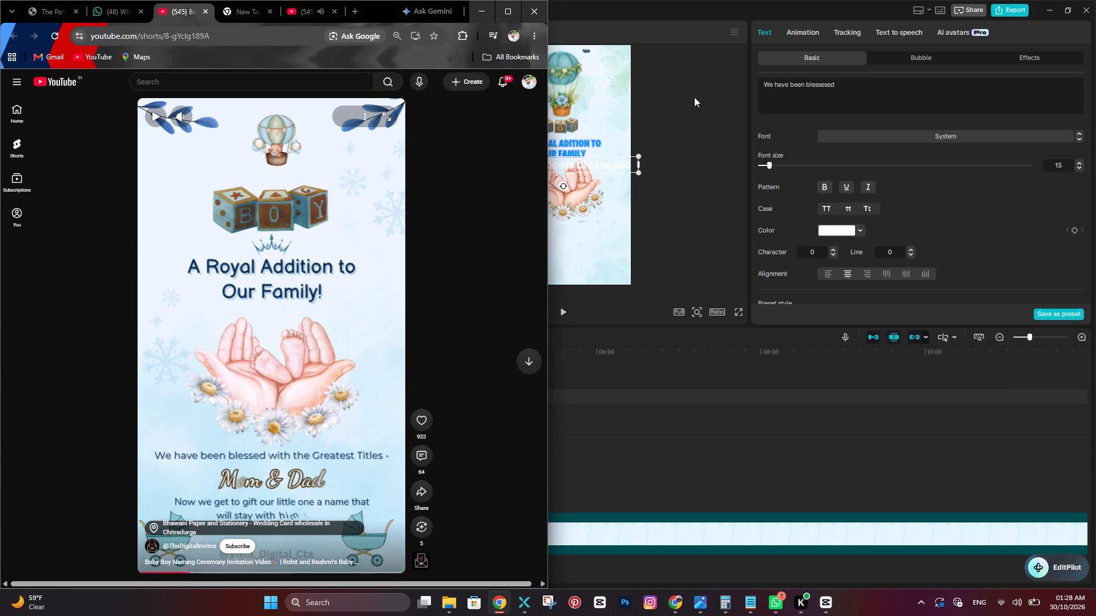
{"action": "key", "text": "alt+Tab"}
{"action": "key", "text": "BackSpace"}
{"action": "key", "text": "BackSpace"}
{"action": "key", "text": "BackSpace"}
{"action": "key", "text": "BackSpace"}
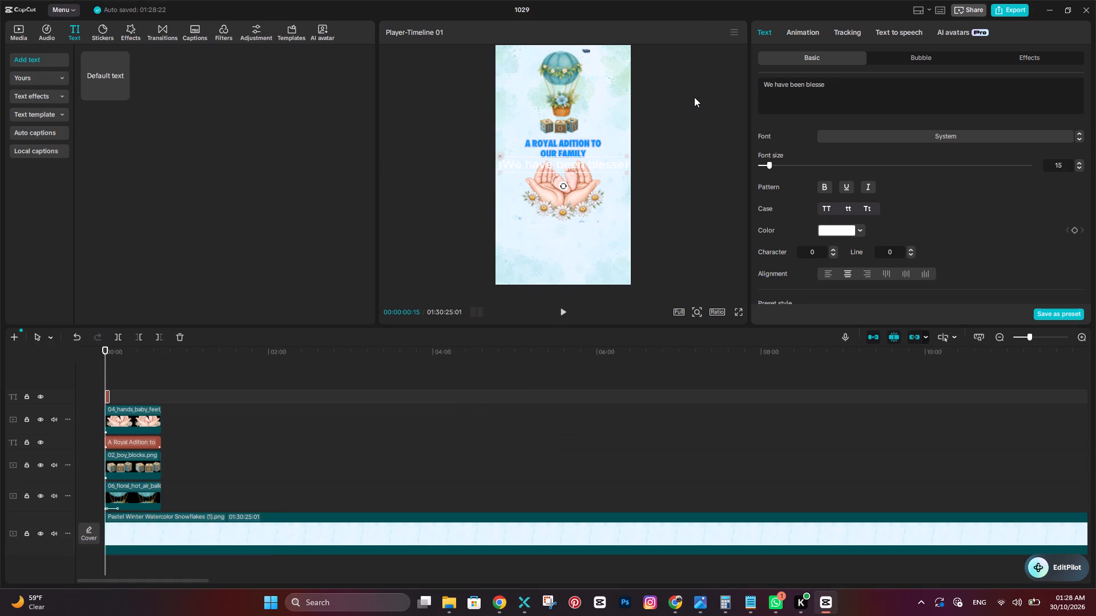
{"action": "key", "text": "BackSpace"}
{"action": "key", "text": "e"}
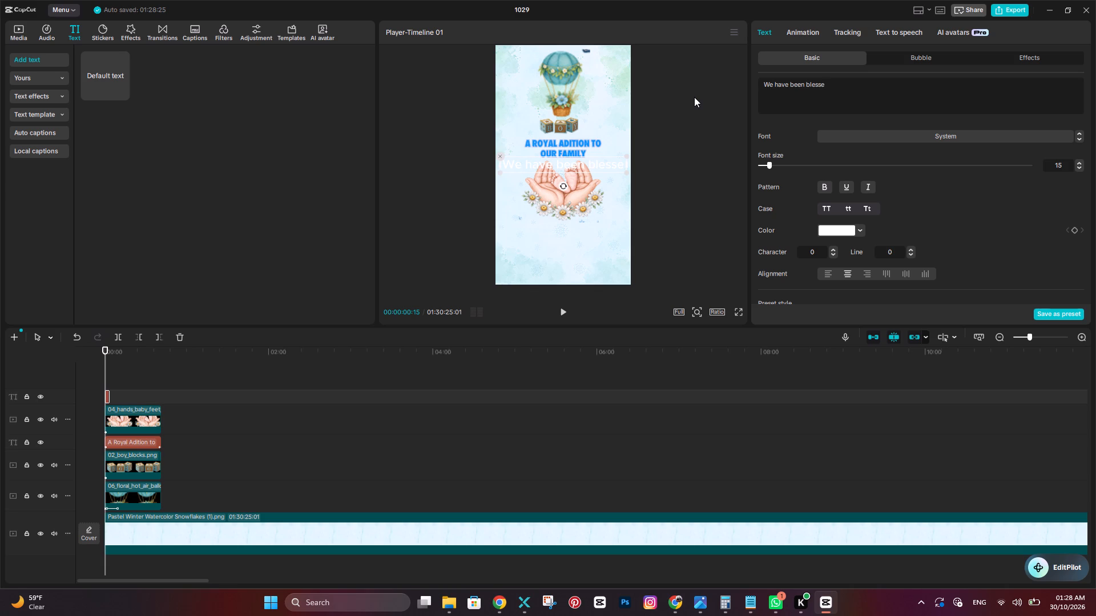
{"action": "key", "text": "d"}
{"action": "key", "text": "space"}
{"action": "key", "text": "alt+Tab"}
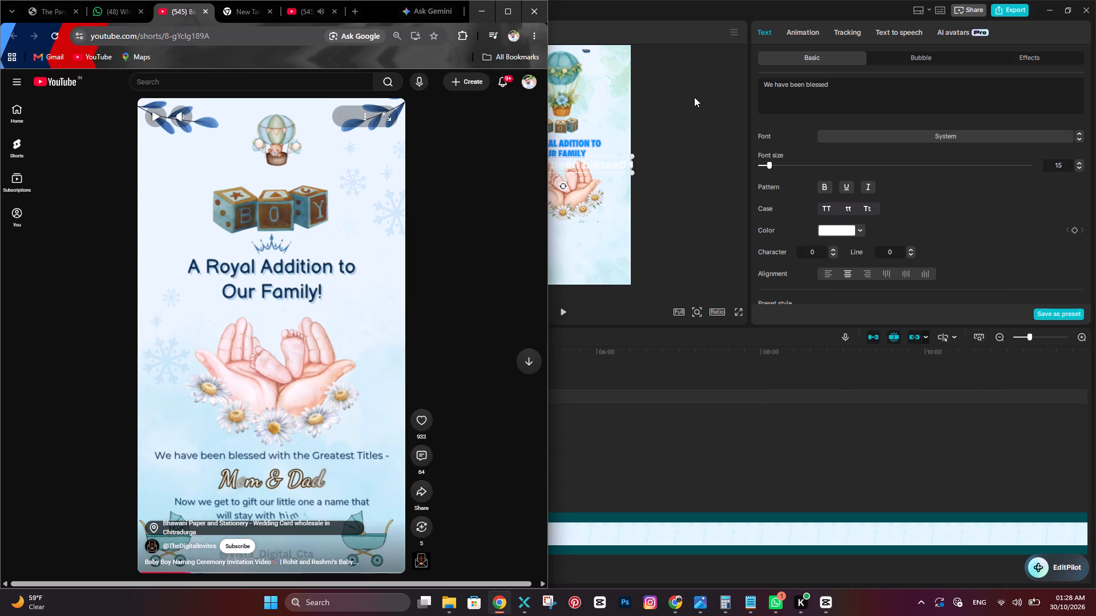
{"action": "key", "text": "alt+Tab"}
{"action": "left_click", "coordinate": [694, 97]}
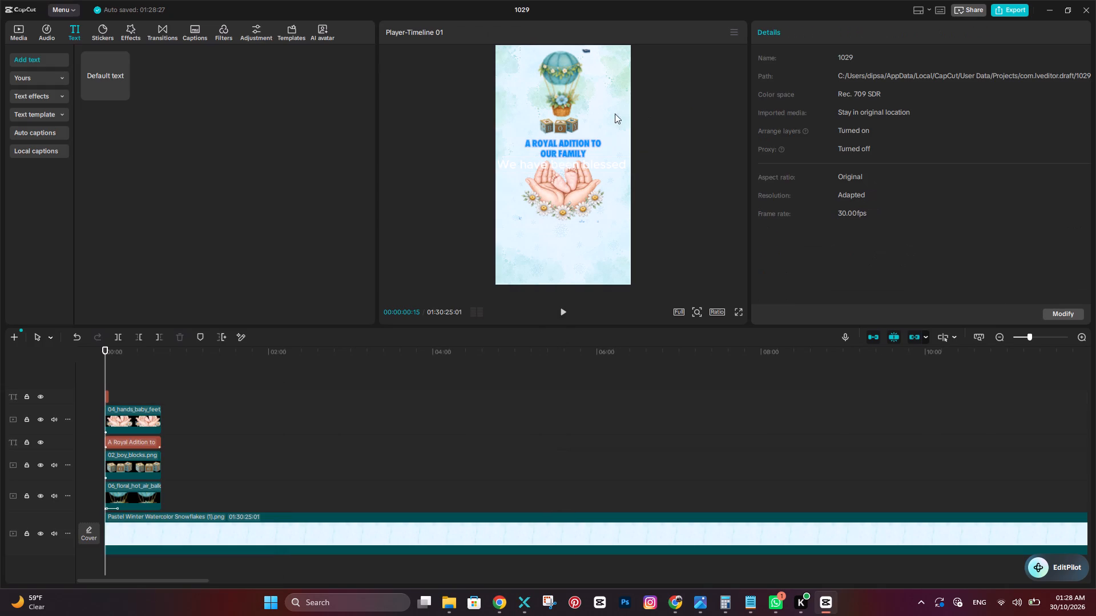
Extend the "We have been blessed" text with "with the Gretest Titles", checking the wording against the YouTube short.
{"action": "left_click", "coordinate": [620, 168]}
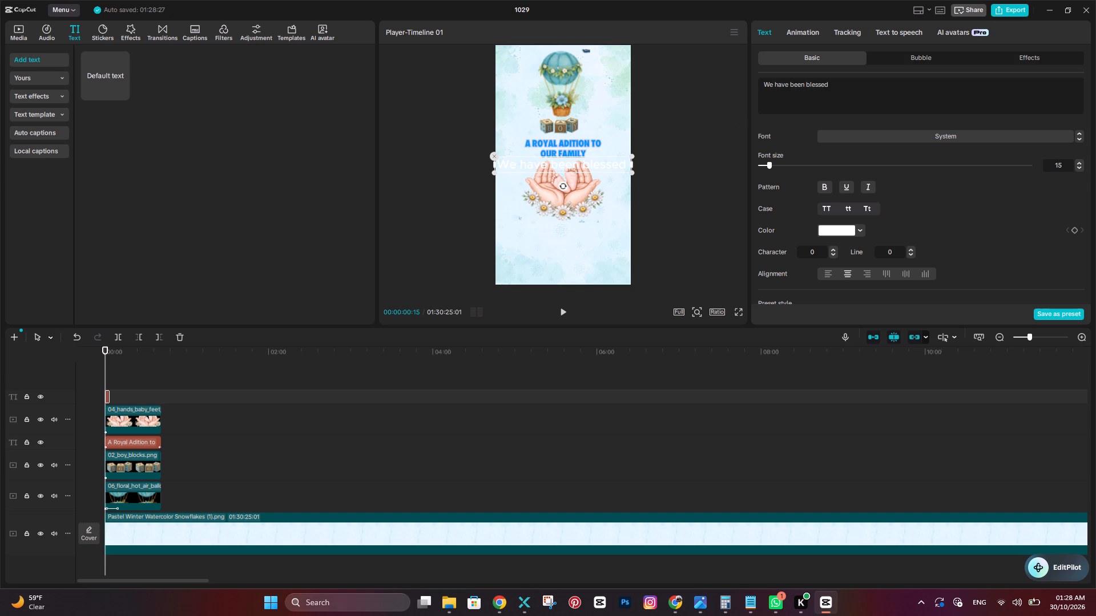
{"action": "left_click", "coordinate": [858, 80]}
{"action": "left_click", "coordinate": [854, 87]}
{"action": "type", "text": "with the"}
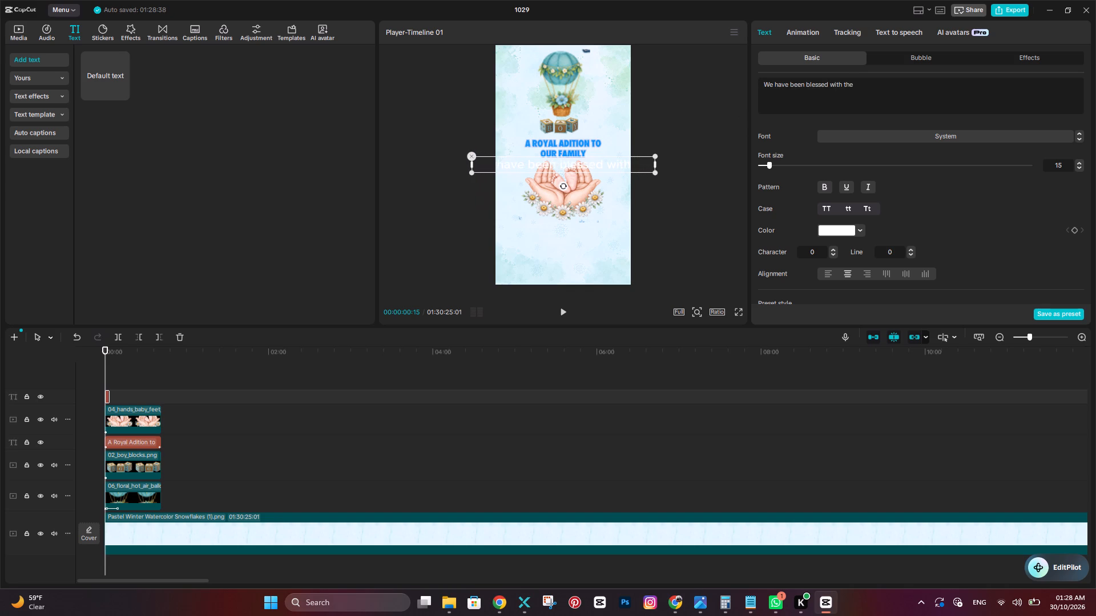
{"action": "key", "text": "space"}
{"action": "key", "text": "alt+Tab"}
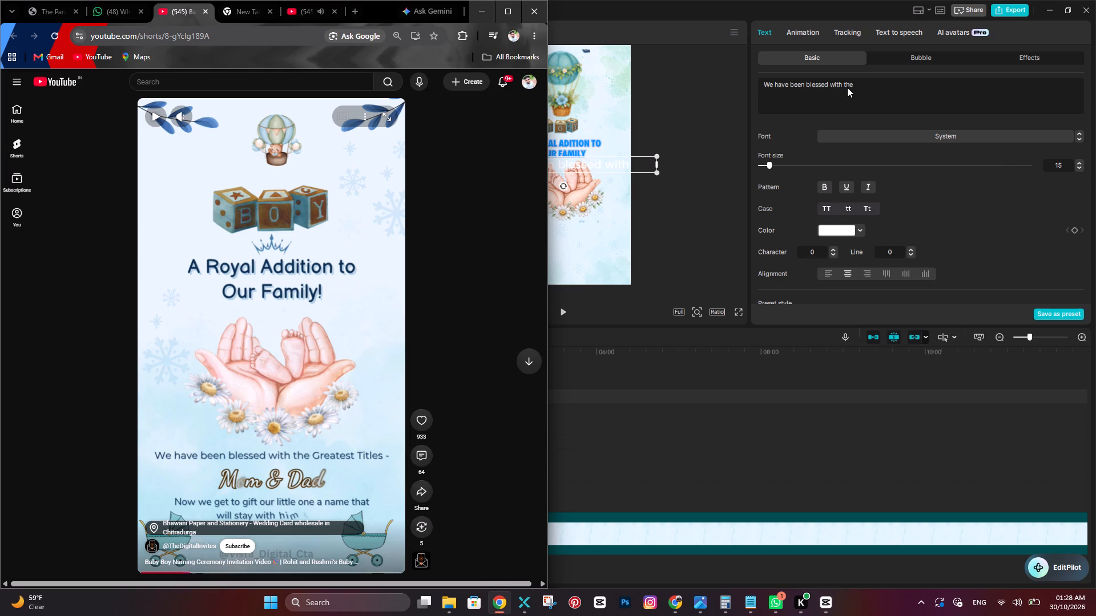
{"action": "key", "text": "alt+Tab"}
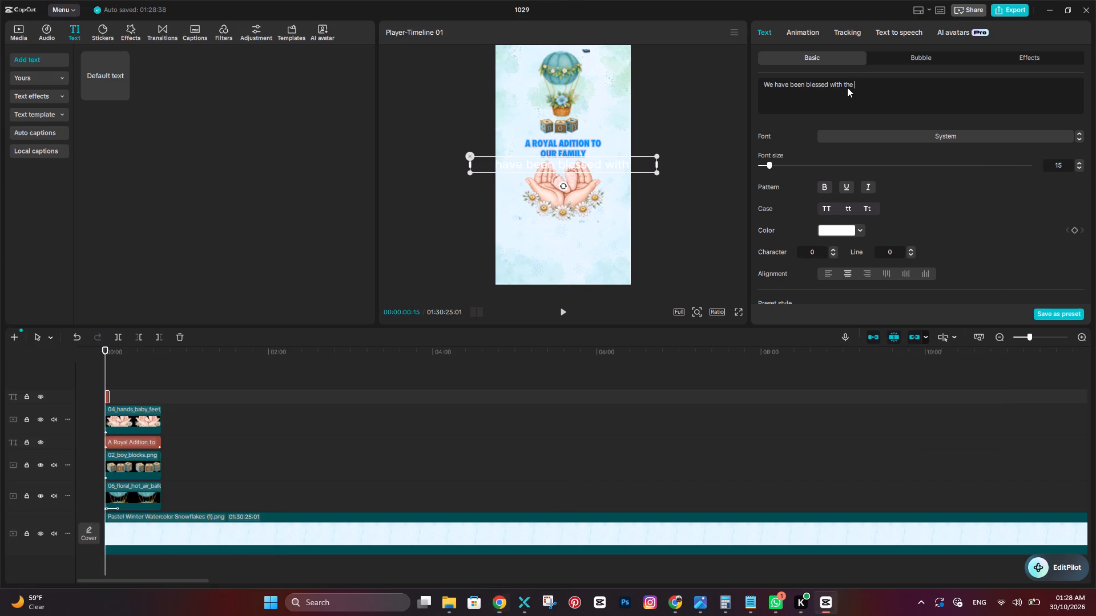
{"action": "key", "text": "shift+g"}
{"action": "type", "text": "re"}
{"action": "type", "text": "tested"}
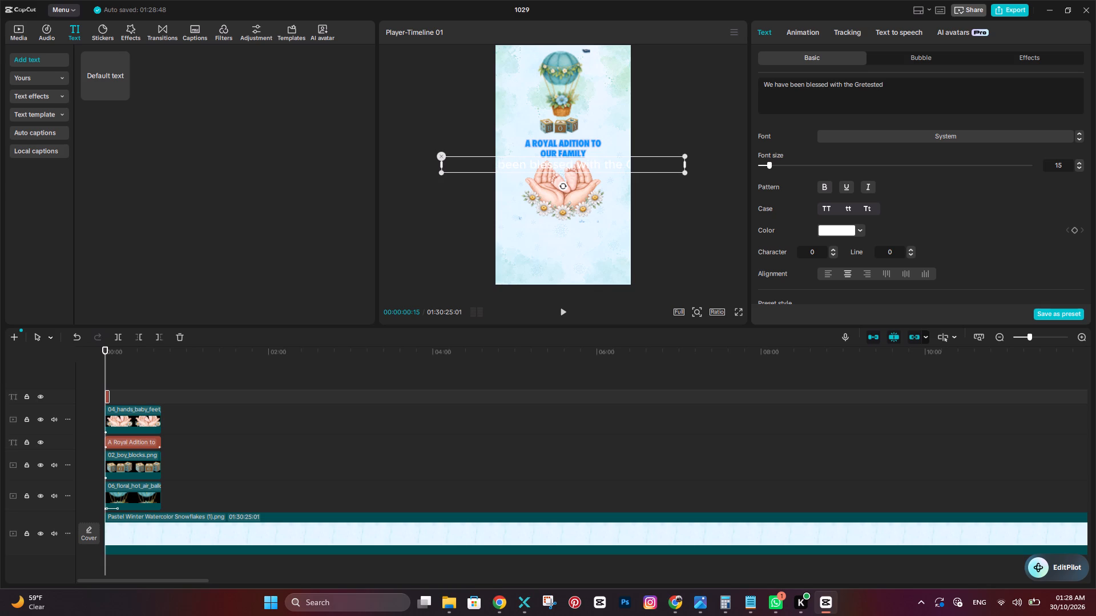
{"action": "key", "text": "alt+Tab"}
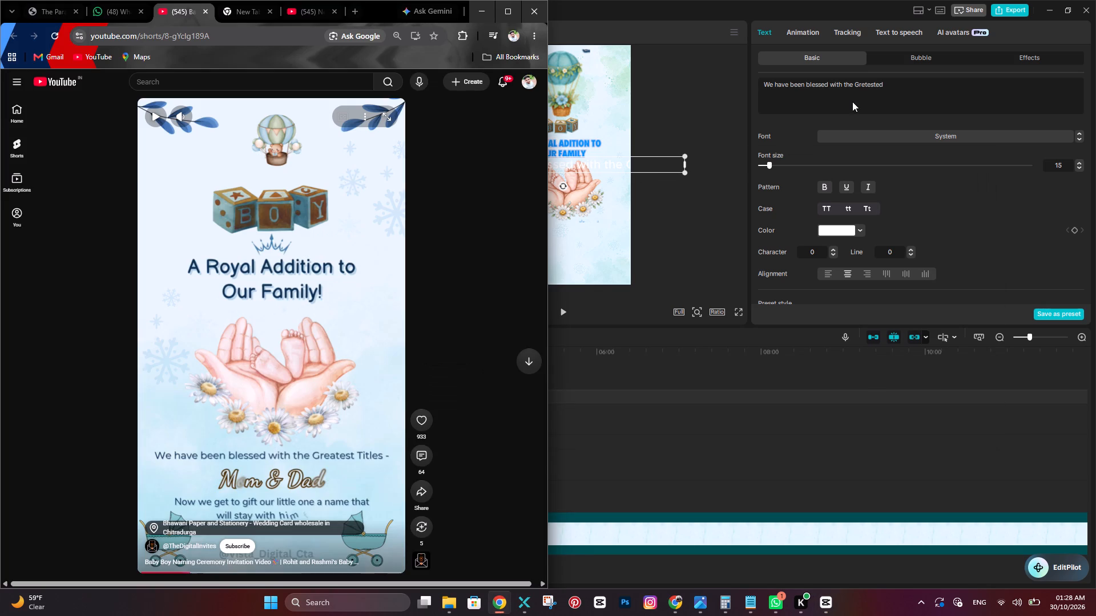
{"action": "key", "text": "alt+Tab"}
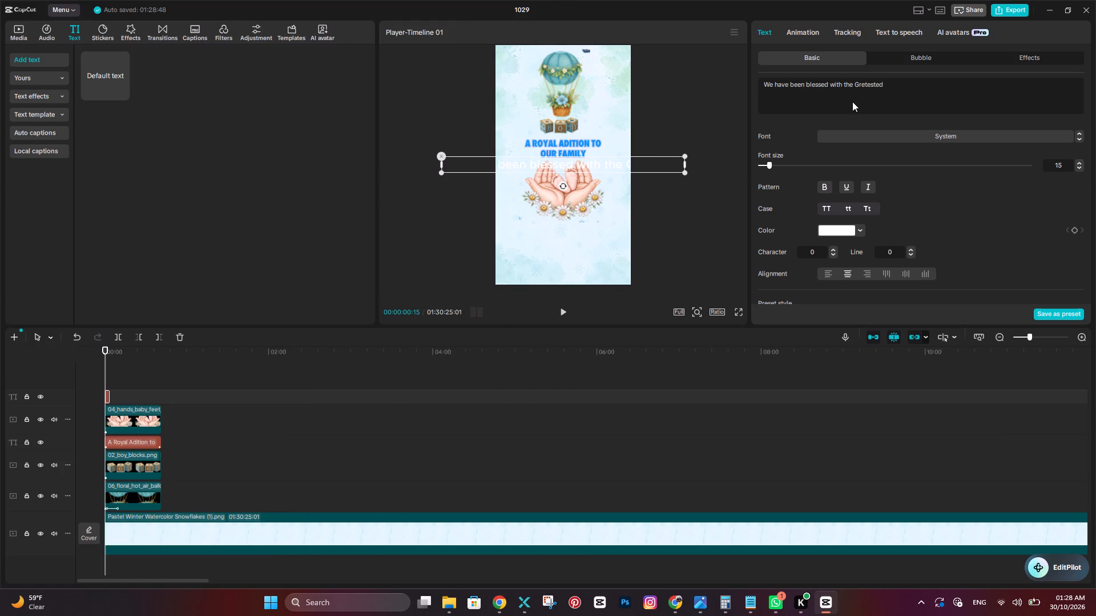
{"action": "key", "text": "BackSpace"}
{"action": "key", "text": "BackSpace"}
{"action": "key", "text": "BackSpace"}
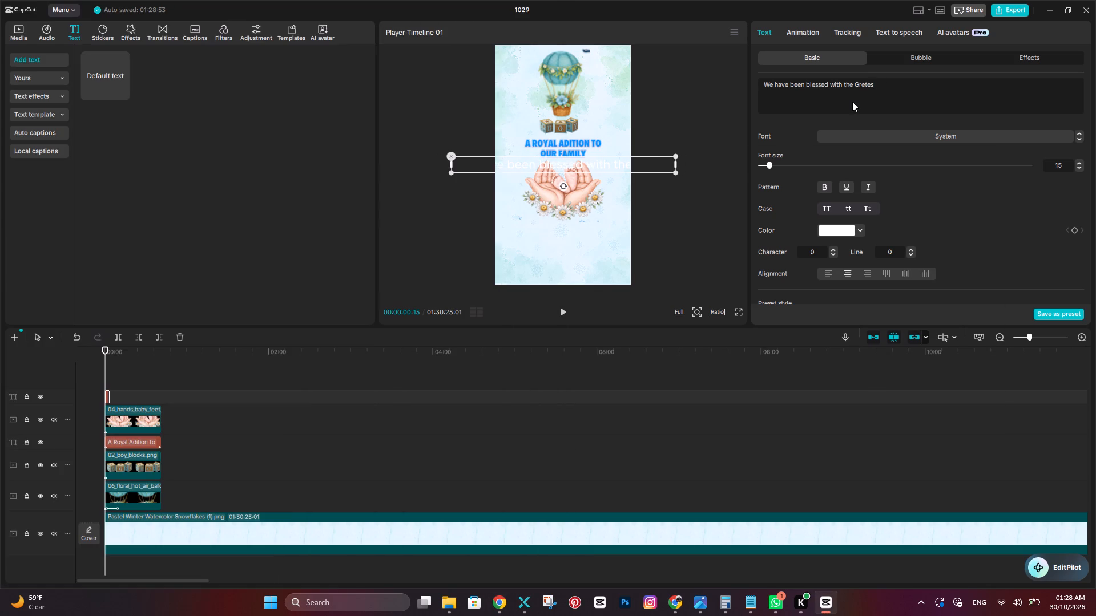
{"action": "type", "text": "t"}
{"action": "key", "text": "space"}
{"action": "key", "text": "alt+Tab"}
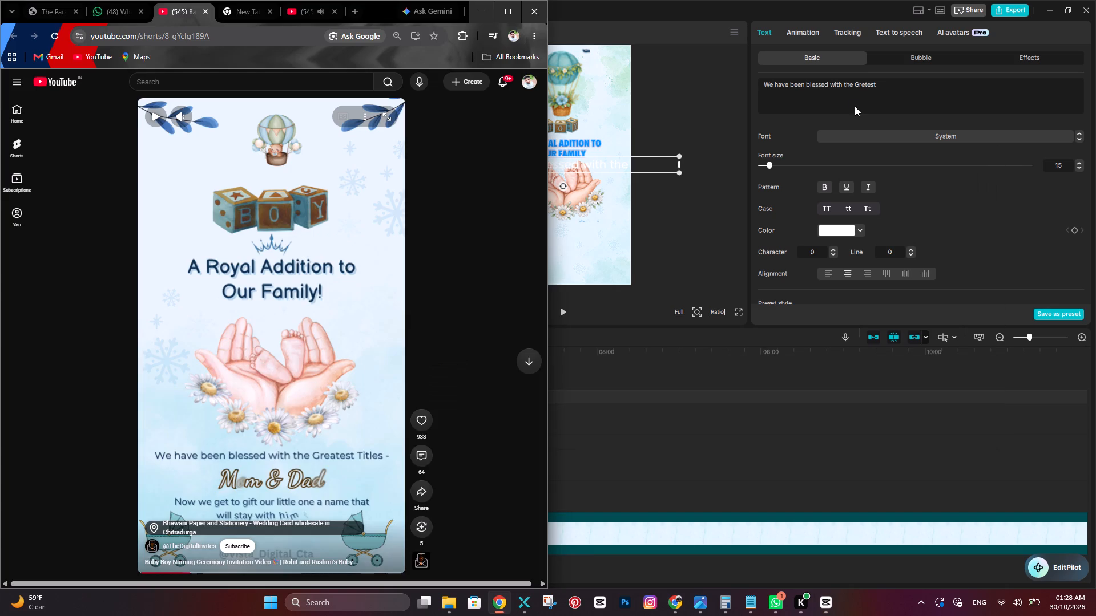
{"action": "key", "text": "alt+Tab"}
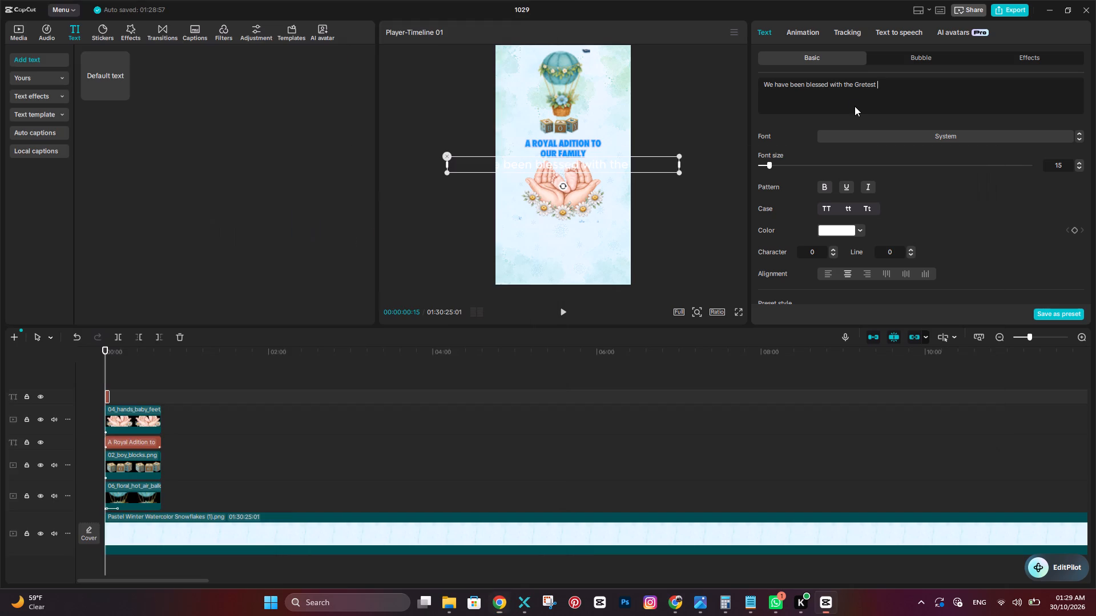
{"action": "key", "text": "shift+t"}
{"action": "type", "text": "itles"}
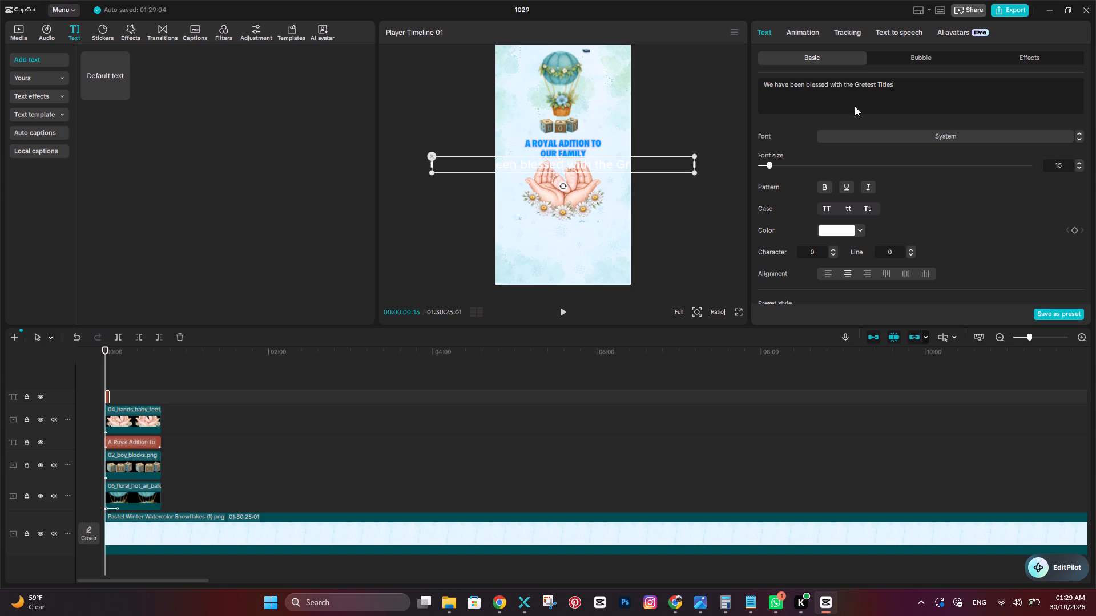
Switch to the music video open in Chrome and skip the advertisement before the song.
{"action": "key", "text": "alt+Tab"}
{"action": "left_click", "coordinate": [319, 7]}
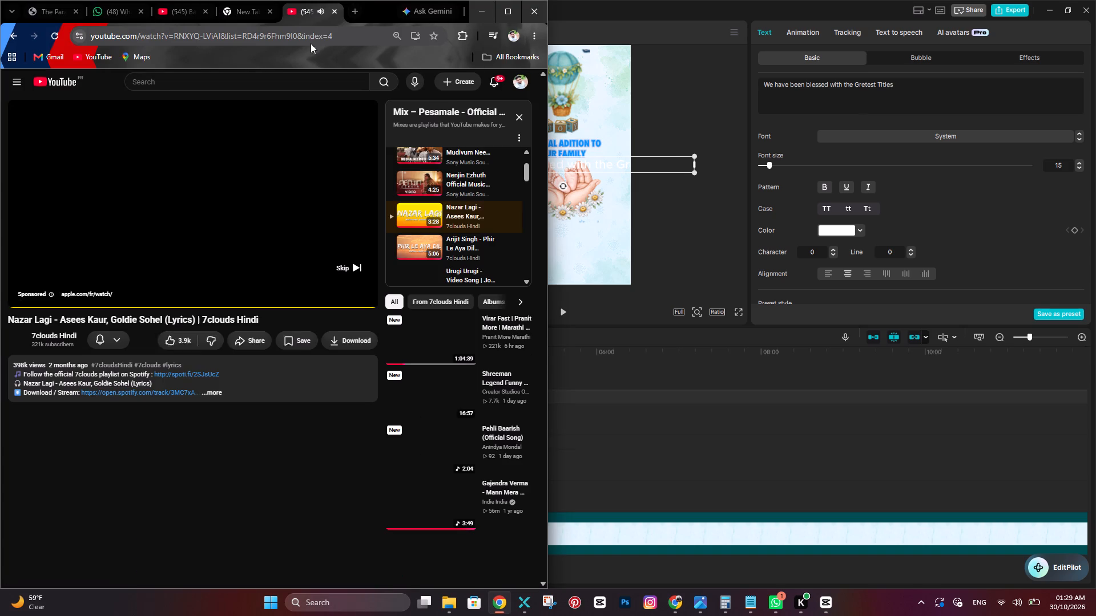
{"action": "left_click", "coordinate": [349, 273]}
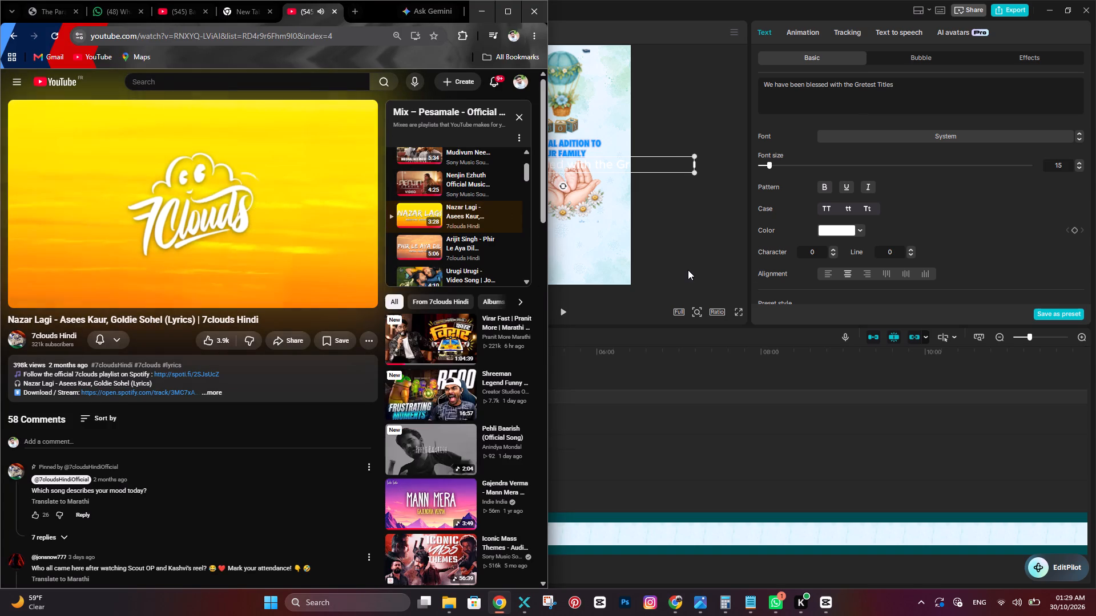
Check the invitation short in Chrome, and in CapCut shrink the "We have been blessed" text to fit the frame width below the hands graphic.
{"action": "left_click", "coordinate": [180, 14]}
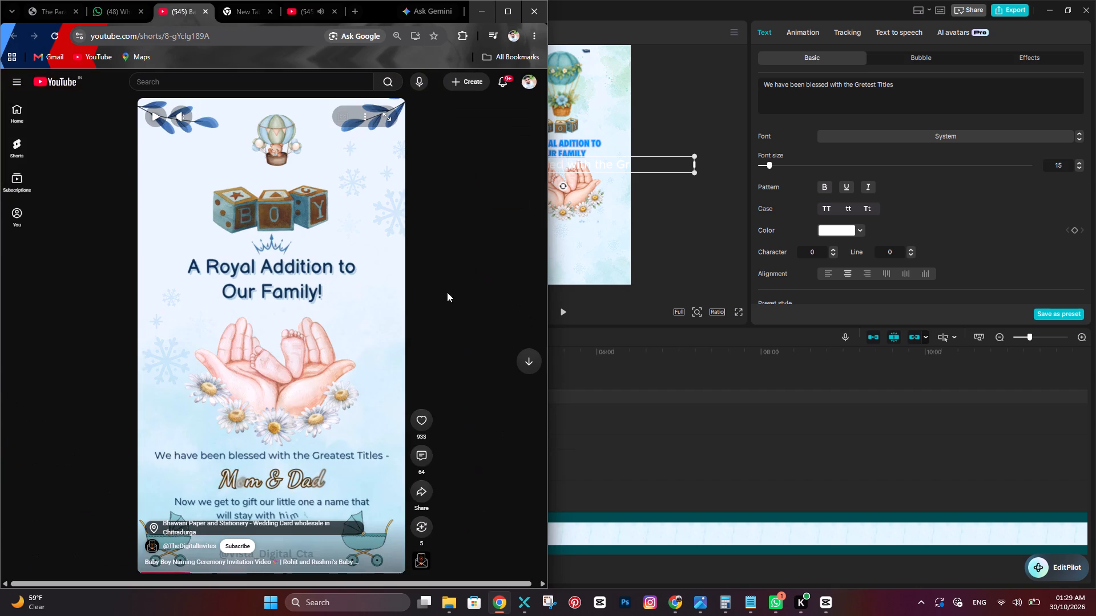
{"action": "left_click", "coordinate": [660, 224]}
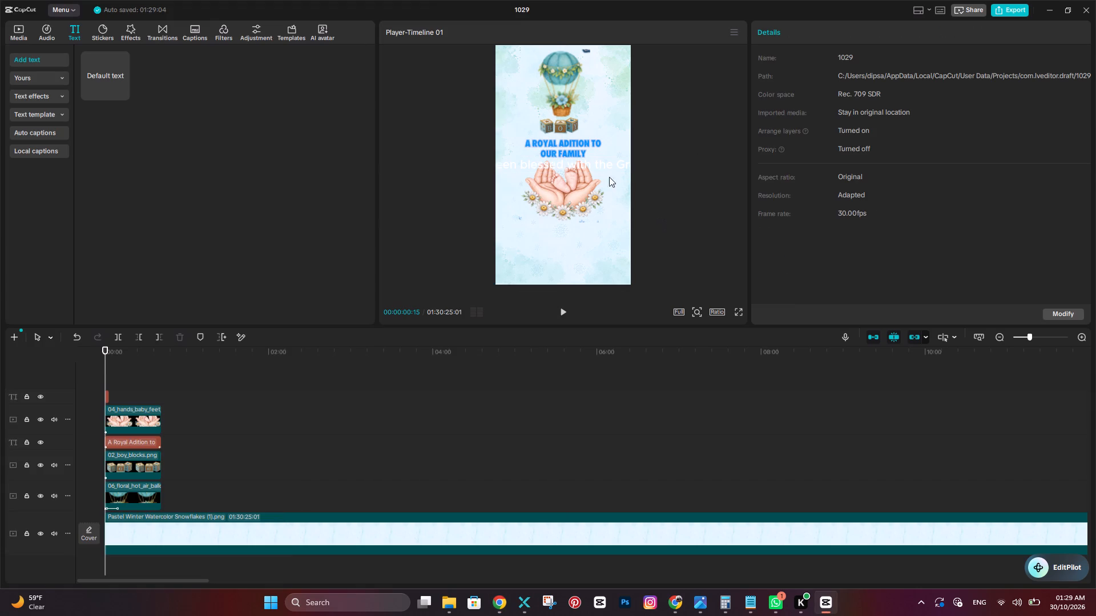
{"action": "left_click", "coordinate": [590, 163]}
{"action": "left_click_drag", "start_coordinate": [697, 154], "coordinate": [684, 157]}
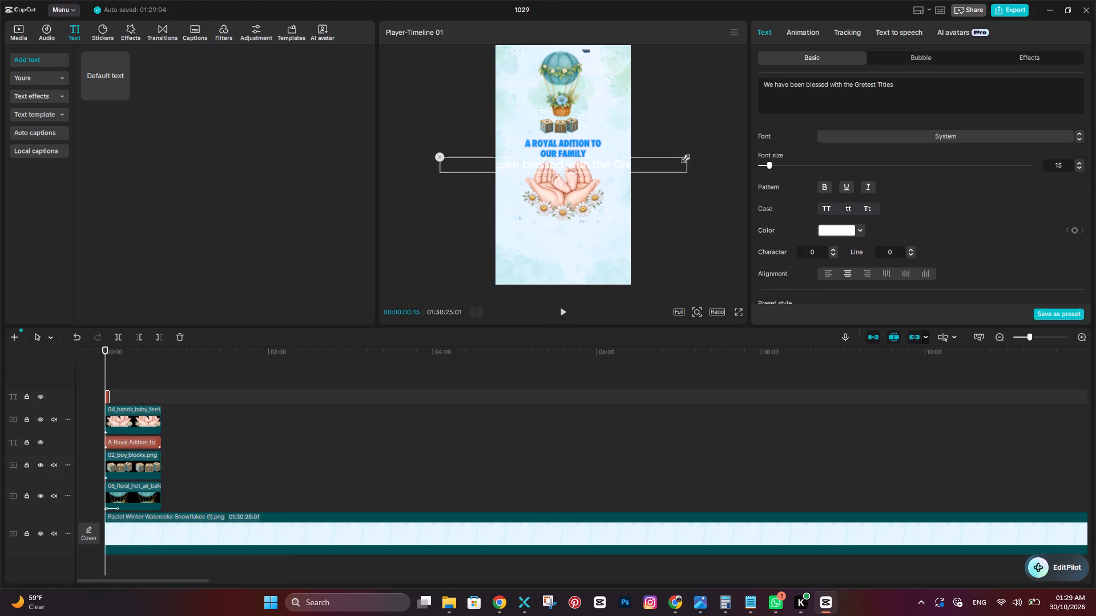
{"action": "left_click_drag", "start_coordinate": [684, 157], "coordinate": [587, 173]}
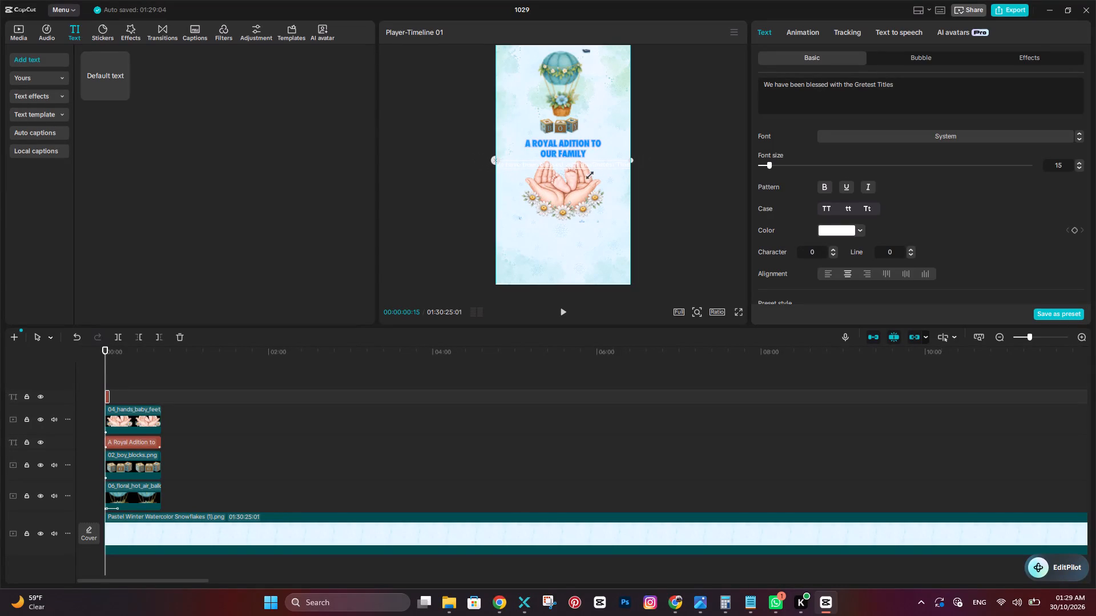
{"action": "left_click_drag", "start_coordinate": [587, 173], "coordinate": [578, 175]}
{"action": "left_click_drag", "start_coordinate": [584, 165], "coordinate": [577, 236]}
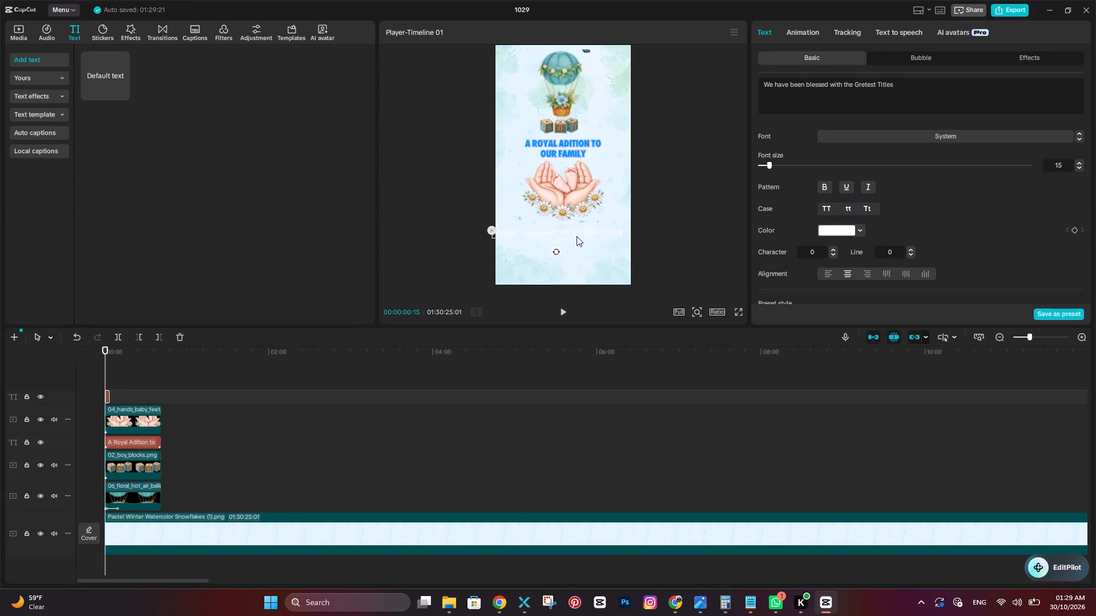
{"action": "left_click_drag", "start_coordinate": [577, 236], "coordinate": [582, 237]}
Colour the "We have been blessed with the Gretest Titles" text blue, hex 1D87DD.
{"action": "left_click", "coordinate": [833, 230]}
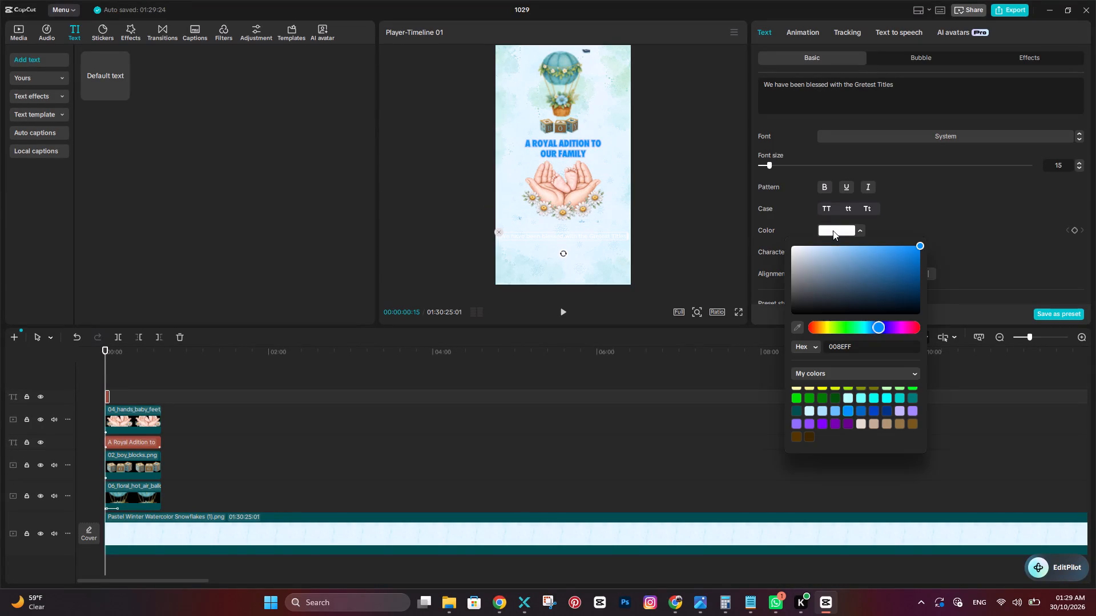
{"action": "left_click", "coordinate": [877, 269]}
{"action": "left_click_drag", "start_coordinate": [888, 265], "coordinate": [903, 255]}
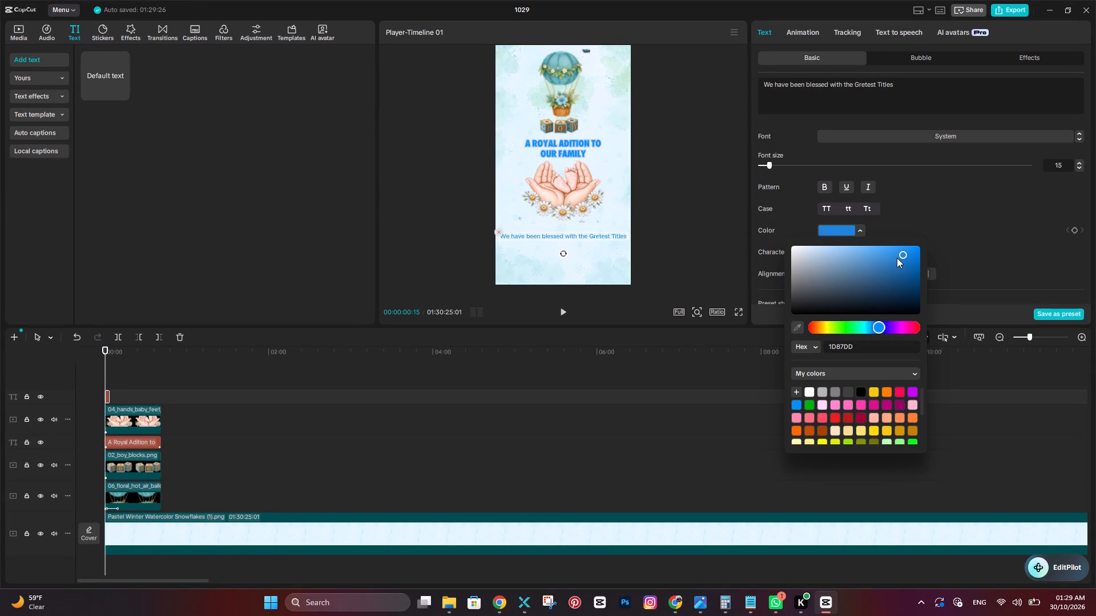
{"action": "left_click", "coordinate": [699, 238]}
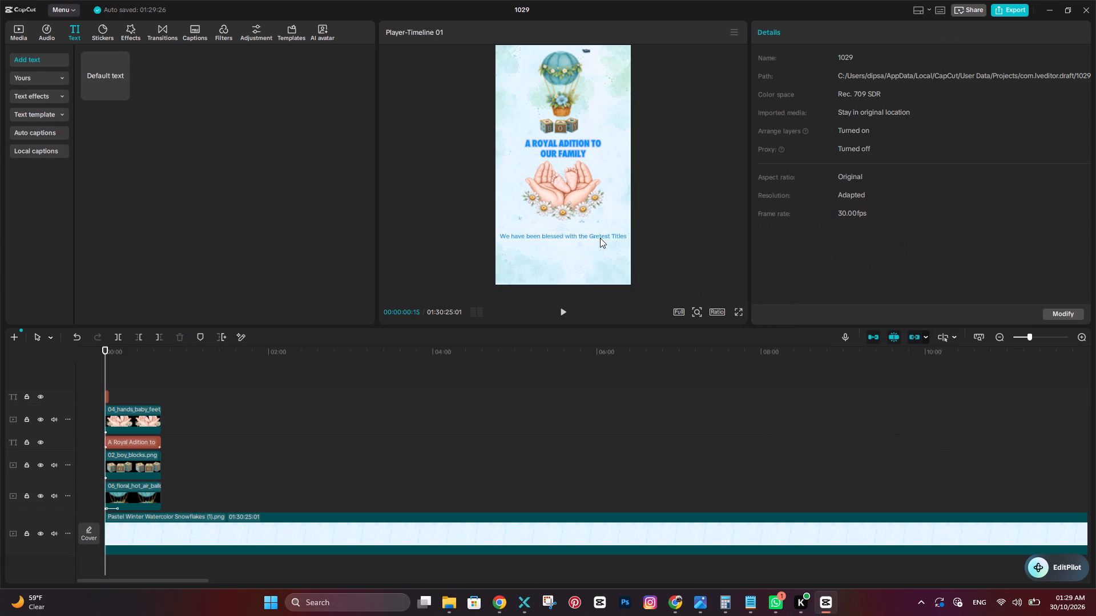
{"action": "left_click", "coordinate": [600, 238]}
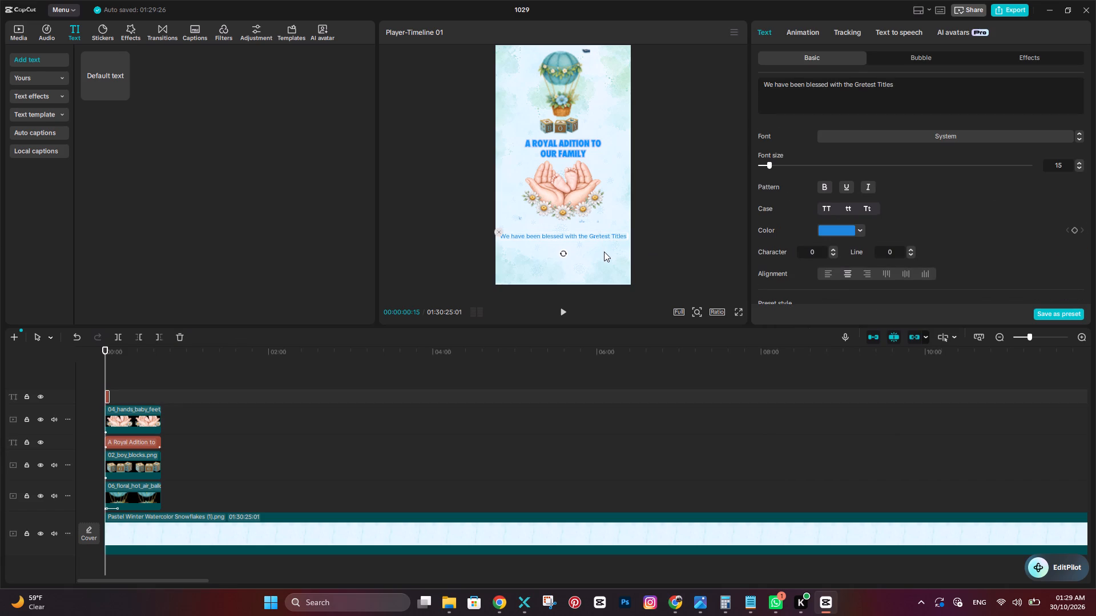
{"action": "left_click", "coordinate": [676, 265]}
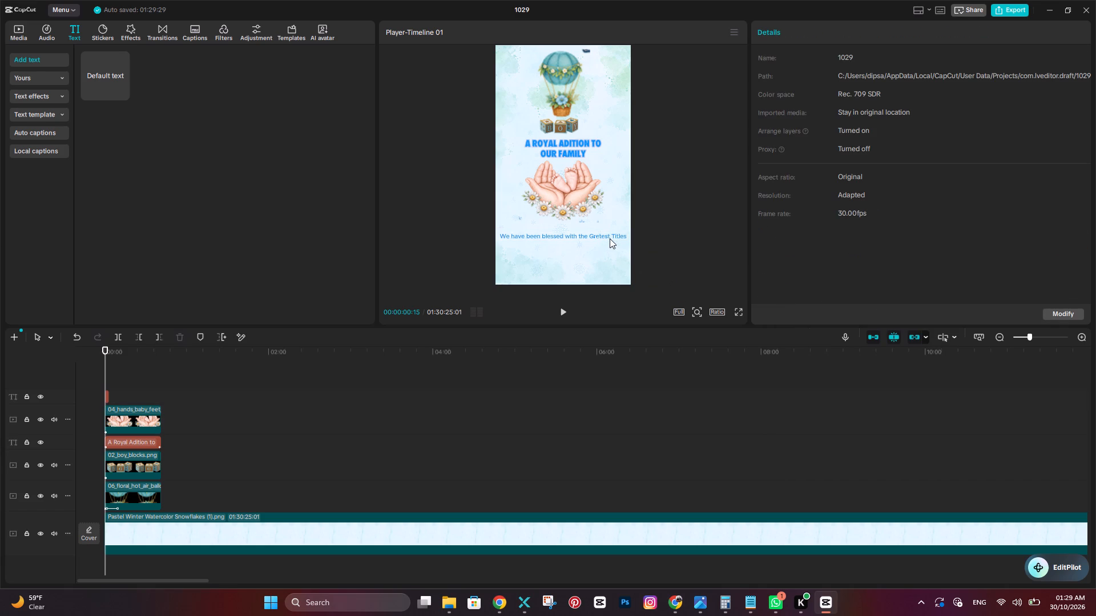
Change the font of the "We have been blessed with the Gretest Titles" text to Cabin-Rg.
{"action": "left_click", "coordinate": [610, 238]}
{"action": "left_click", "coordinate": [869, 135]}
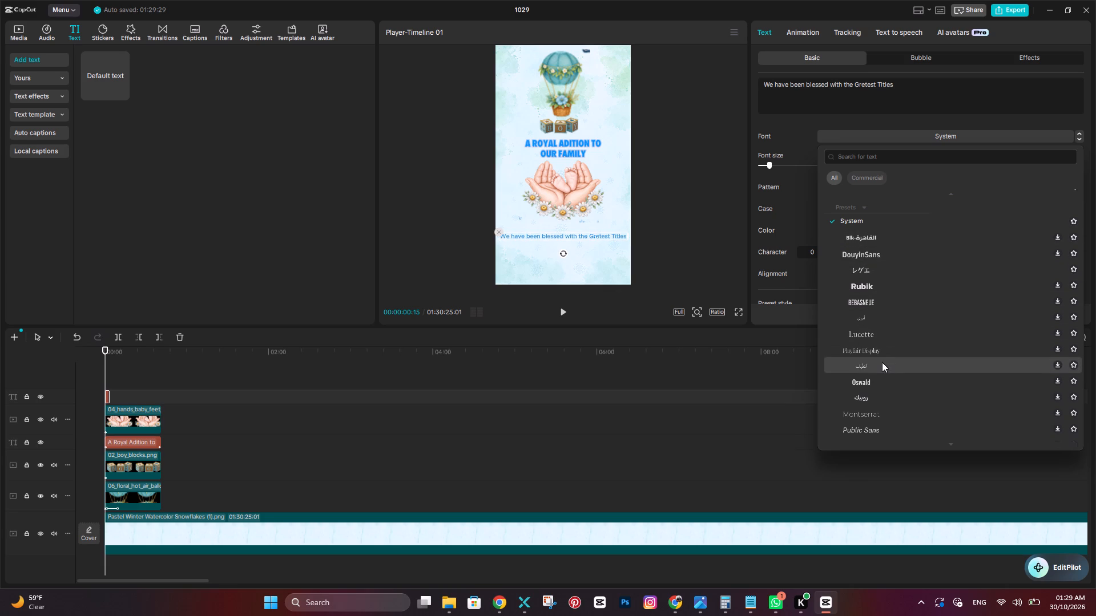
{"action": "scroll", "coordinate": [870, 404], "scroll_direction": "down", "scroll_amount": 4}
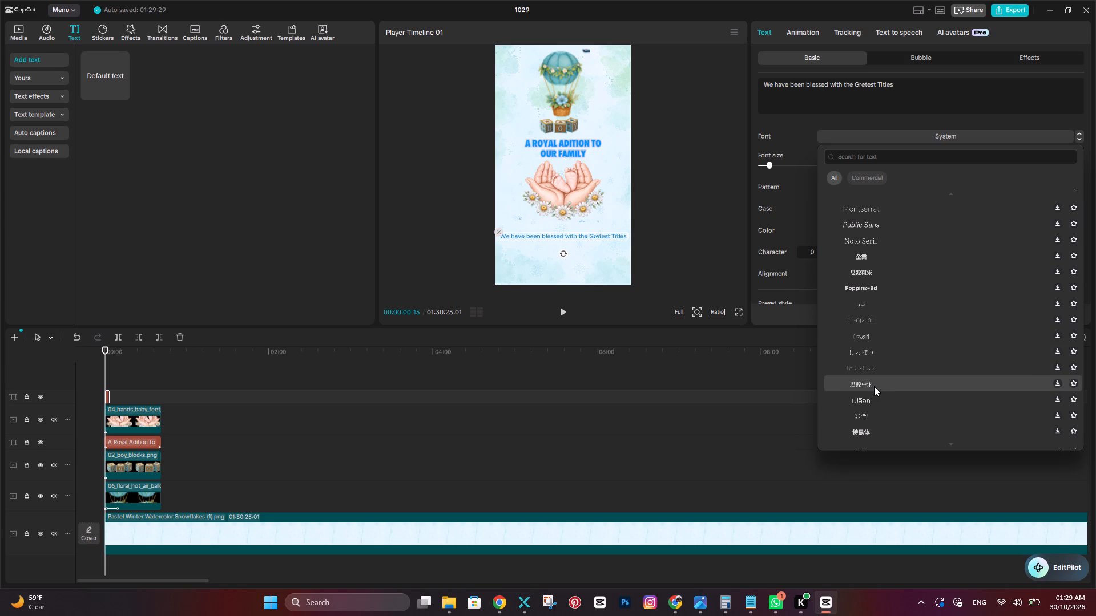
{"action": "scroll", "coordinate": [874, 386], "scroll_direction": "down", "scroll_amount": 5}
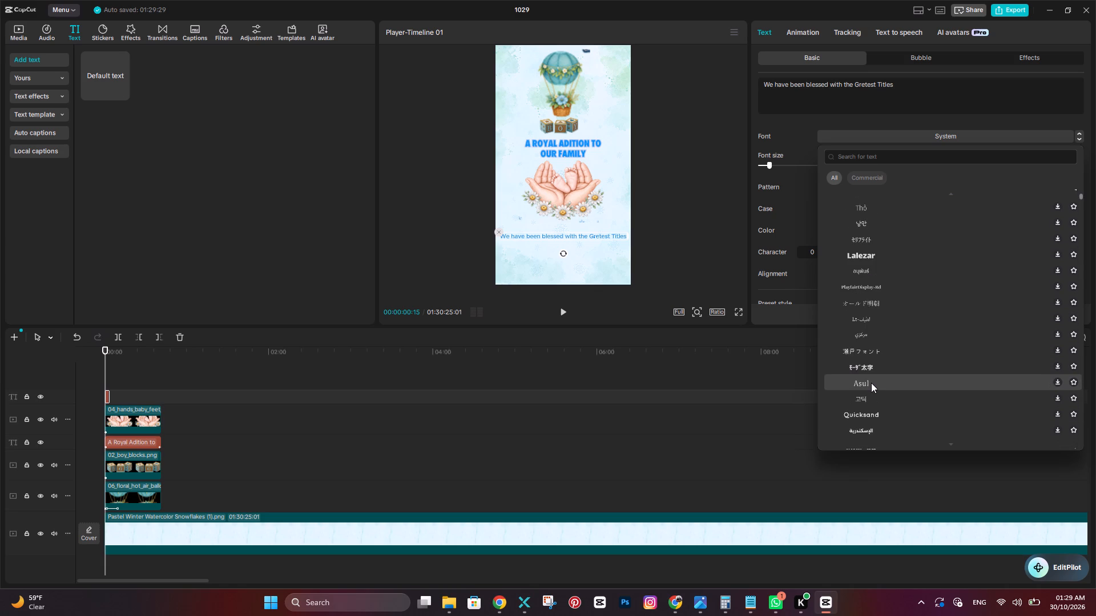
{"action": "scroll", "coordinate": [871, 383], "scroll_direction": "down", "scroll_amount": 6}
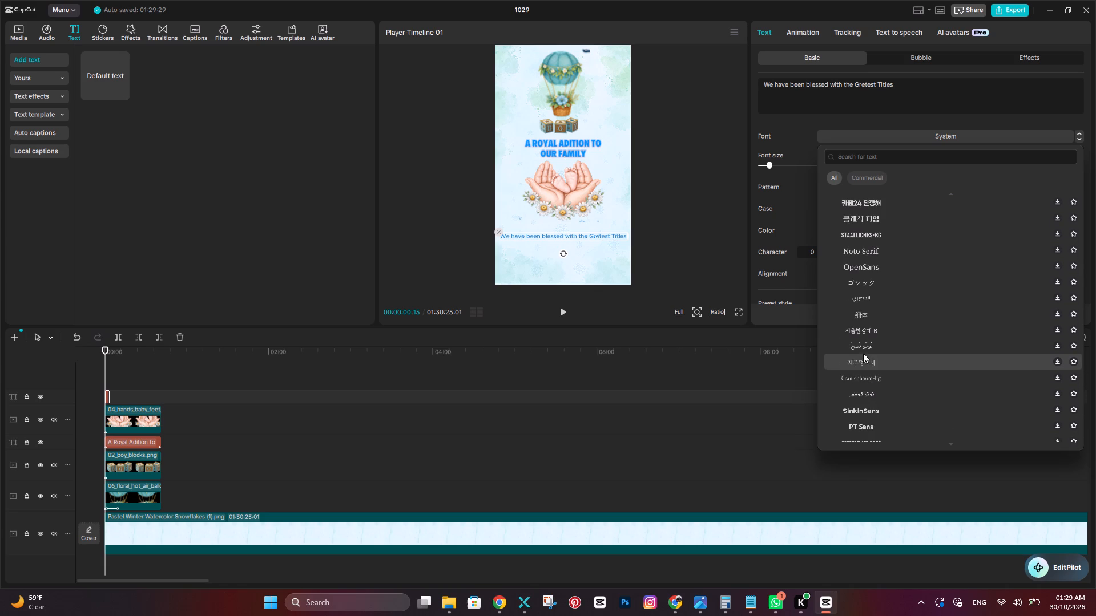
{"action": "scroll", "coordinate": [864, 279], "scroll_direction": "down", "scroll_amount": 6}
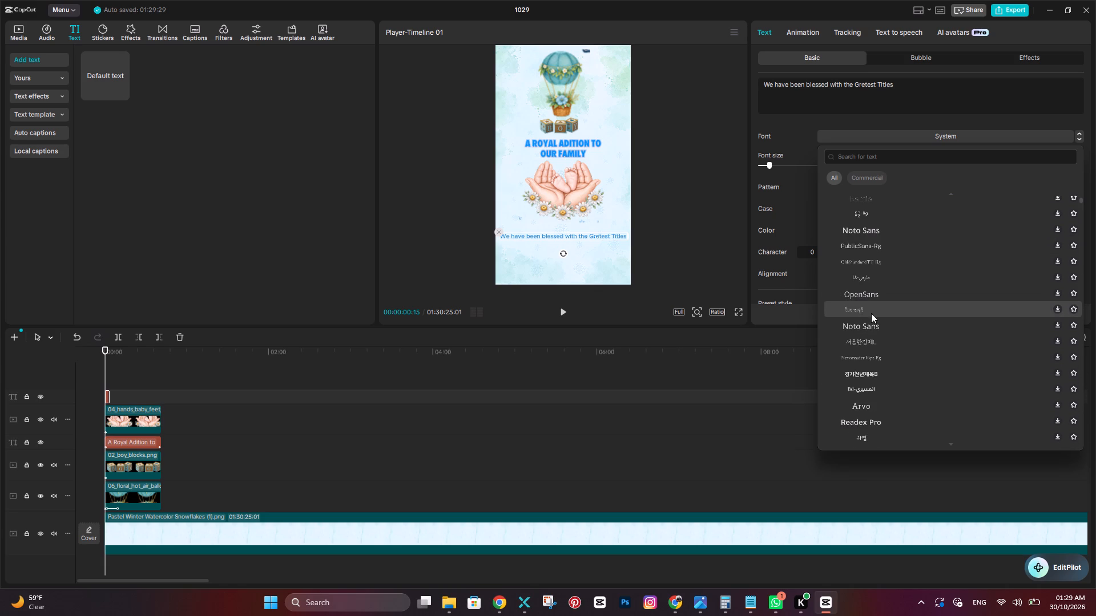
{"action": "scroll", "coordinate": [872, 290], "scroll_direction": "down", "scroll_amount": 2}
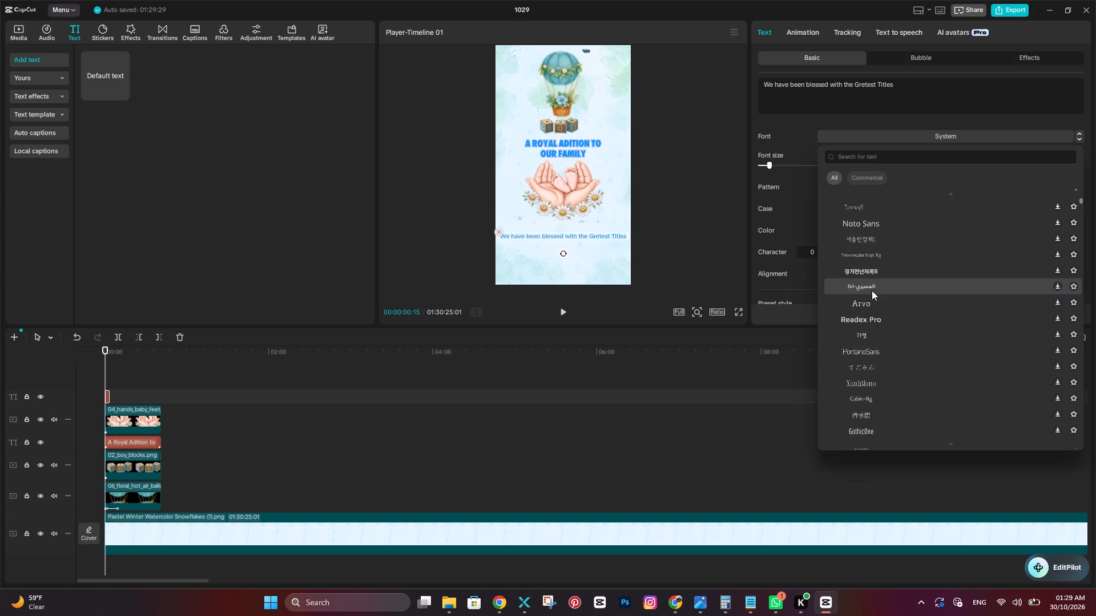
{"action": "scroll", "coordinate": [872, 290], "scroll_direction": "down", "scroll_amount": 3}
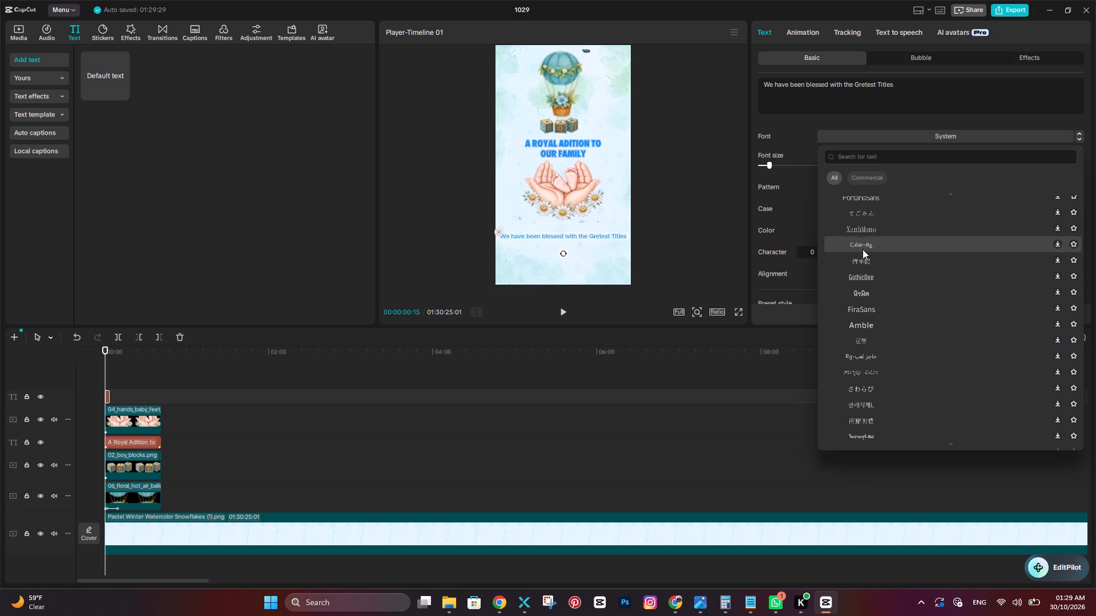
{"action": "left_click", "coordinate": [864, 247]}
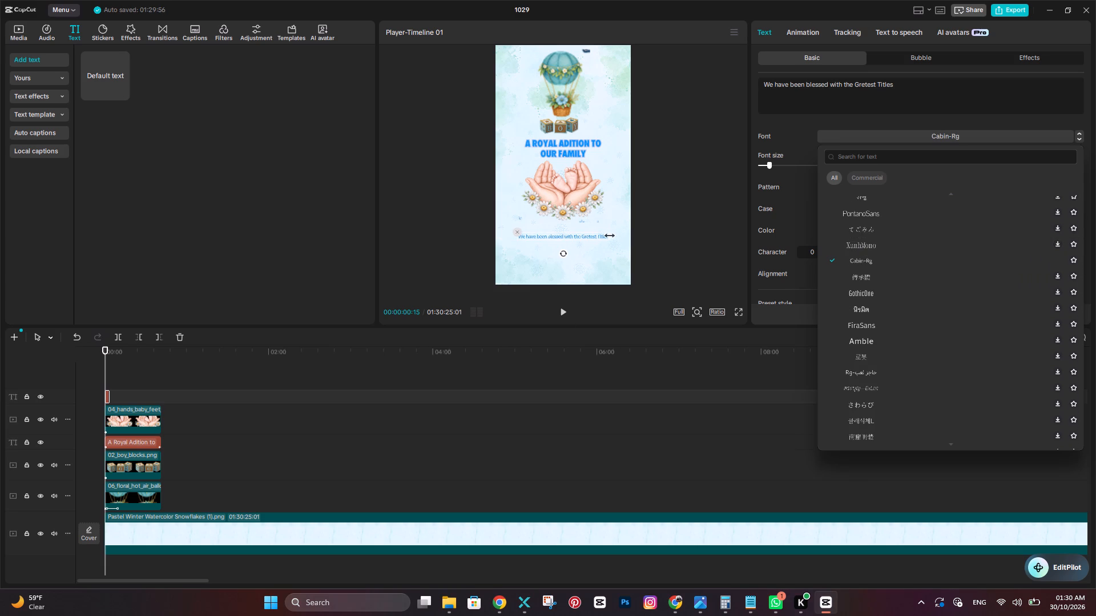
{"action": "left_click", "coordinate": [696, 250]}
Set the font size of the "We have been blessed with the Gretest Titles" text to 21.
{"action": "left_click", "coordinate": [584, 237]}
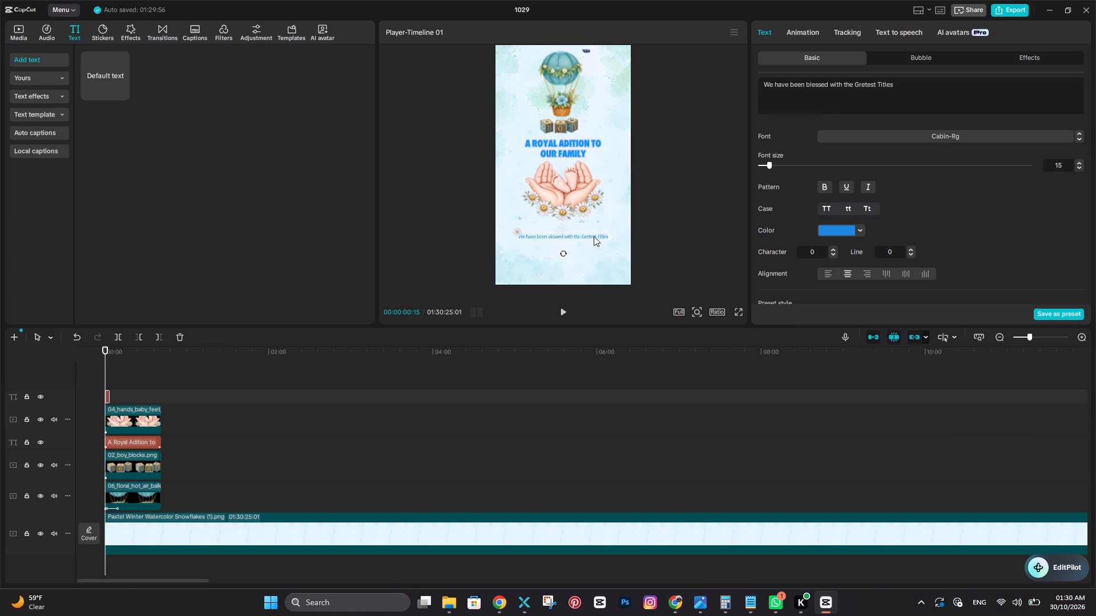
{"action": "left_click_drag", "start_coordinate": [770, 164], "coordinate": [771, 165]}
{"action": "left_click_drag", "start_coordinate": [771, 165], "coordinate": [774, 165]}
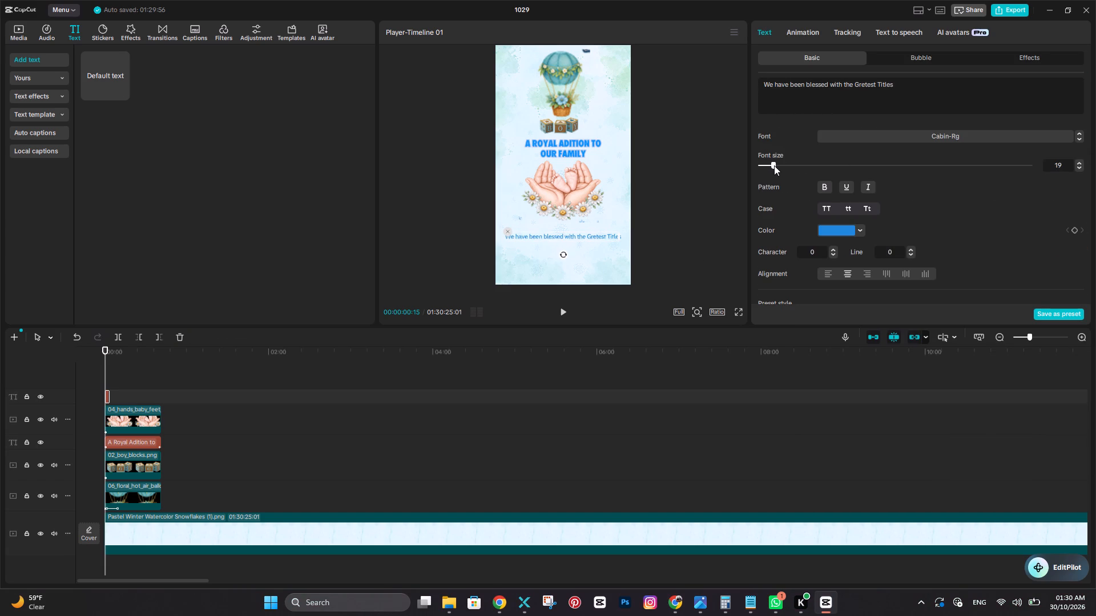
{"action": "left_click_drag", "start_coordinate": [774, 165], "coordinate": [775, 165]}
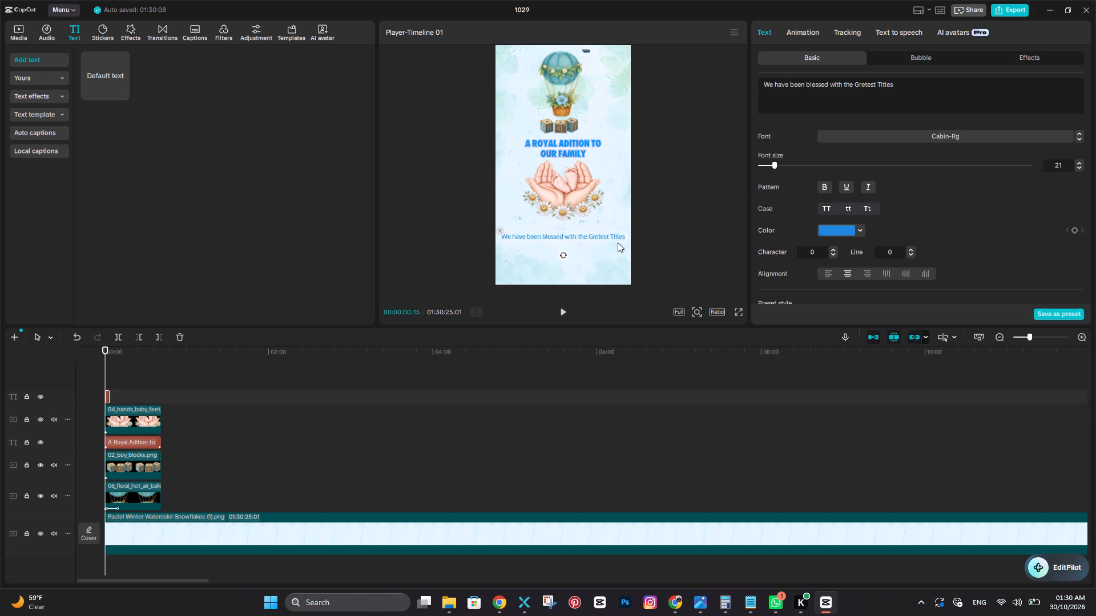
Move the "We have been blessed" line slightly closer to the daisies of the hands graphic, keeping it horizontally centred.
{"action": "left_click_drag", "start_coordinate": [606, 238], "coordinate": [607, 230]}
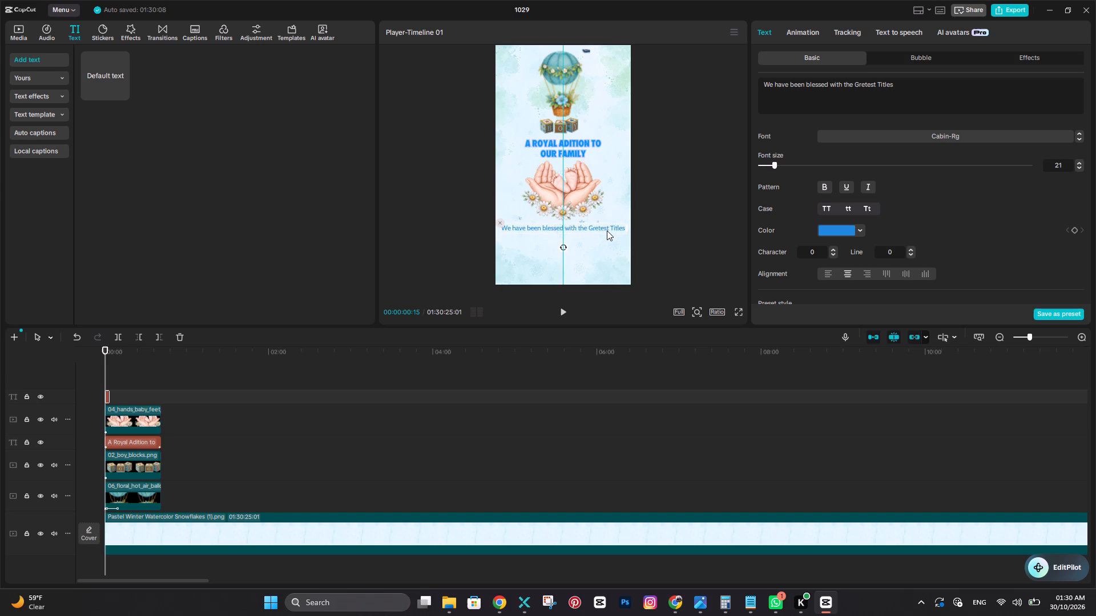
{"action": "left_click_drag", "start_coordinate": [607, 230], "coordinate": [607, 230]}
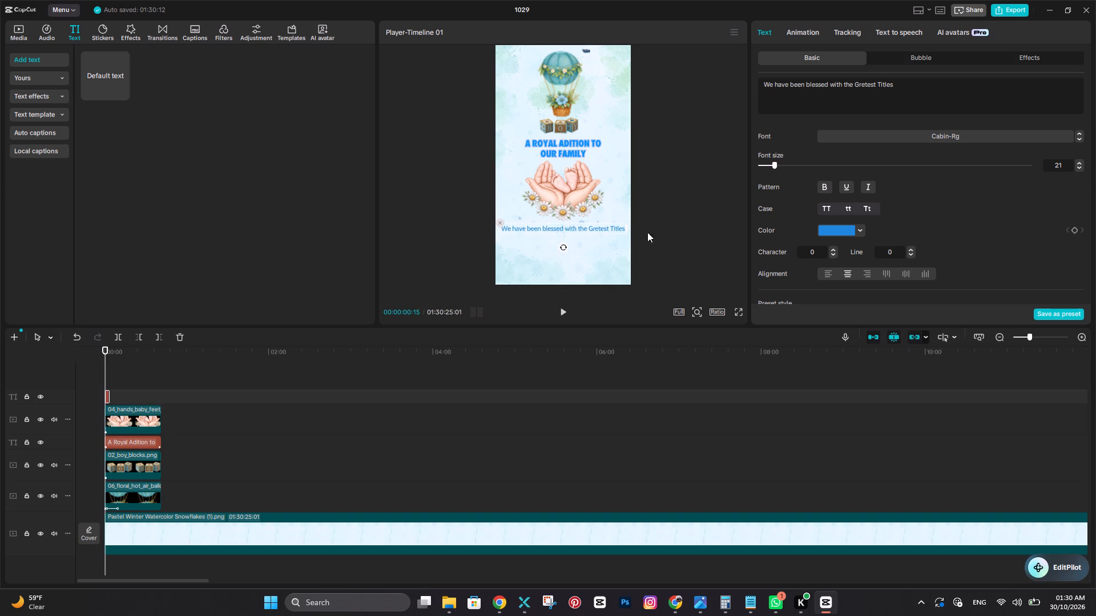
{"action": "left_click", "coordinate": [660, 232]}
{"action": "left_click", "coordinate": [591, 230]}
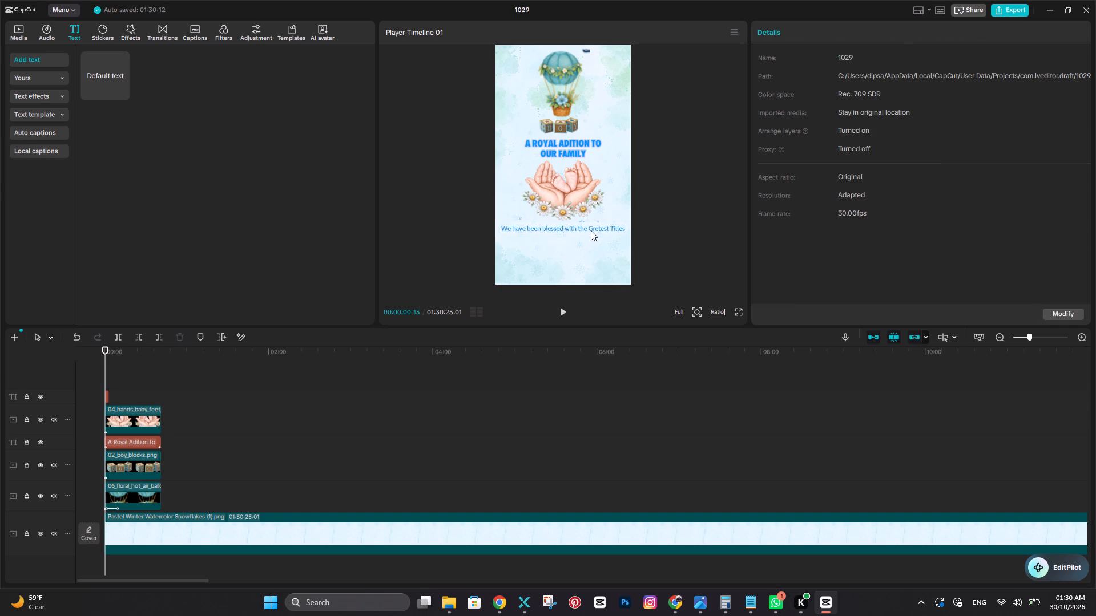
{"action": "left_click", "coordinate": [594, 229]}
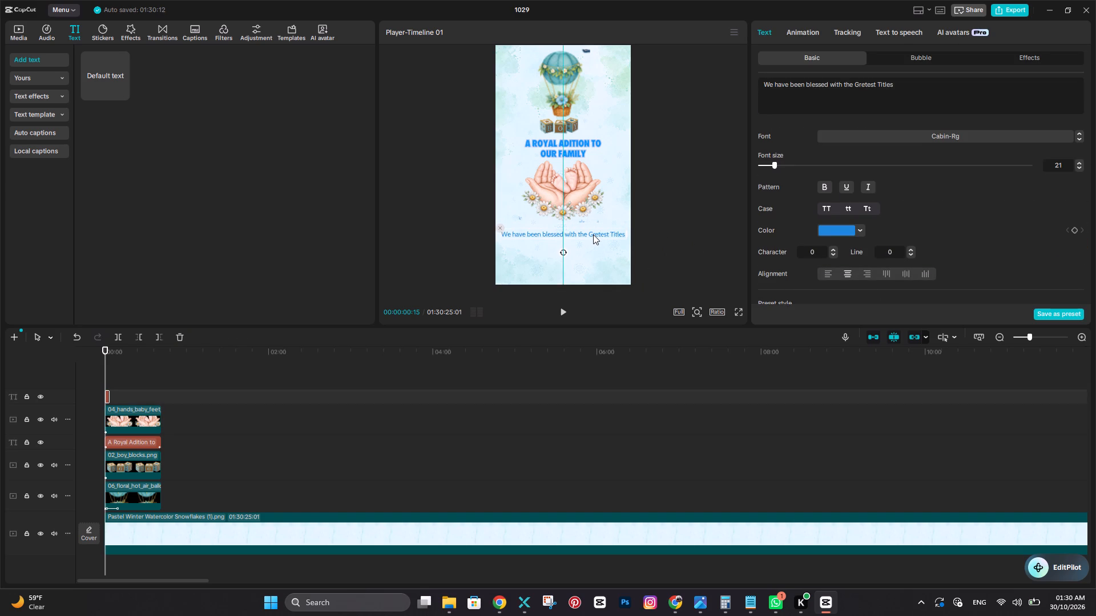
{"action": "left_click", "coordinate": [631, 238]}
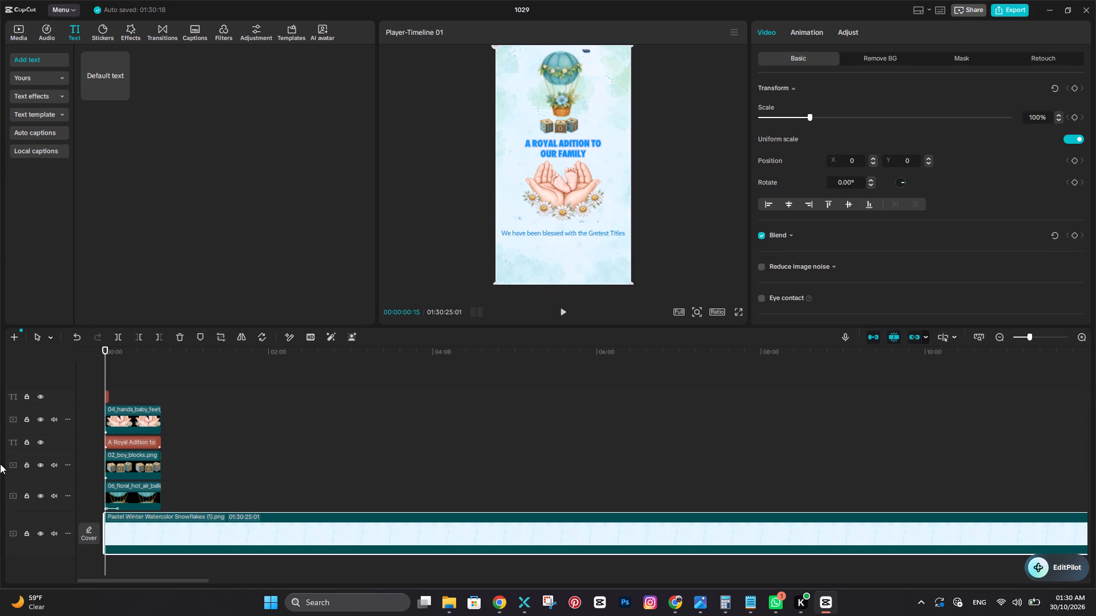
Lengthen the "We have been blessed" text clip on the timeline to match the end of the hands graphic clip.
{"action": "left_click", "coordinate": [108, 394]}
{"action": "left_click_drag", "start_coordinate": [109, 396], "coordinate": [159, 396]}
Check the next line in the Chrome short, and in CapCut add a new default text clip reading "Mom & Dad".
{"action": "key", "text": "alt+Tab"}
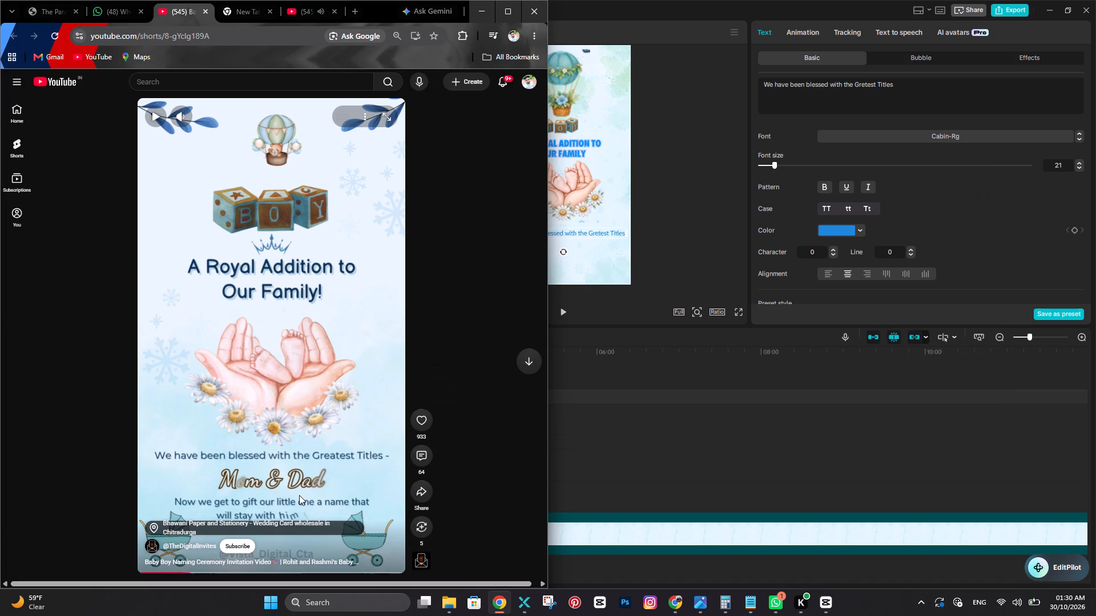
{"action": "left_click", "coordinate": [636, 310]}
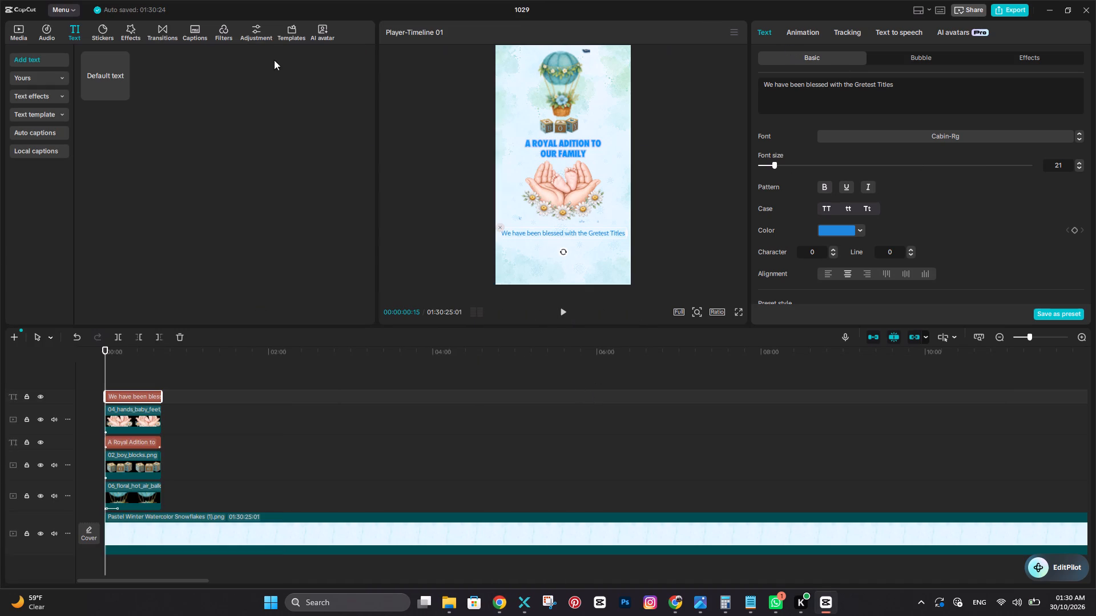
{"action": "left_click", "coordinate": [122, 92]}
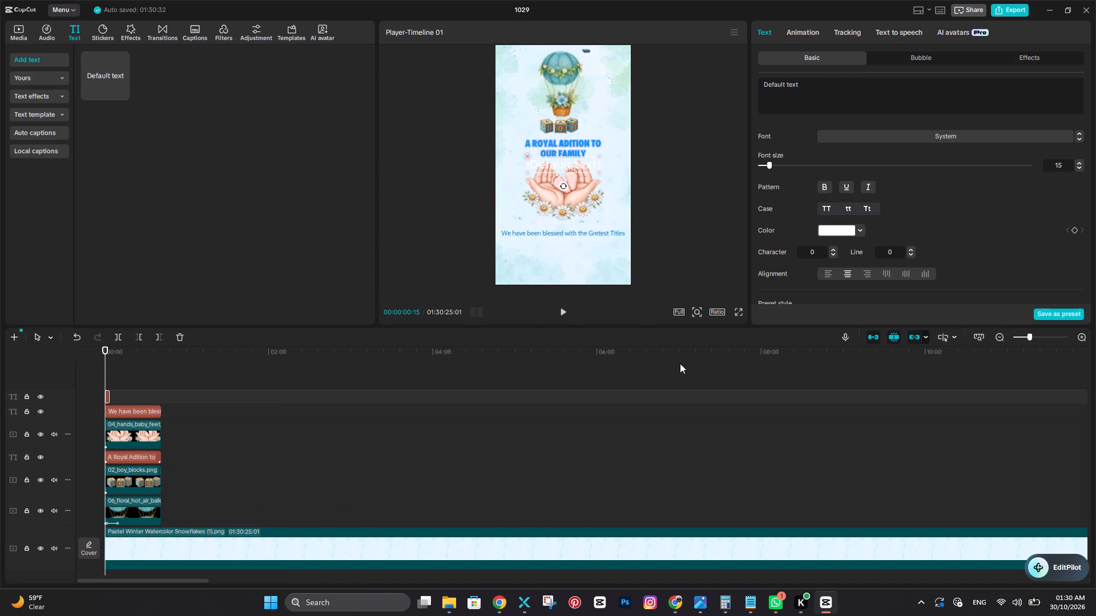
{"action": "left_click_drag", "start_coordinate": [829, 94], "coordinate": [826, 92]}
{"action": "left_click_drag", "start_coordinate": [826, 92], "coordinate": [813, 90]}
{"action": "left_click", "coordinate": [792, 86]}
{"action": "double_click", "coordinate": [792, 86]}
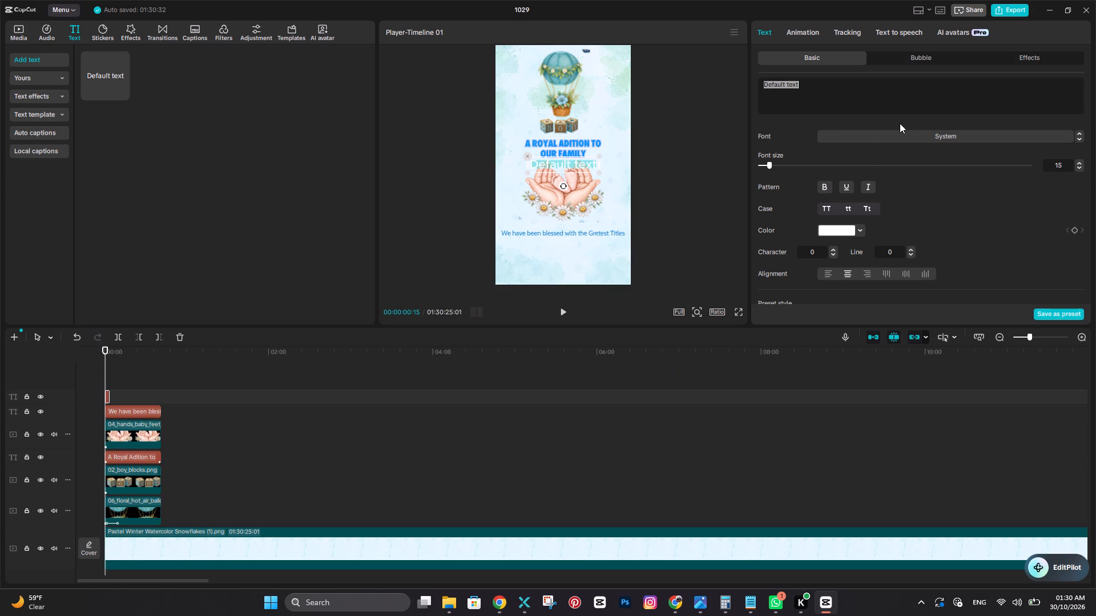
{"action": "type", "text": "Mom"}
{"action": "key", "text": "space"}
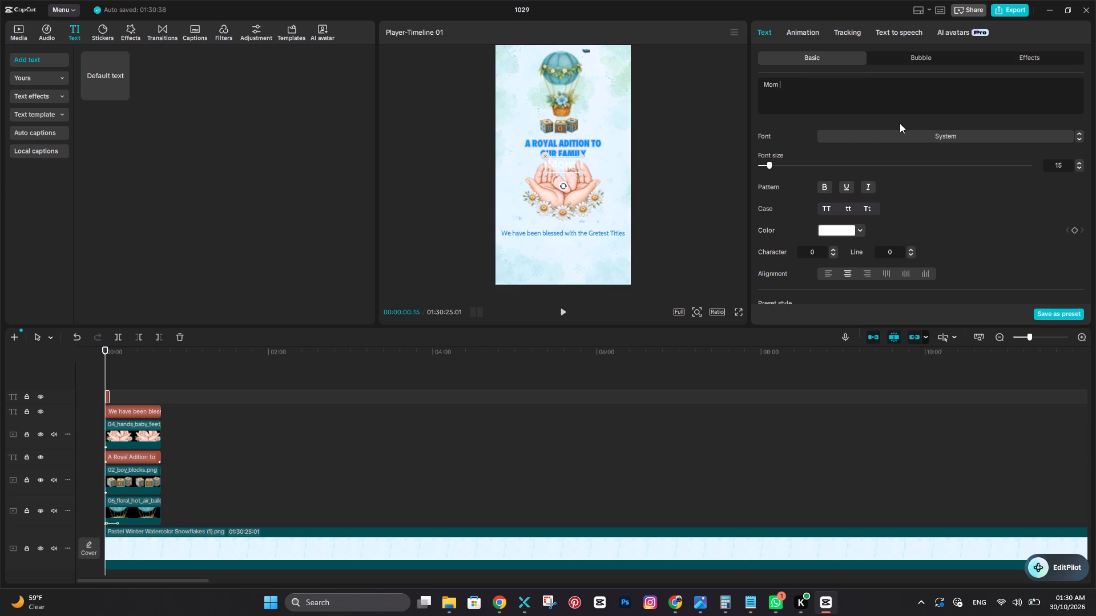
{"action": "type", "text": "& Dad"}
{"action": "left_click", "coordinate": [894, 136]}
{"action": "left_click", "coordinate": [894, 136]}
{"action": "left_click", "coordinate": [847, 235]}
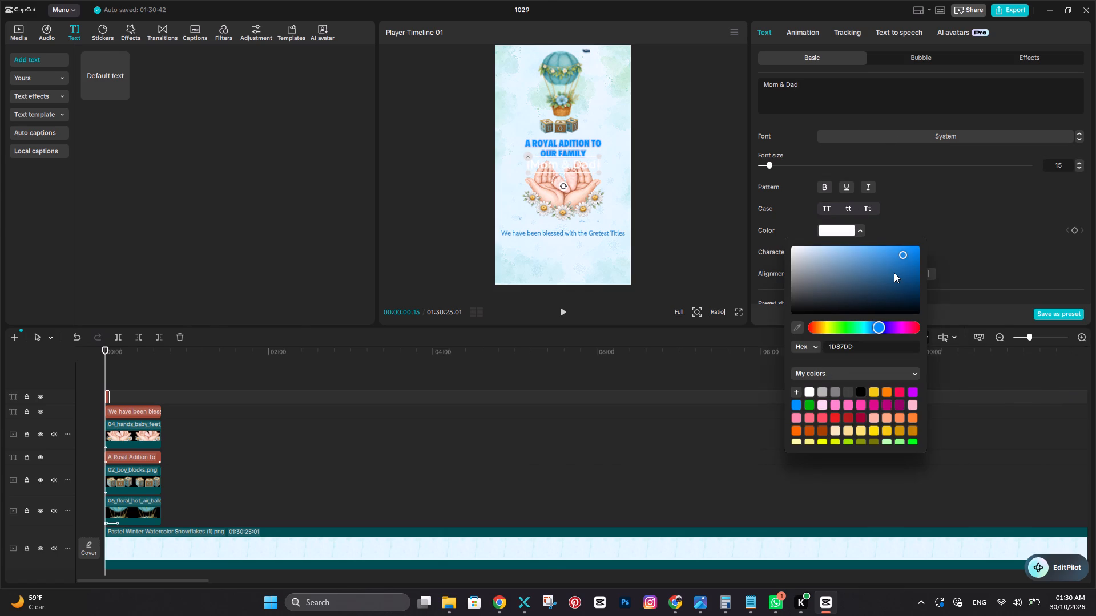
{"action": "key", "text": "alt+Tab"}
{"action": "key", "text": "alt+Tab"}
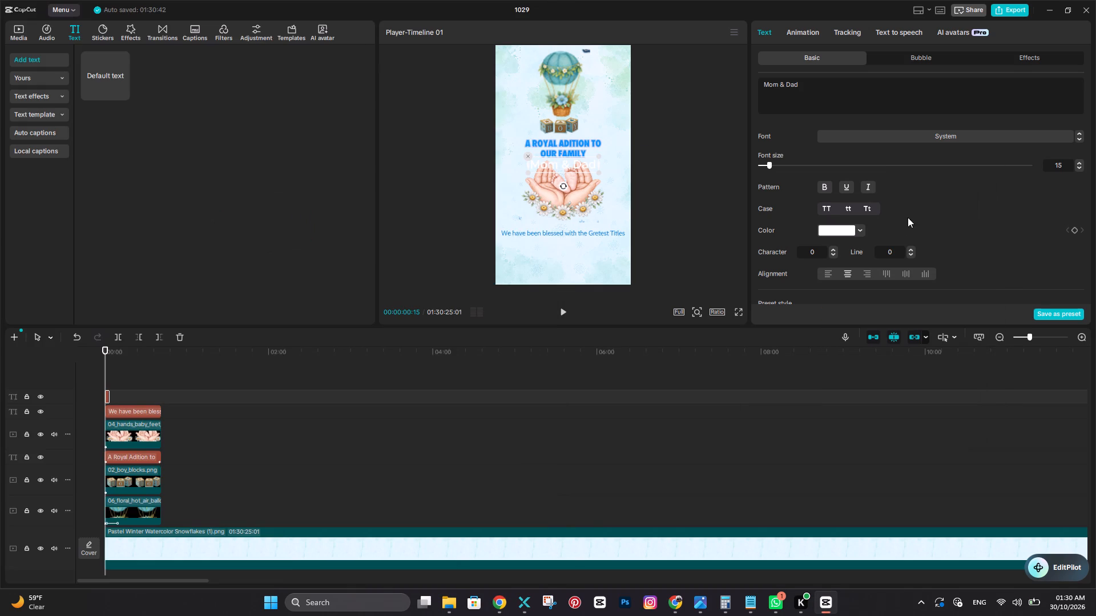
Apply the white-fill, black-outline preset style to the "Mom & Dad" text.
{"action": "scroll", "coordinate": [873, 232], "scroll_direction": "down", "scroll_amount": 3}
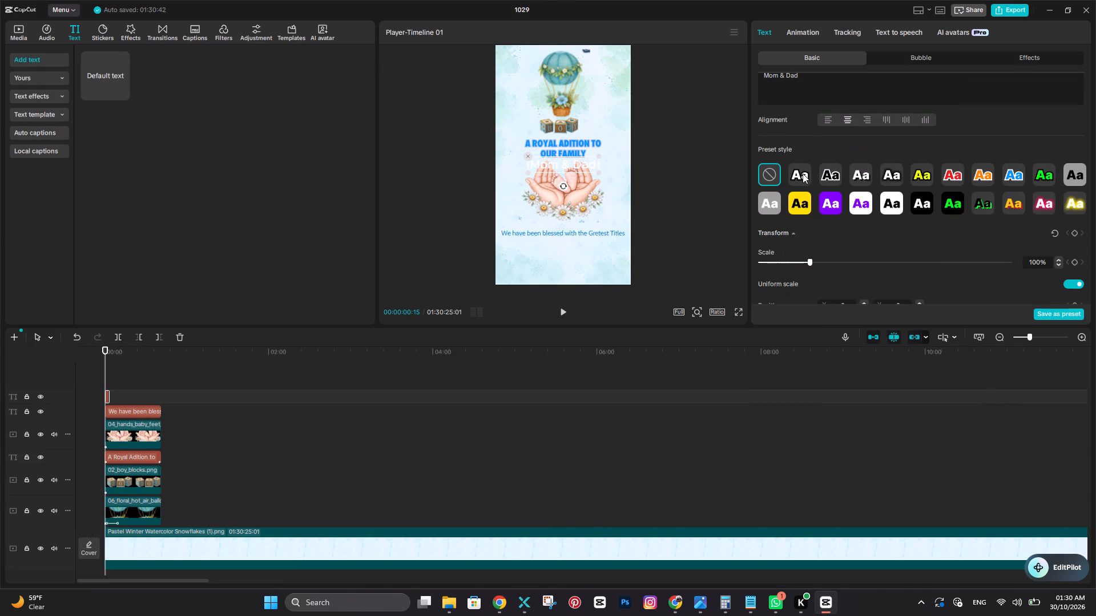
{"action": "left_click", "coordinate": [803, 173]}
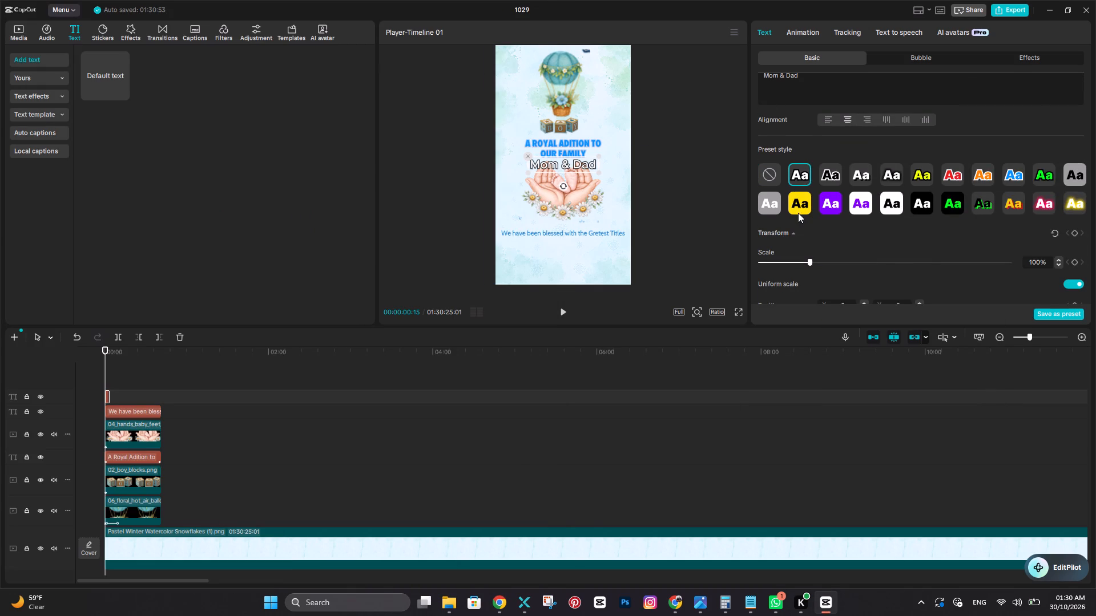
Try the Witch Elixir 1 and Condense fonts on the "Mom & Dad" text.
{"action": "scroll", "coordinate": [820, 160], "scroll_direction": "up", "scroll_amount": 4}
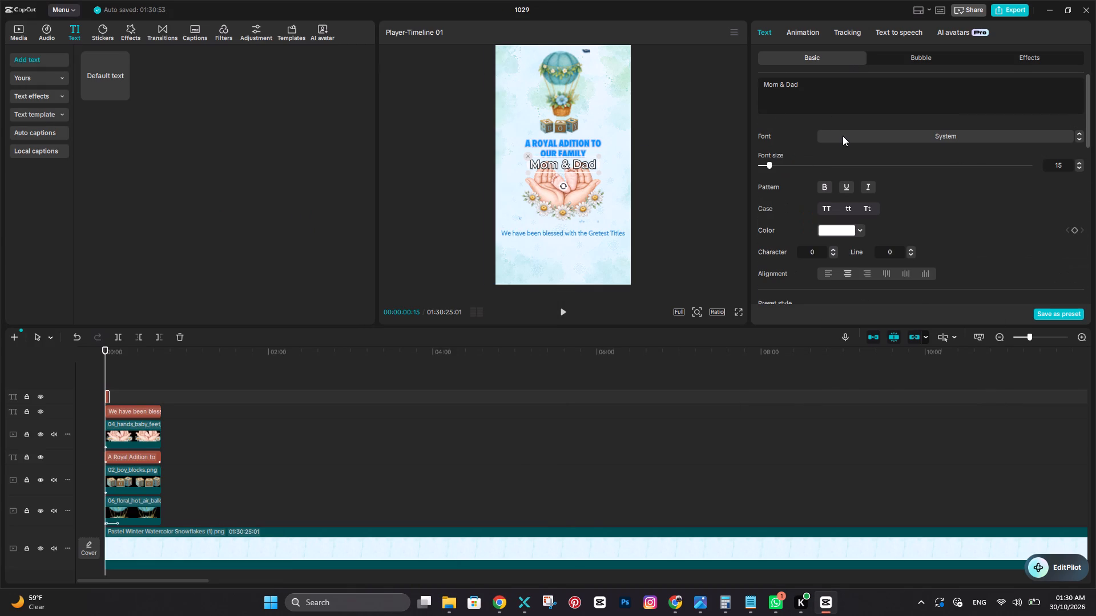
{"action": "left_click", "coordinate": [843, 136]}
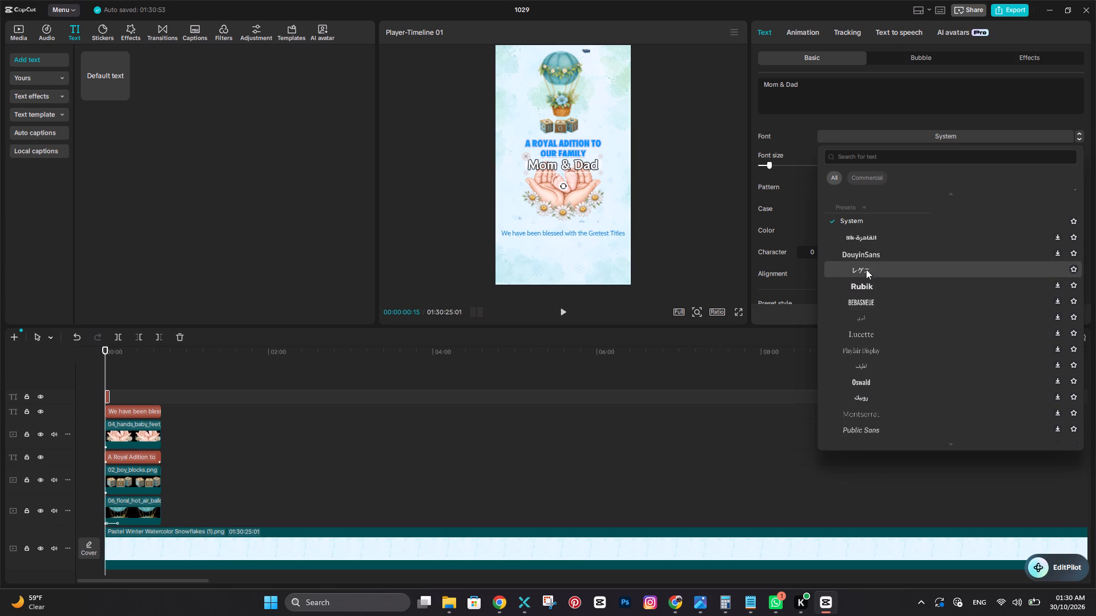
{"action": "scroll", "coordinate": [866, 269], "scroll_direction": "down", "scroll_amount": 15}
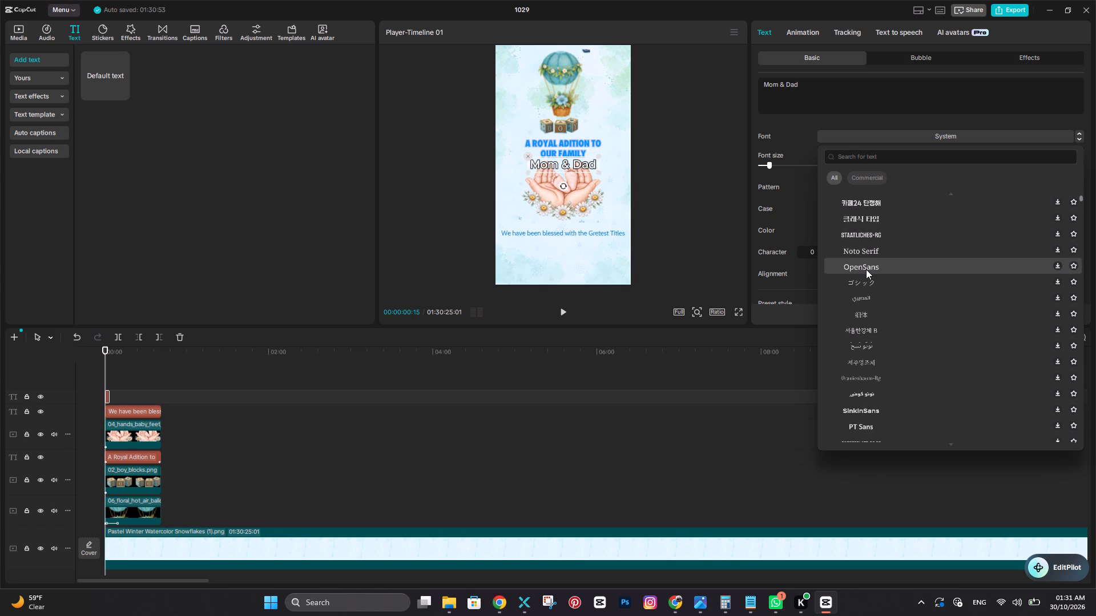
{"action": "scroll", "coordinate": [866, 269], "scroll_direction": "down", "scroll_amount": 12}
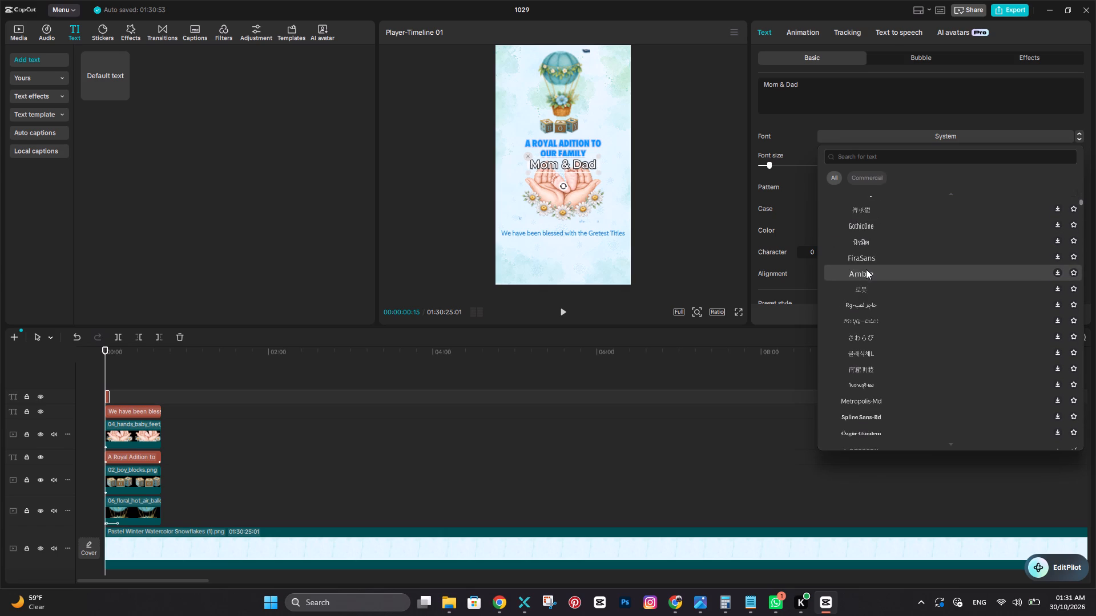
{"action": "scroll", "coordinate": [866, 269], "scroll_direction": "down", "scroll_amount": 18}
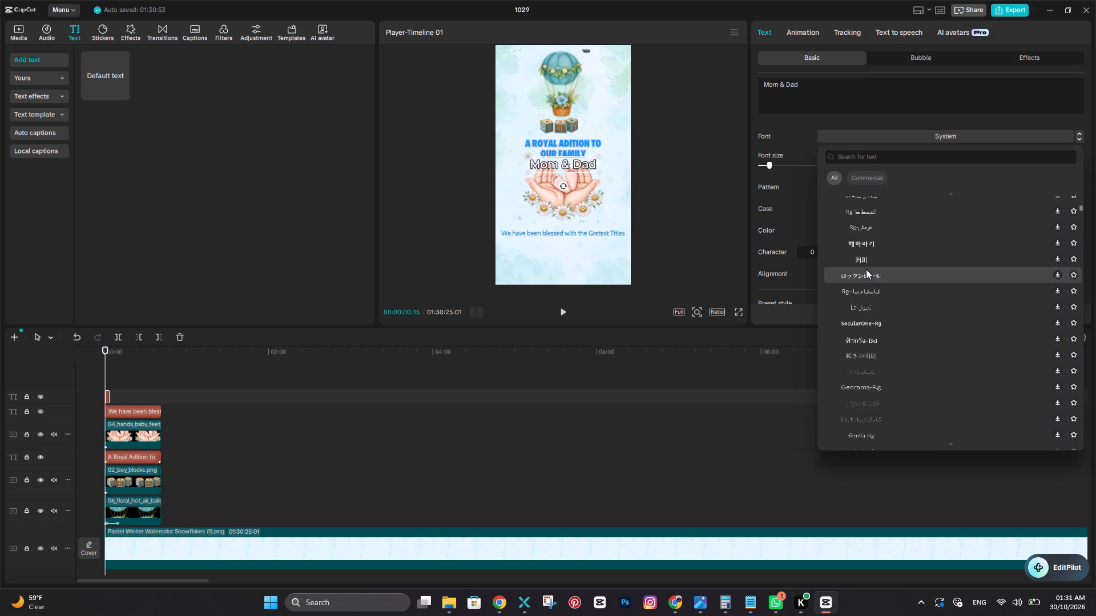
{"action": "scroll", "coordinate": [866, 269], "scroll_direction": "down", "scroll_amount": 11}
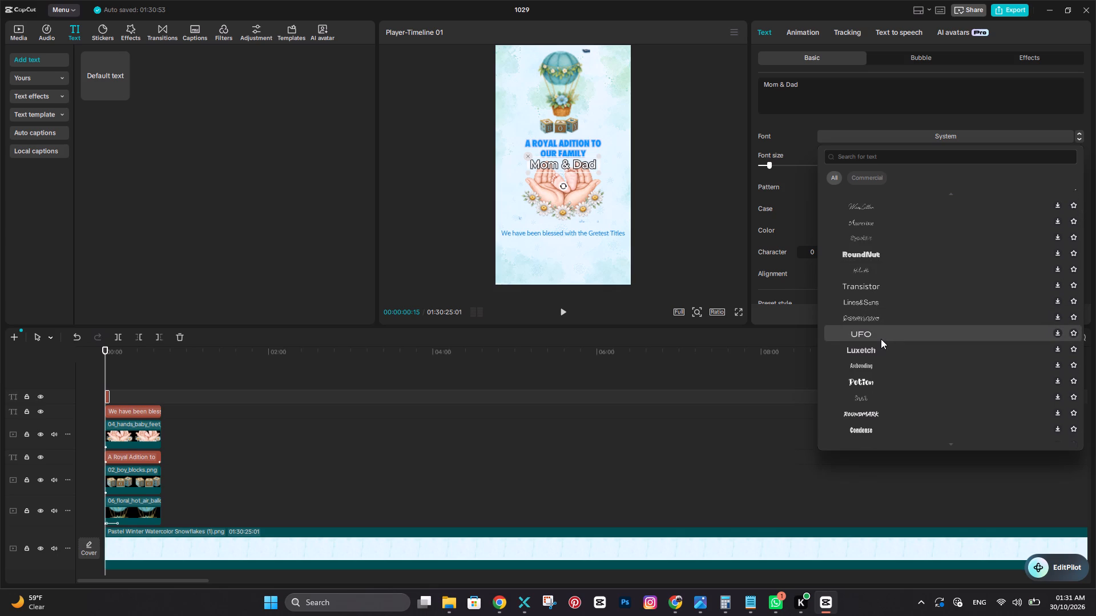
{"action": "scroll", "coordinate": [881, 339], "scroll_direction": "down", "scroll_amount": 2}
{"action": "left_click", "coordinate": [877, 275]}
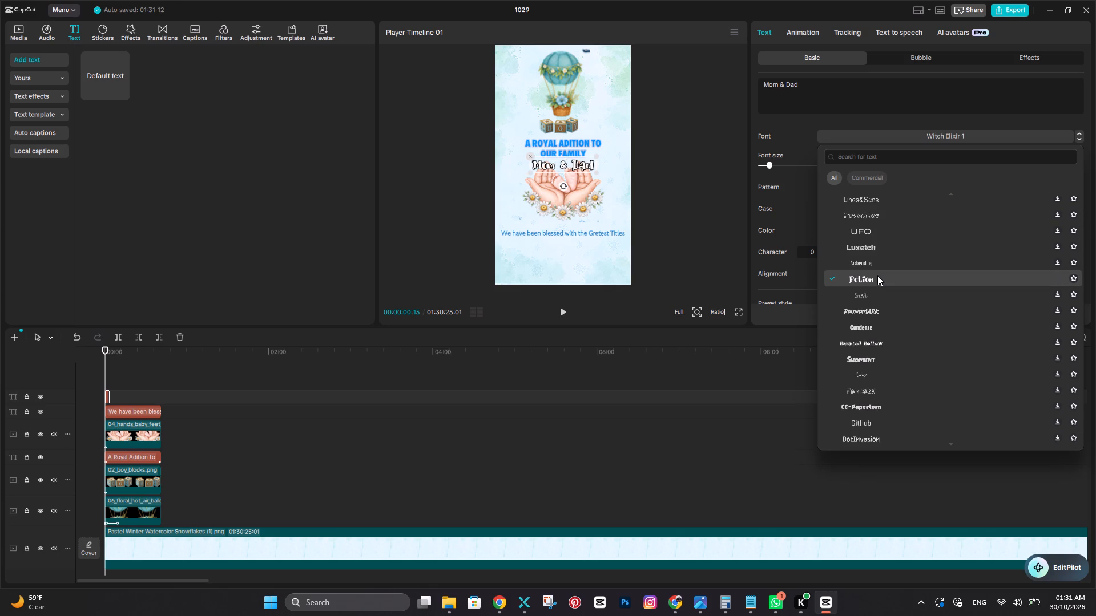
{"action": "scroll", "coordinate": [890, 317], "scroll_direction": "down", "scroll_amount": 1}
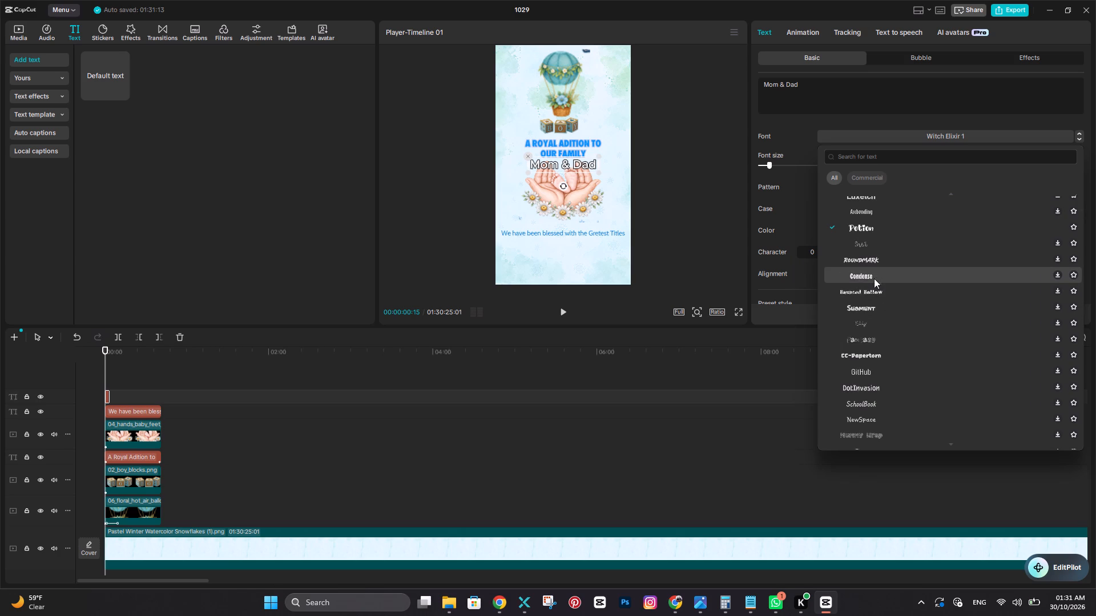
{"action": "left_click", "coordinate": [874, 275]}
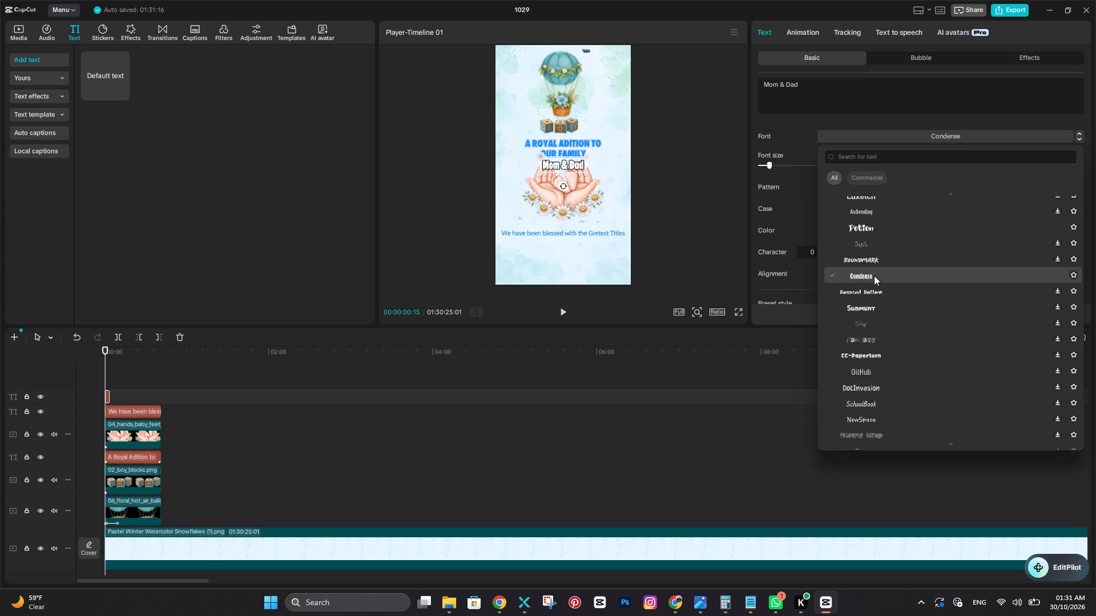
Set the font of the "Mom & Dad" text to SchoolBook.
{"action": "scroll", "coordinate": [874, 275], "scroll_direction": "down", "scroll_amount": 3}
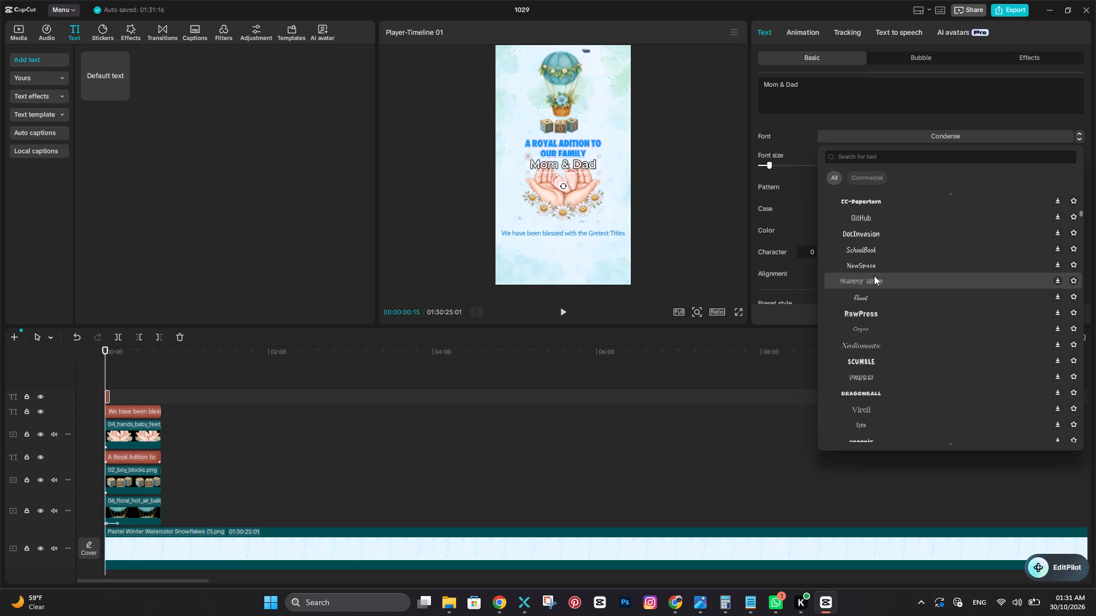
{"action": "left_click", "coordinate": [874, 250]}
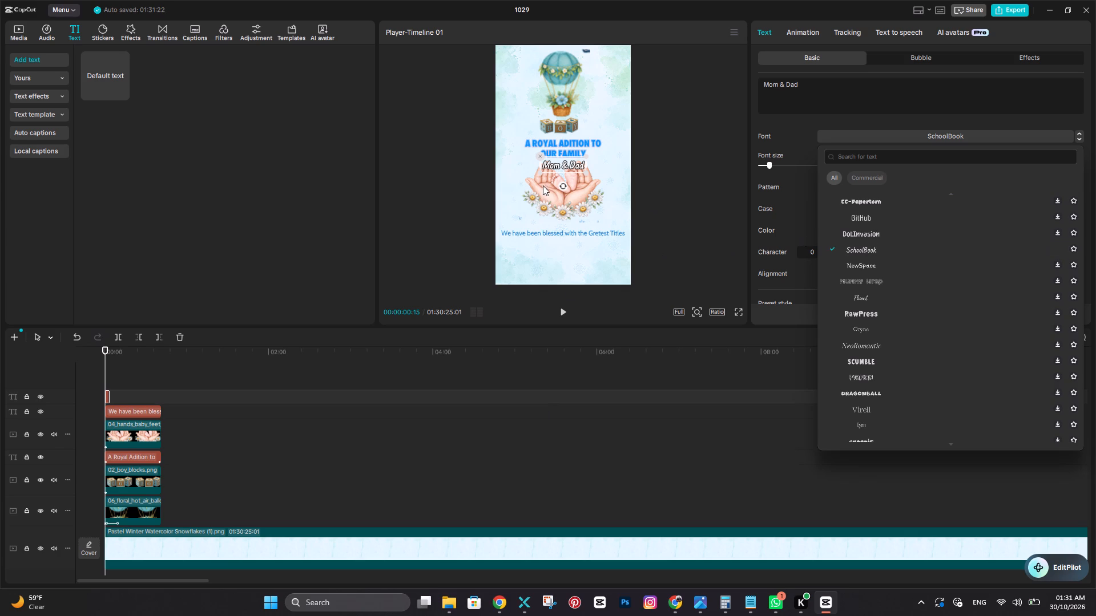
Enlarge the "Mom & Dad" text to about 192% and place it horizontally centred below the "We have been blessed" line.
{"action": "left_click_drag", "start_coordinate": [585, 156], "coordinate": [611, 141]}
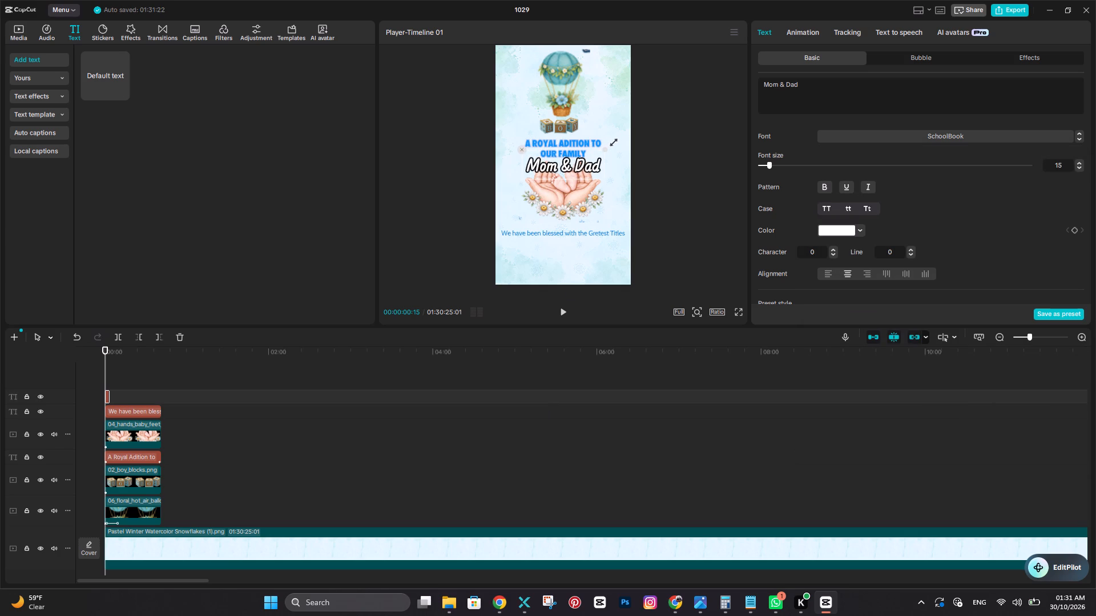
{"action": "left_click_drag", "start_coordinate": [611, 141], "coordinate": [615, 139]}
{"action": "left_click_drag", "start_coordinate": [589, 162], "coordinate": [591, 245]}
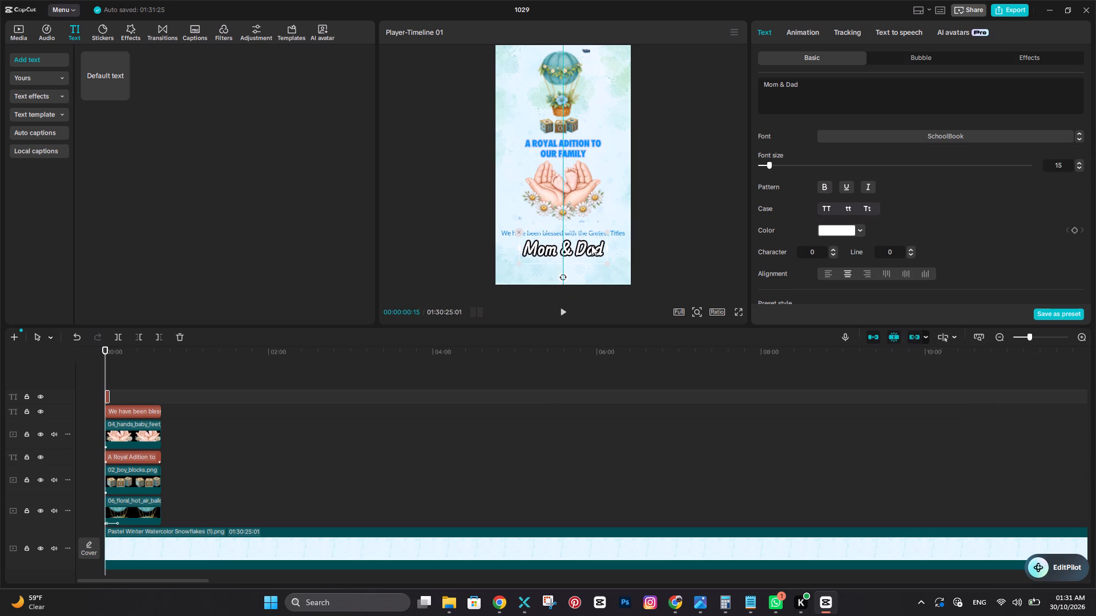
{"action": "left_click_drag", "start_coordinate": [591, 245], "coordinate": [591, 245]}
Change the stroke colour of the "Mom & Dad" text to a dark orange-brown swatch and deselect the text.
{"action": "scroll", "coordinate": [897, 208], "scroll_direction": "down", "scroll_amount": 6}
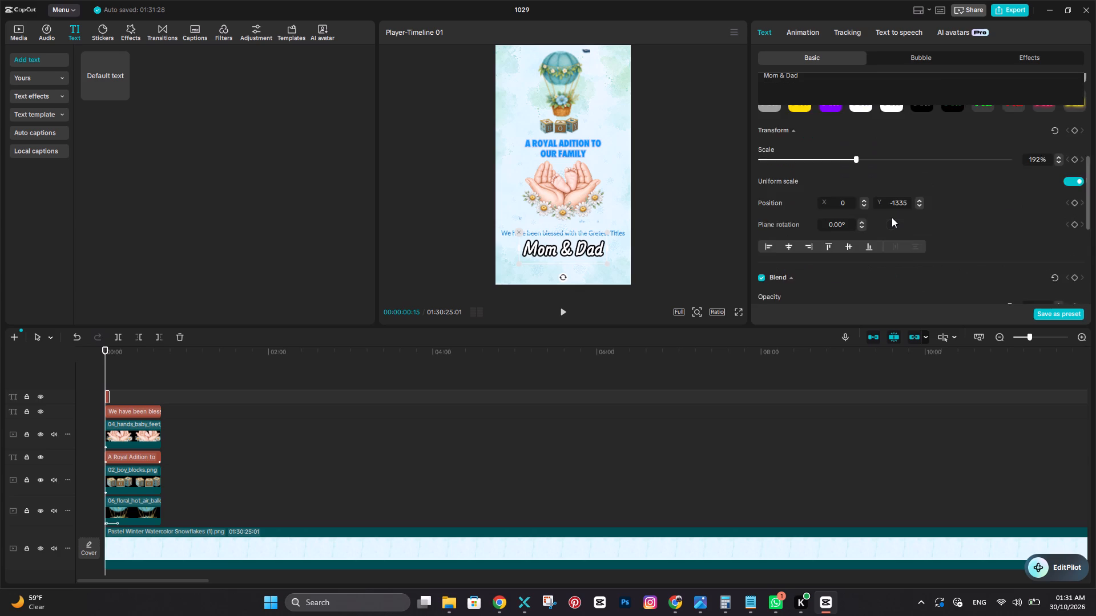
{"action": "scroll", "coordinate": [892, 217], "scroll_direction": "down", "scroll_amount": 2}
{"action": "left_click", "coordinate": [837, 204]}
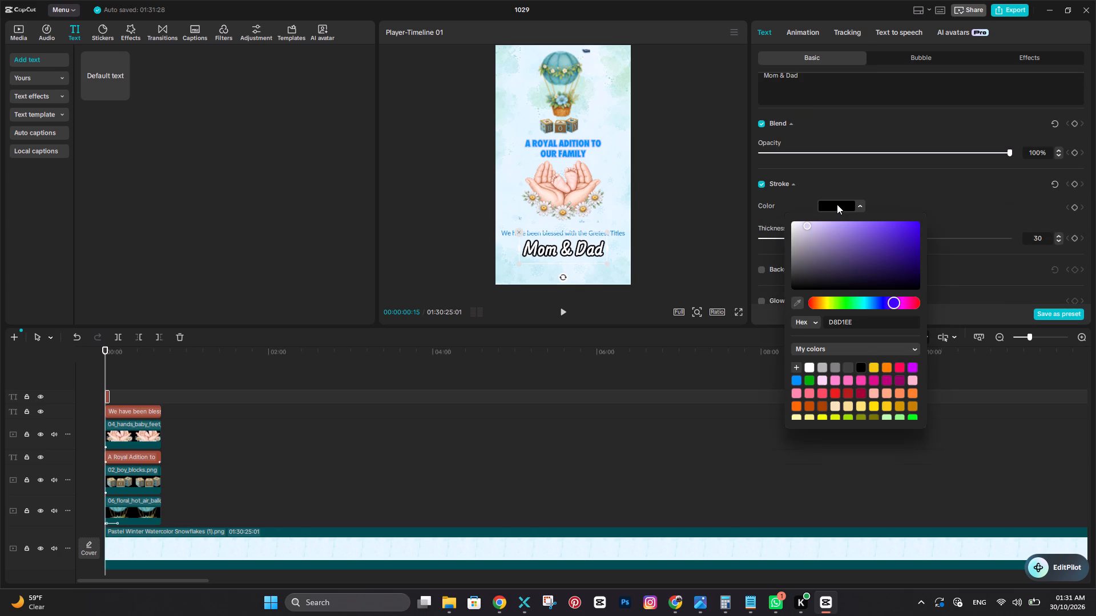
{"action": "scroll", "coordinate": [838, 378], "scroll_direction": "down", "scroll_amount": 1}
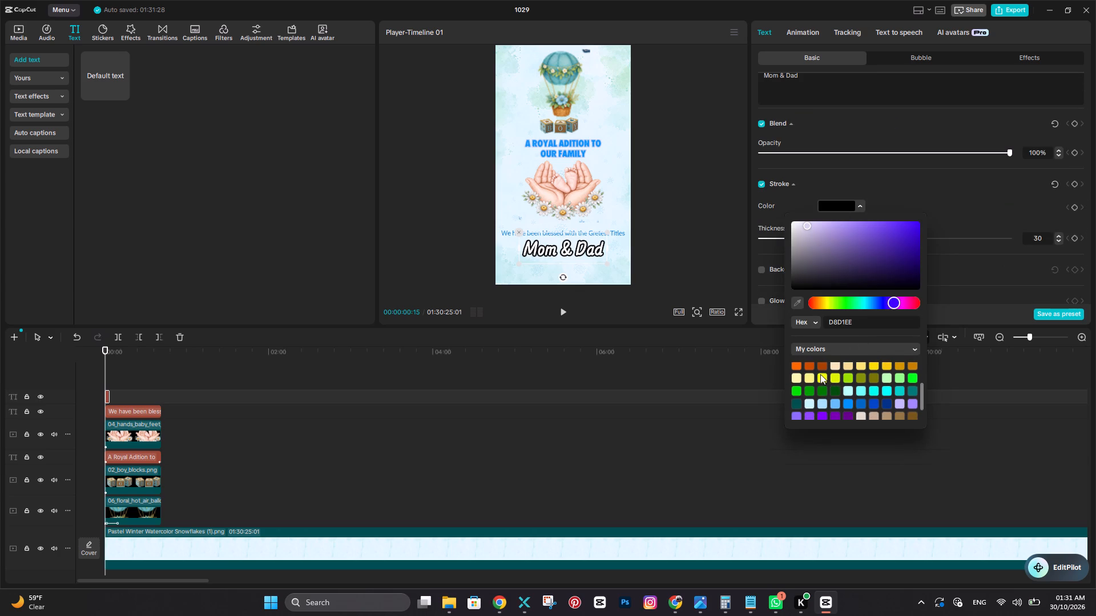
{"action": "left_click", "coordinate": [821, 364]}
{"action": "left_click", "coordinate": [714, 214]}
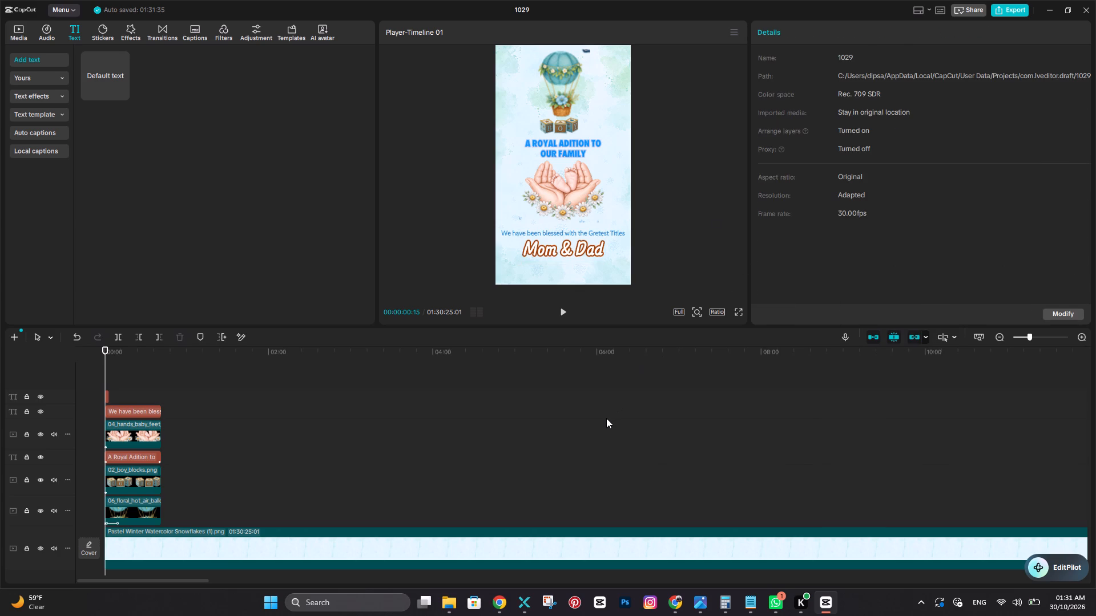
Check the line after "Mom & Dad" in the Chrome short, and in CapCut add a new default text clip.
{"action": "key", "text": "alt+Tab"}
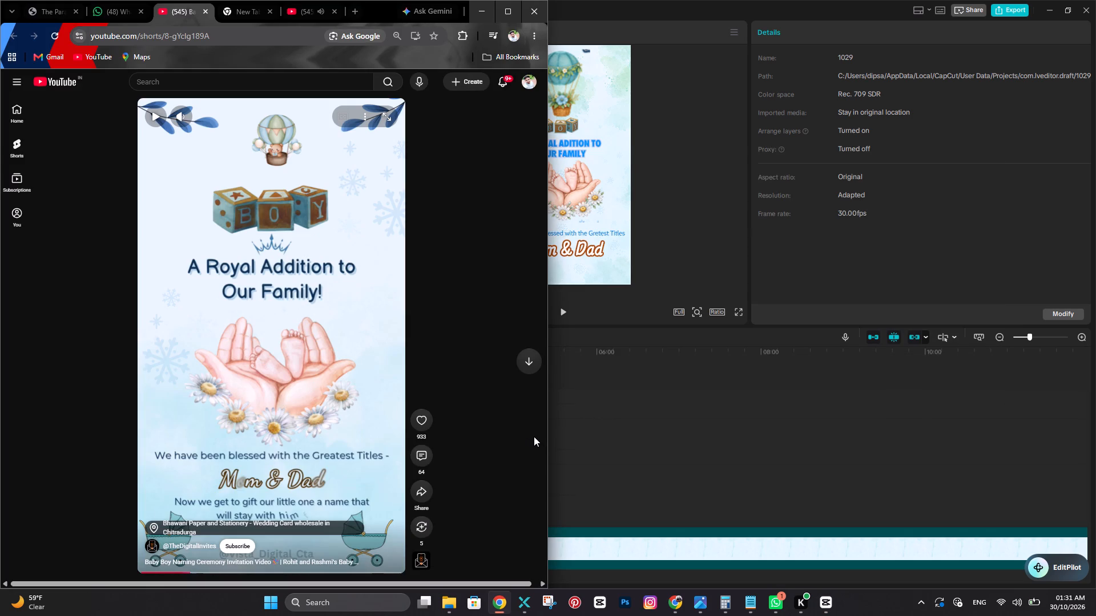
{"action": "key", "text": "alt+Tab"}
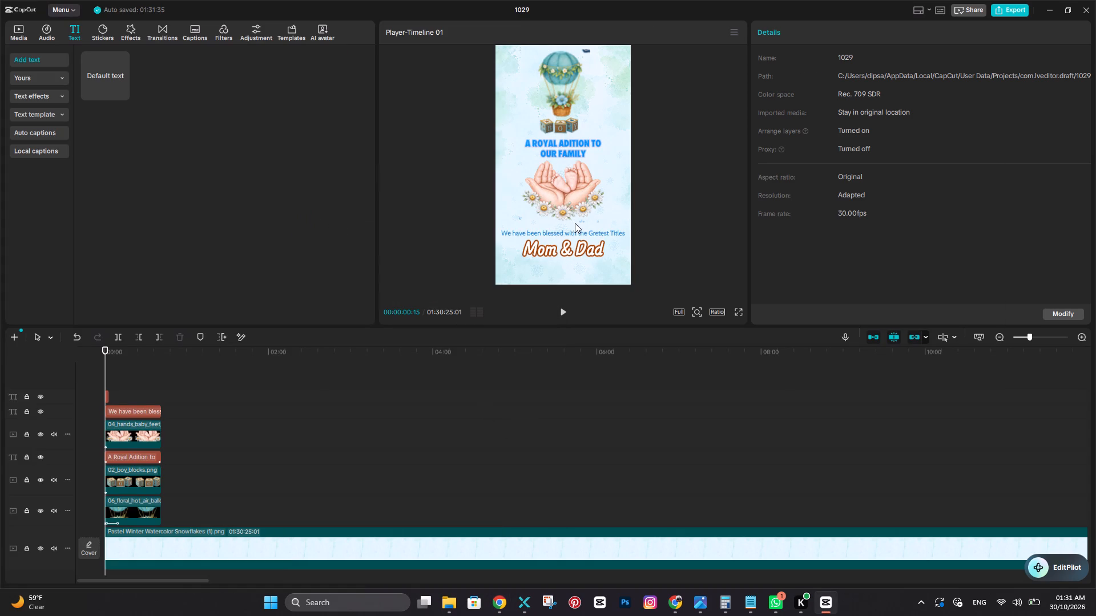
{"action": "left_click", "coordinate": [124, 91]}
{"action": "left_click", "coordinate": [548, 165]}
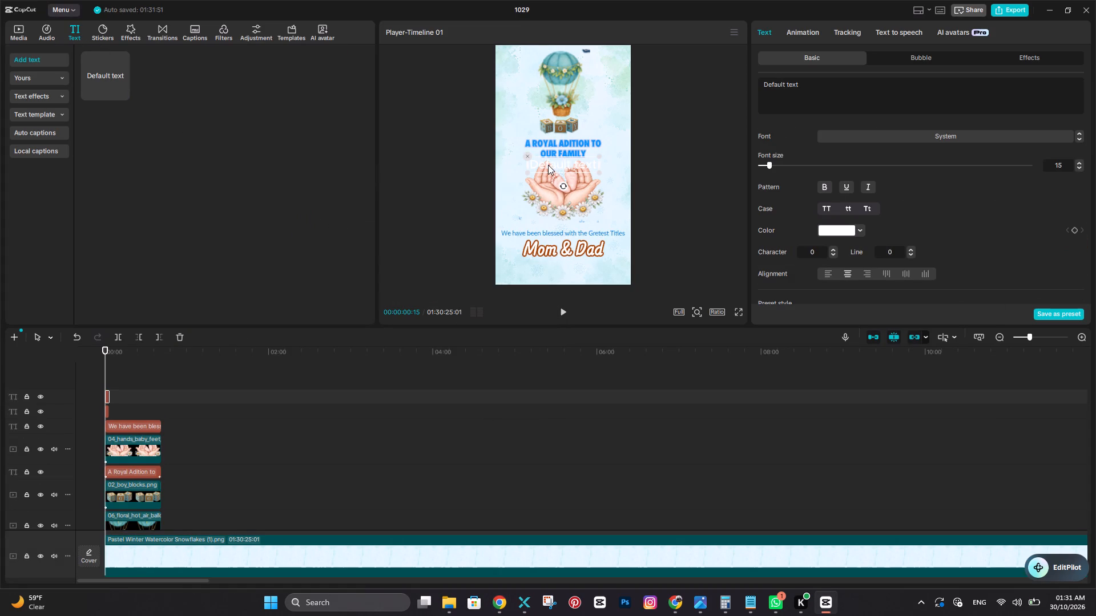
Replace the new clip's default text with "Now we gate to gift", checking the wording against the Chrome short.
{"action": "left_click", "coordinate": [824, 89]}
{"action": "left_click_drag", "start_coordinate": [824, 89], "coordinate": [771, 87]}
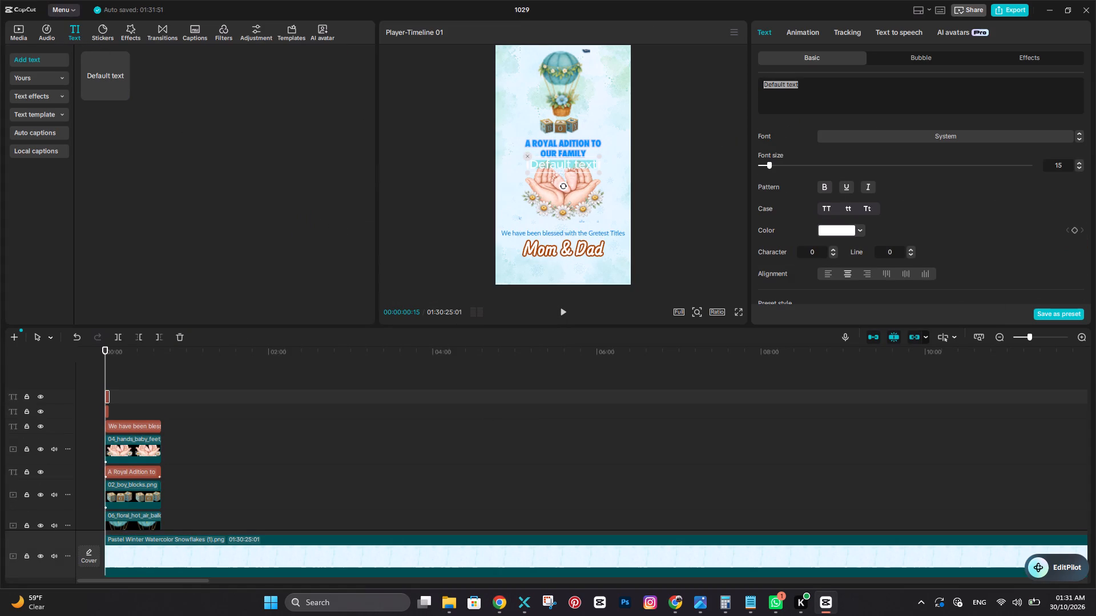
{"action": "type", "text": "Now"}
{"action": "key", "text": "space"}
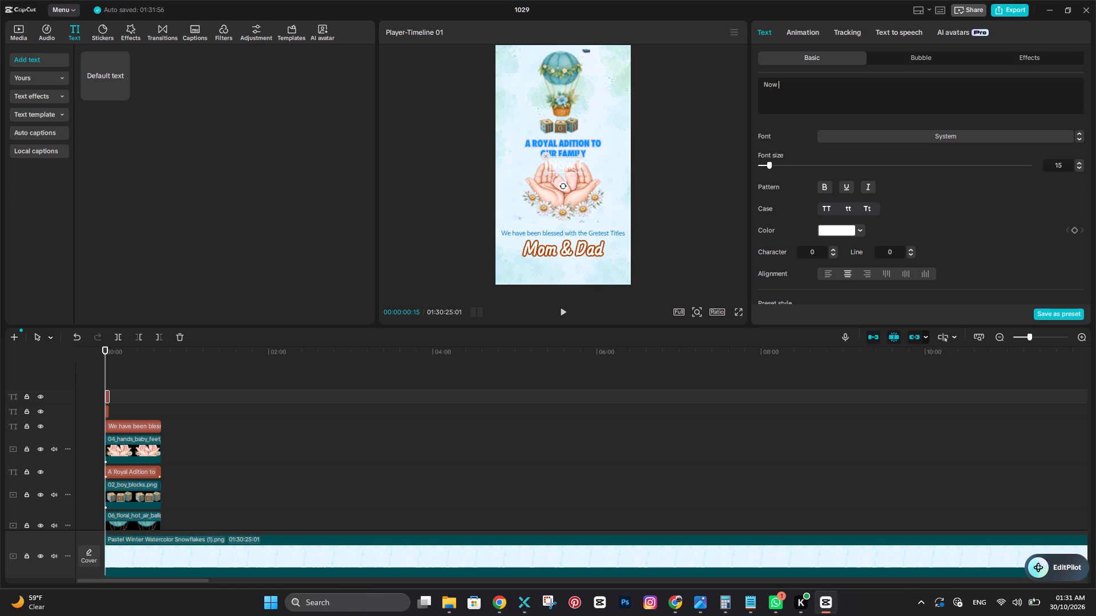
{"action": "type", "text": "we"}
{"action": "key", "text": "space"}
{"action": "type", "text": "gate"}
{"action": "key", "text": "space"}
{"action": "key", "text": "alt+Tab"}
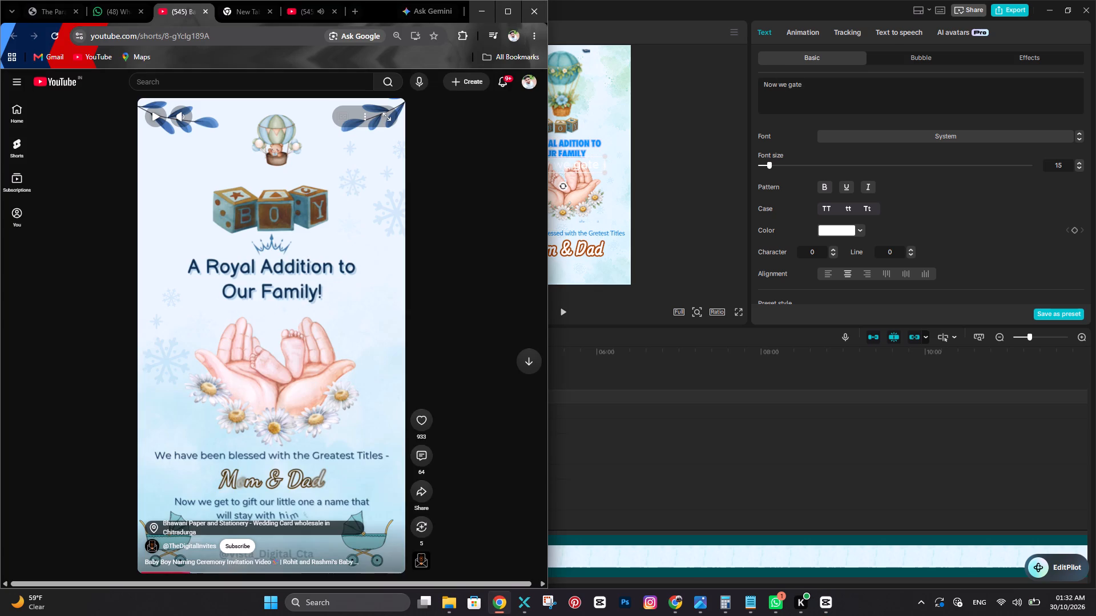
{"action": "key", "text": "alt+Tab"}
{"action": "type", "text": "to gift"}
{"action": "key", "text": "space"}
Continue the line in CapCut with "our little one a name that", checking the wording against the Chrome short.
{"action": "key", "text": "alt+Tab"}
{"action": "key", "text": "alt+Tab"}
{"action": "type", "text": "our little"}
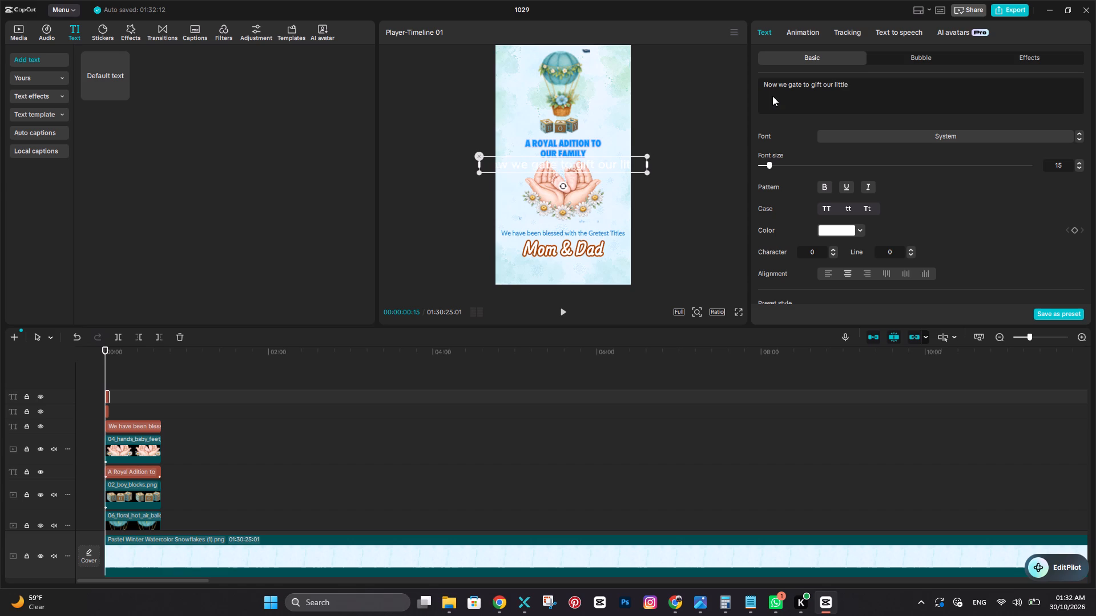
{"action": "key", "text": "space"}
{"action": "key", "text": "alt+Tab"}
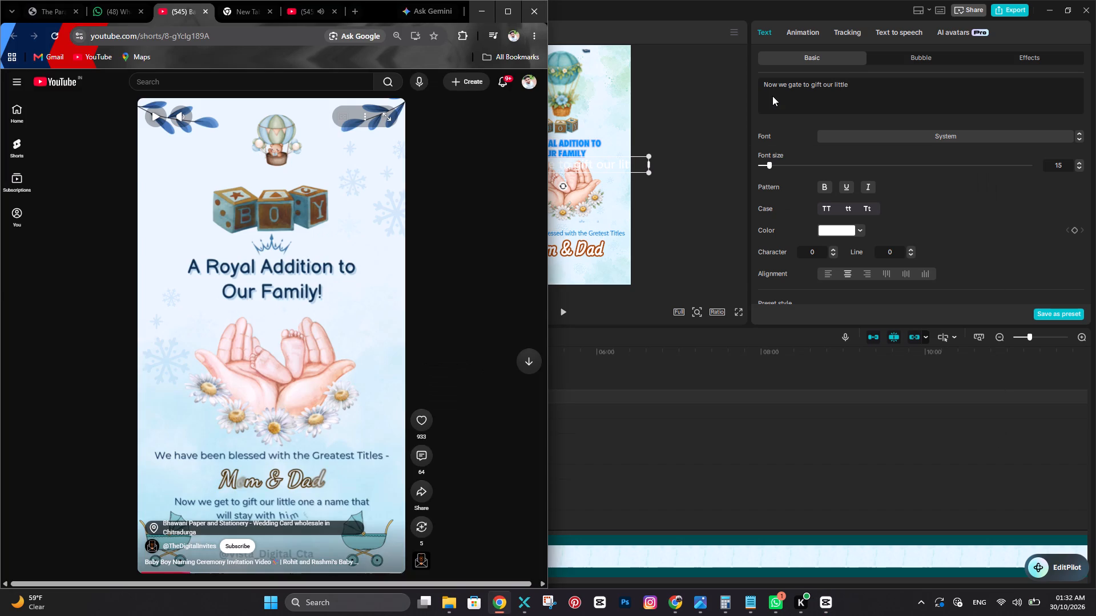
{"action": "key", "text": "alt+Tab"}
{"action": "type", "text": "one"}
{"action": "key", "text": "space"}
{"action": "key", "text": "alt+Tab"}
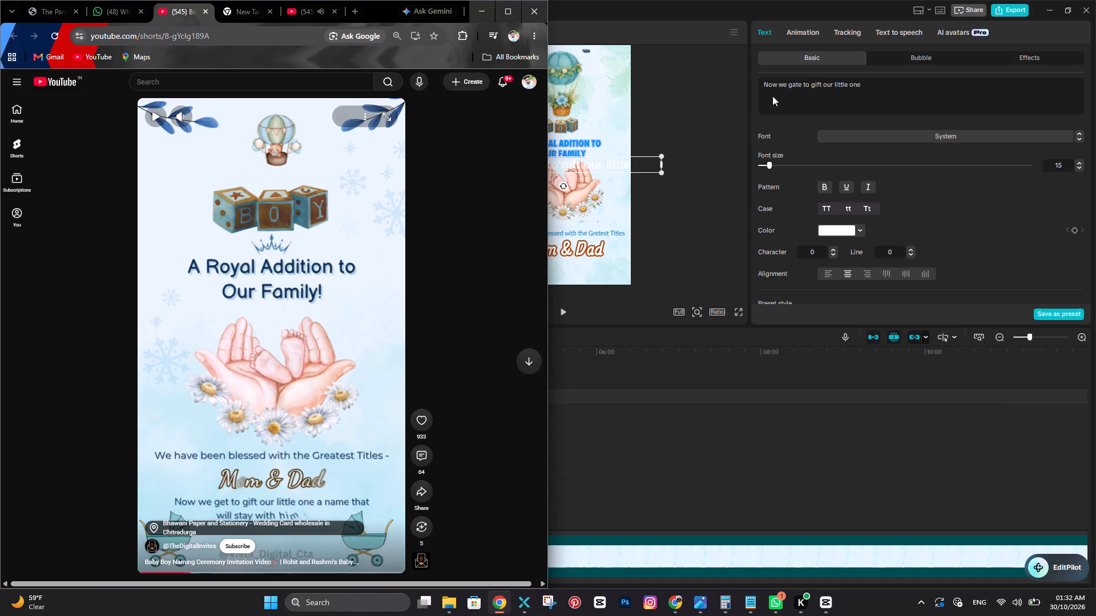
{"action": "key", "text": "alt+Tab"}
{"action": "type", "text": "a name"}
{"action": "key", "text": "space"}
{"action": "type", "text": "that"}
{"action": "key", "text": "space"}
{"action": "key", "text": "alt+Tab"}
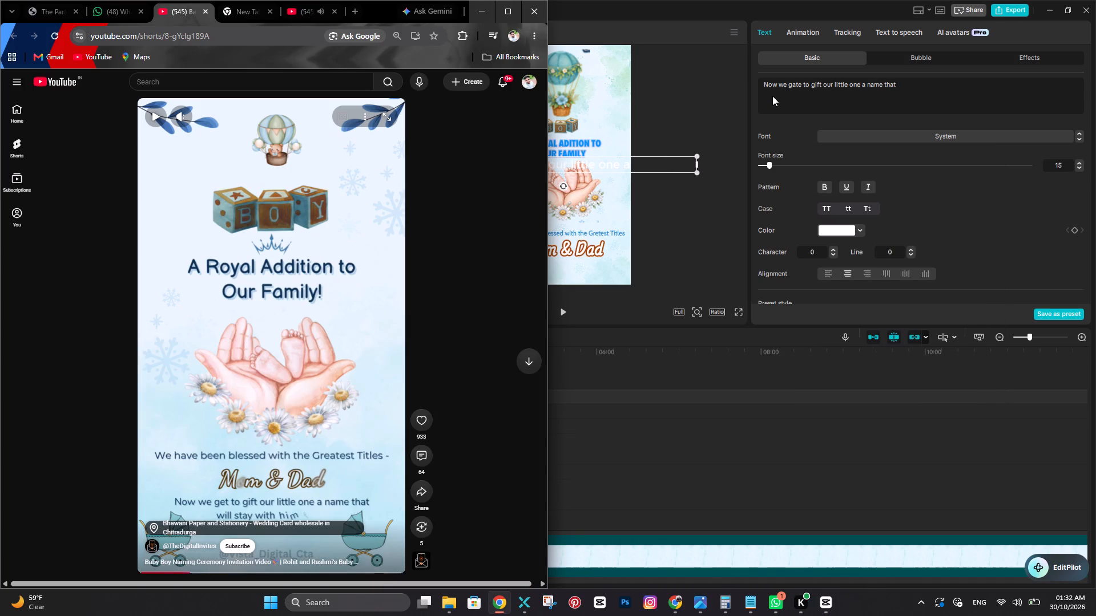
{"action": "key", "text": "alt+Tab"}
Start a second line in the new text clip reading "will stay with him", checking the wording against the Chrome short.
{"action": "key", "text": "Return"}
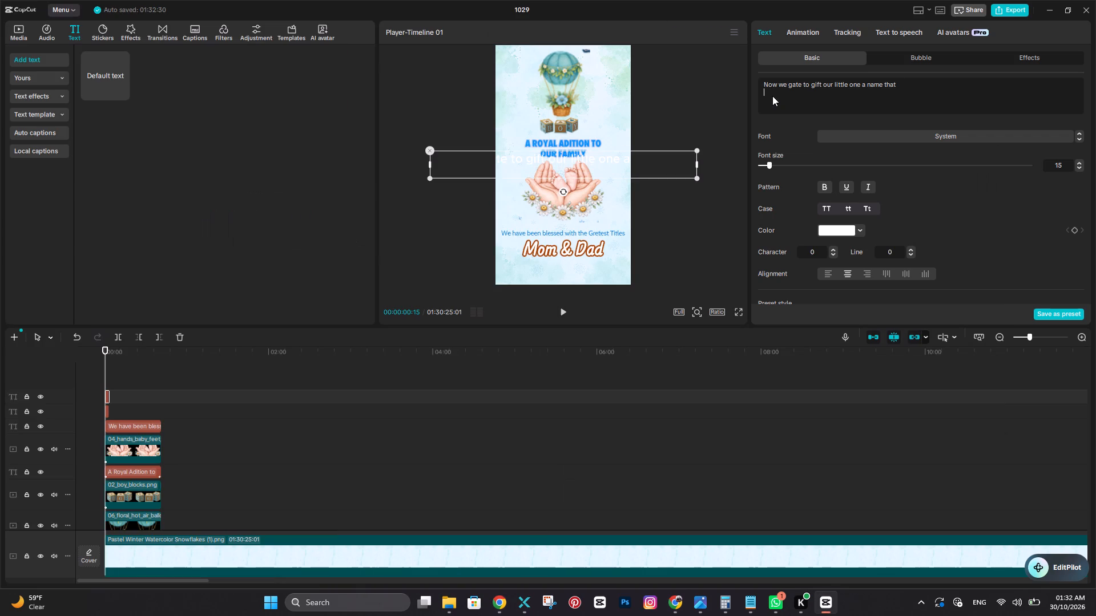
{"action": "type", "text": "will"}
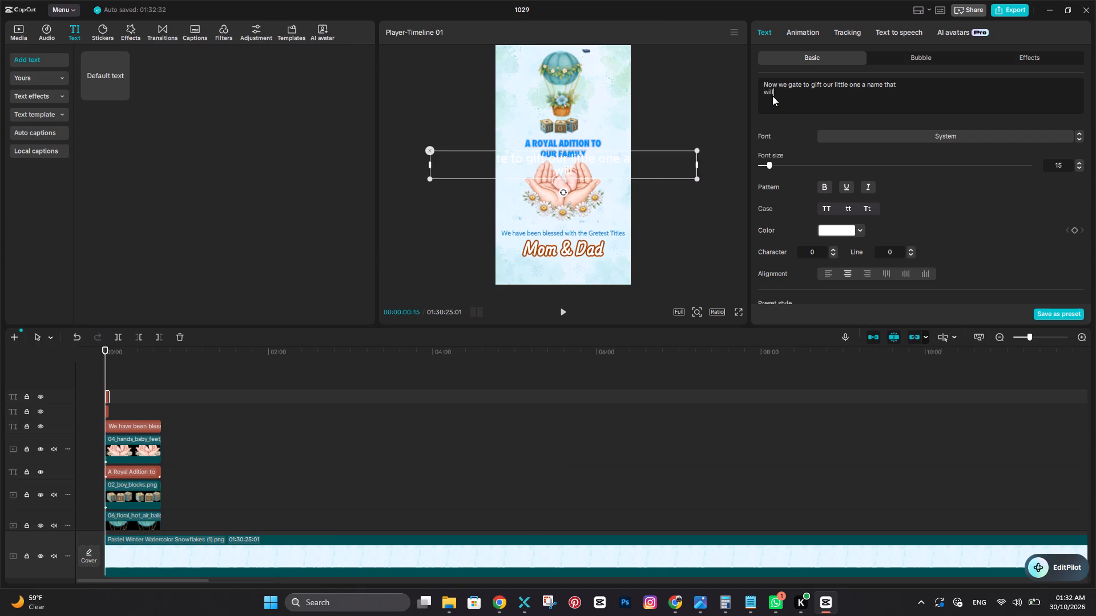
{"action": "key", "text": "space"}
{"action": "key", "text": "alt+Tab"}
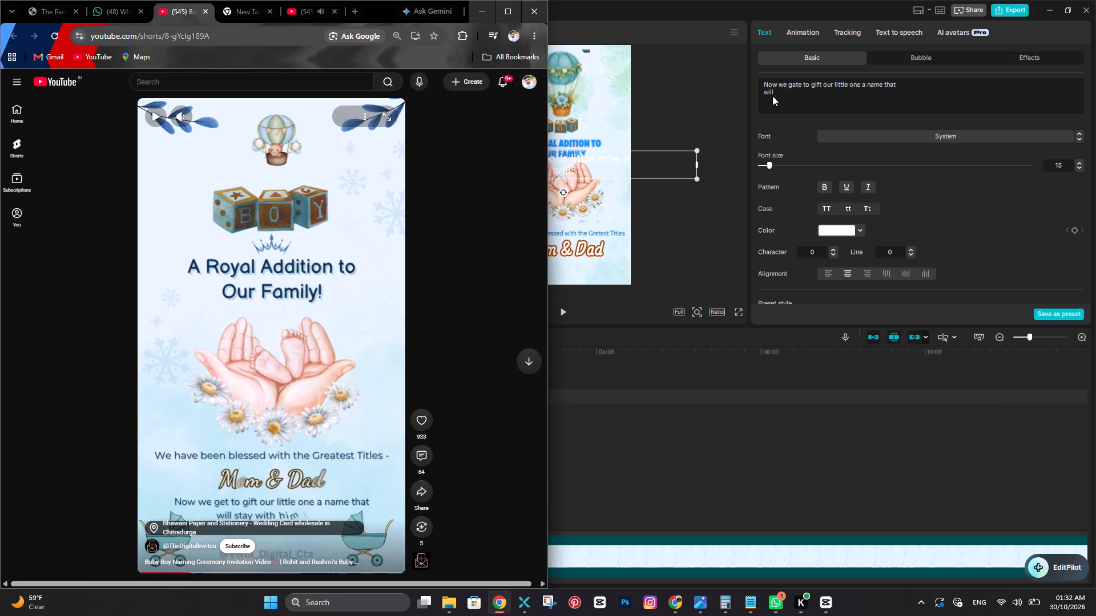
{"action": "key", "text": "alt+Tab"}
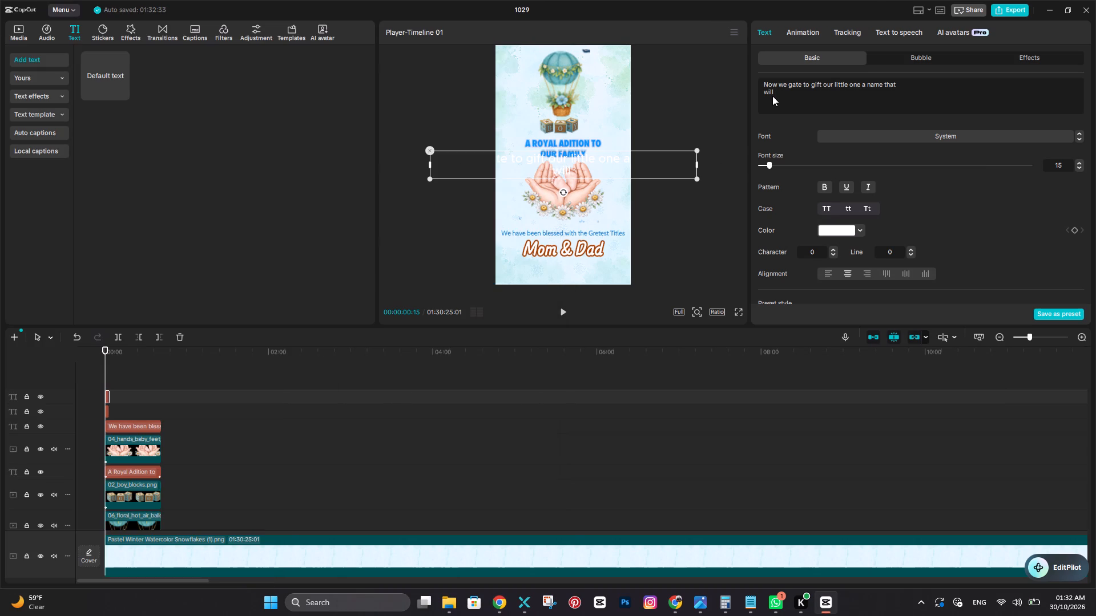
{"action": "key", "text": "s"}
{"action": "key", "text": "t"}
{"action": "key", "text": "a"}
{"action": "key", "text": "y"}
{"action": "key", "text": "space"}
{"action": "type", "text": "with him"}
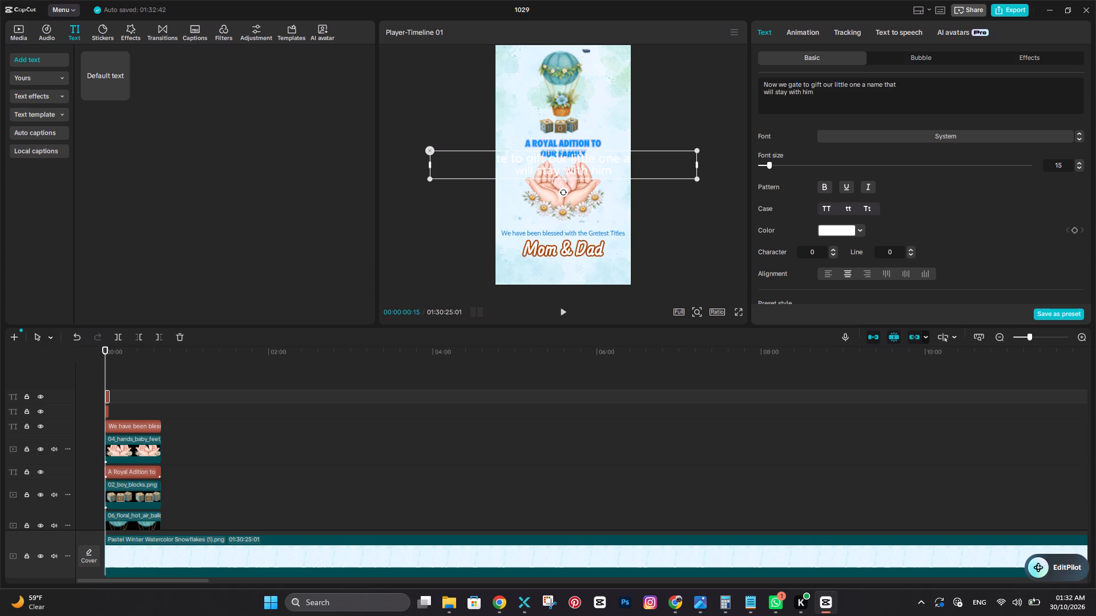
Play the Chrome short briefly to reveal the line's last word, and finish the CapCut text with "forever".
{"action": "key", "text": "alt+Tab"}
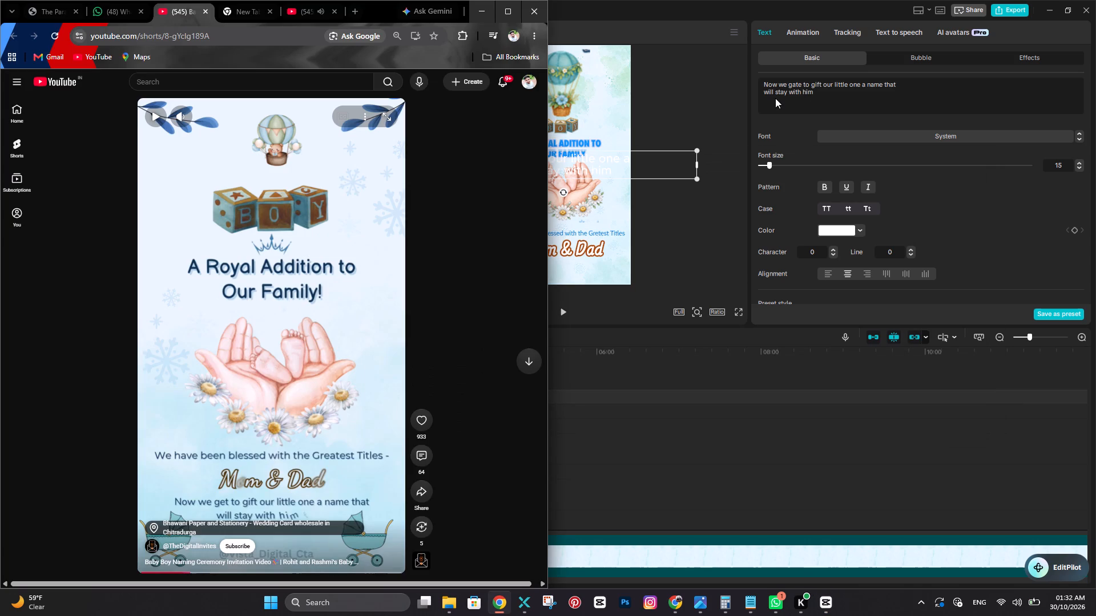
{"action": "left_click", "coordinate": [382, 246]}
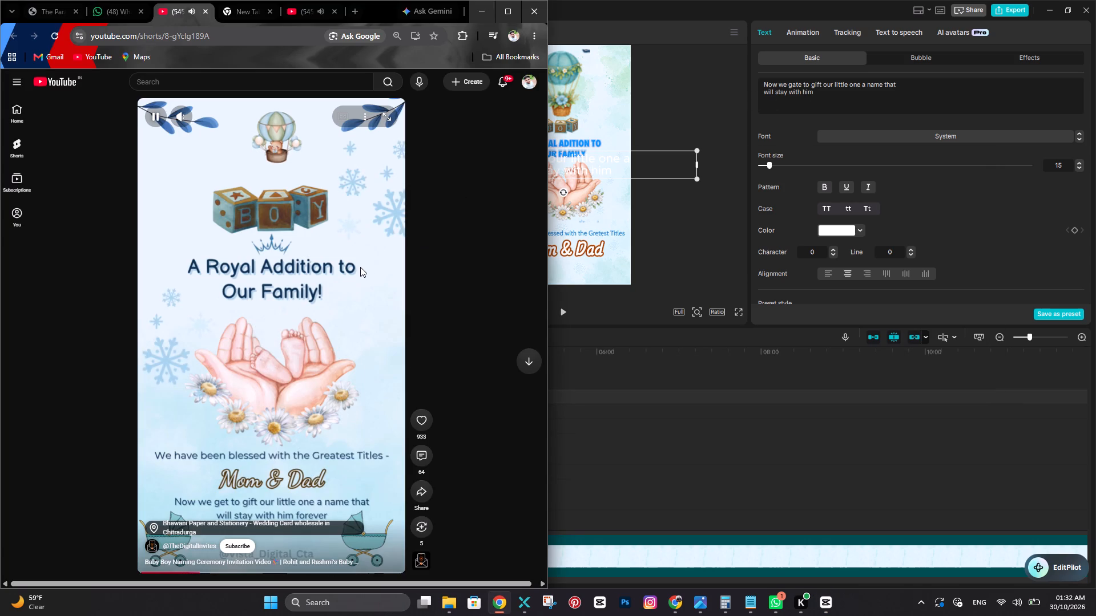
{"action": "left_click", "coordinate": [360, 267]}
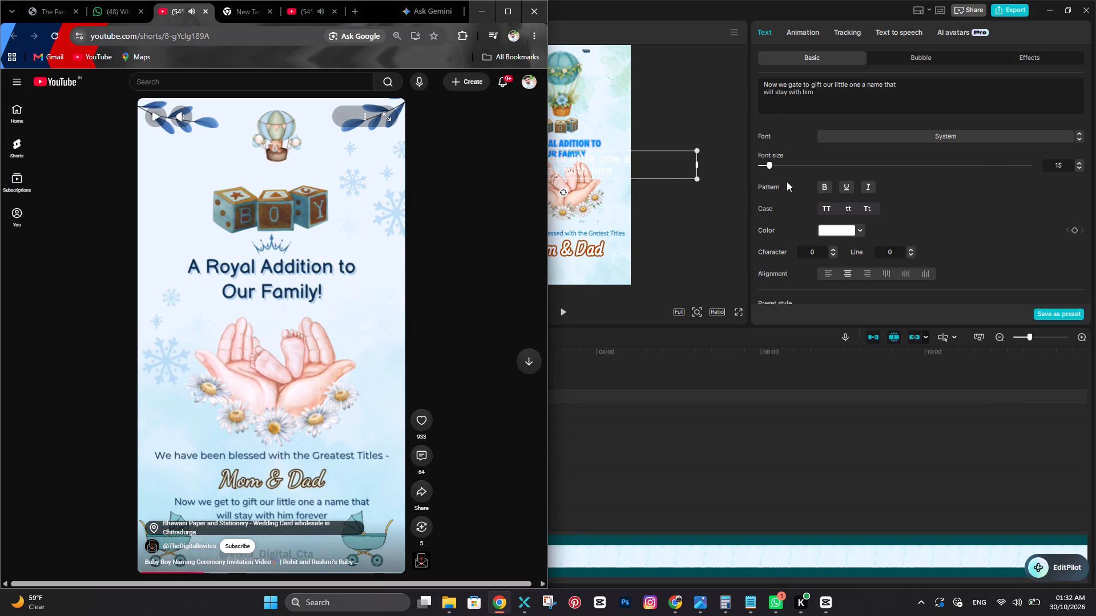
{"action": "left_click", "coordinate": [859, 107]}
{"action": "key", "text": "space"}
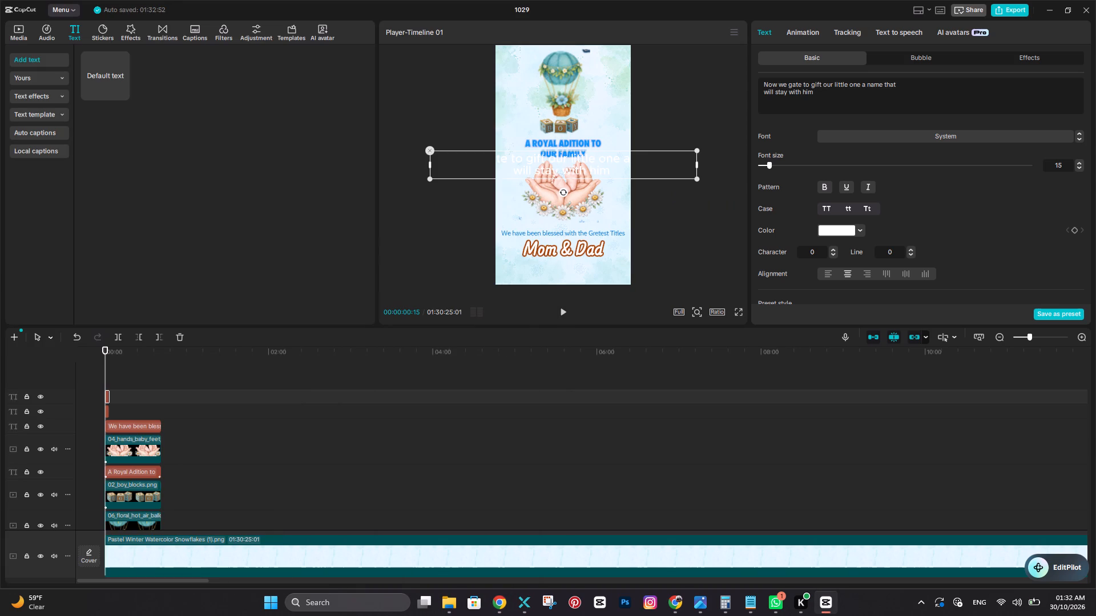
{"action": "type", "text": "fove"}
{"action": "key", "text": "BackSpace"}
{"action": "key", "text": "BackSpace"}
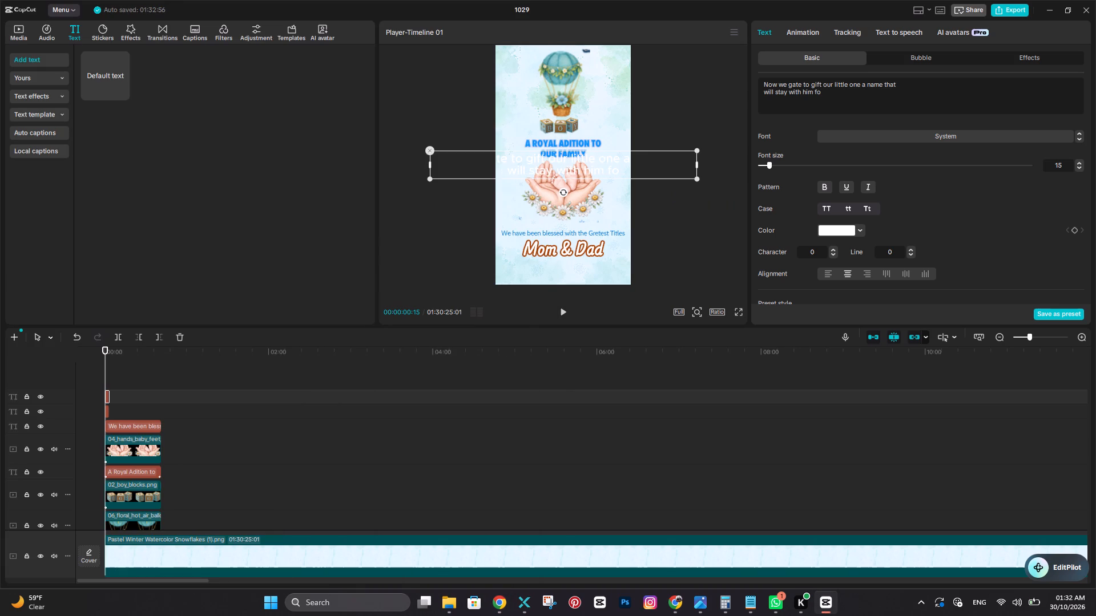
{"action": "key", "text": "alt+Tab"}
{"action": "key", "text": "alt+Tab"}
{"action": "type", "text": "rever"}
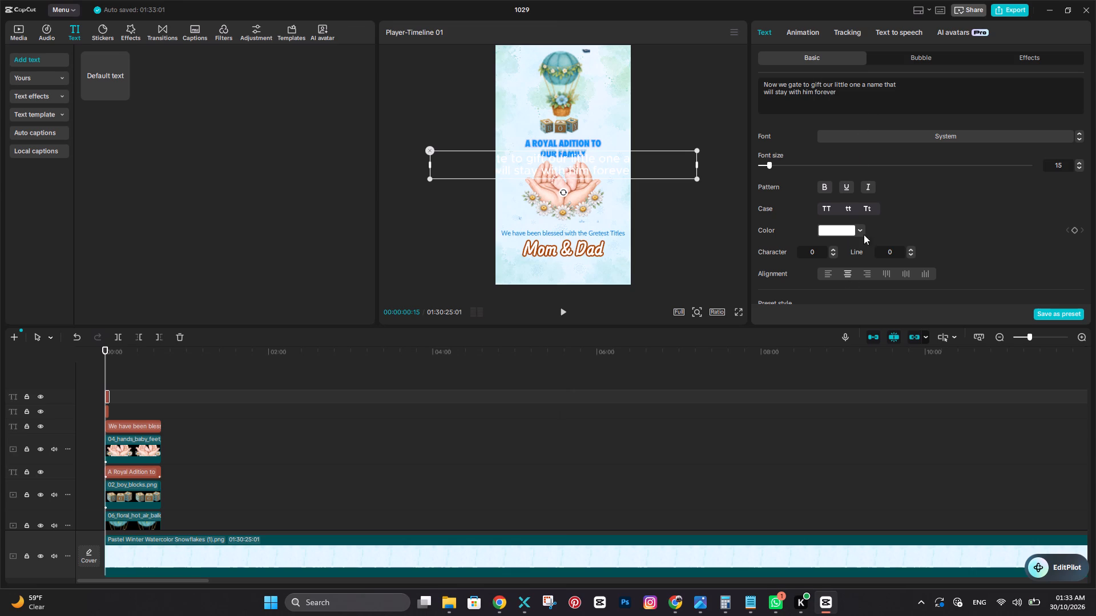
Colour the "Now we gate to gift" text with the bright blue swatch 008EFF.
{"action": "left_click", "coordinate": [836, 234]}
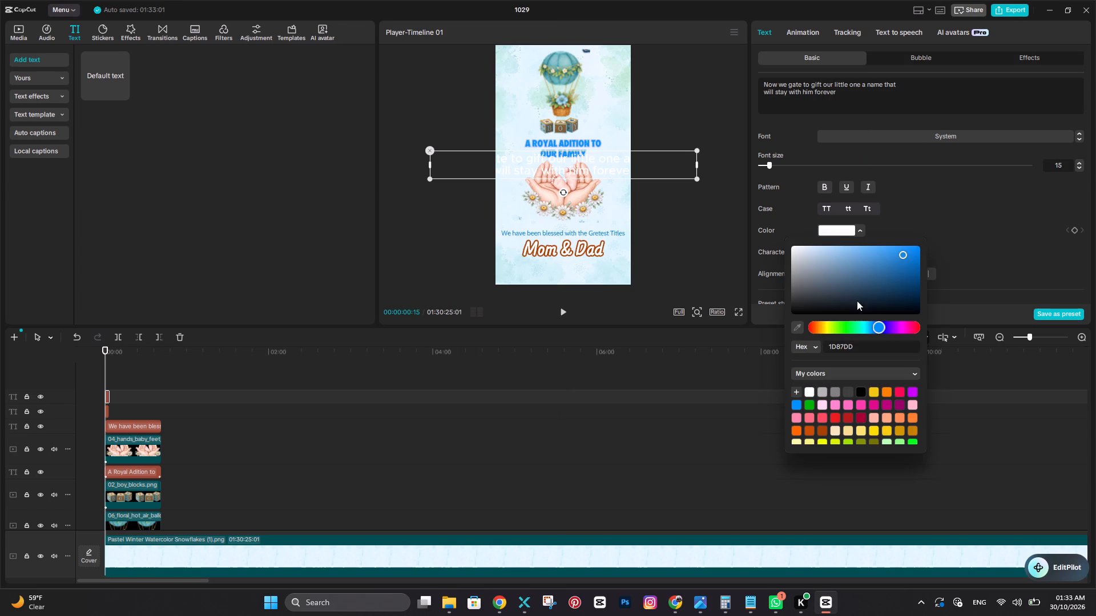
{"action": "left_click", "coordinate": [792, 407]}
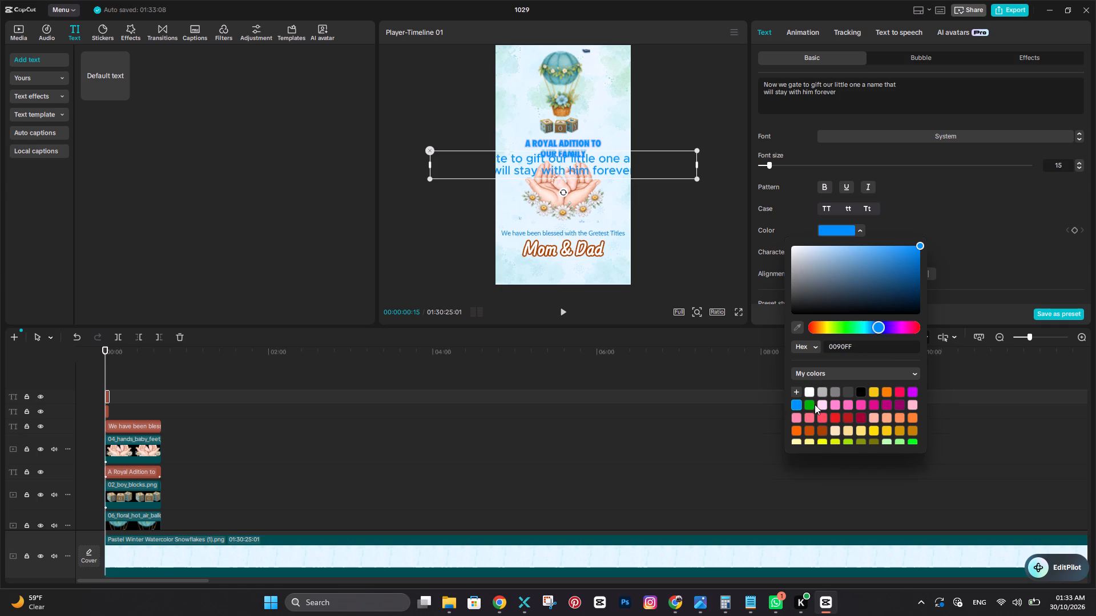
{"action": "scroll", "coordinate": [815, 404], "scroll_direction": "down", "scroll_amount": 2}
{"action": "left_click", "coordinate": [849, 411]}
{"action": "left_click", "coordinate": [839, 411]}
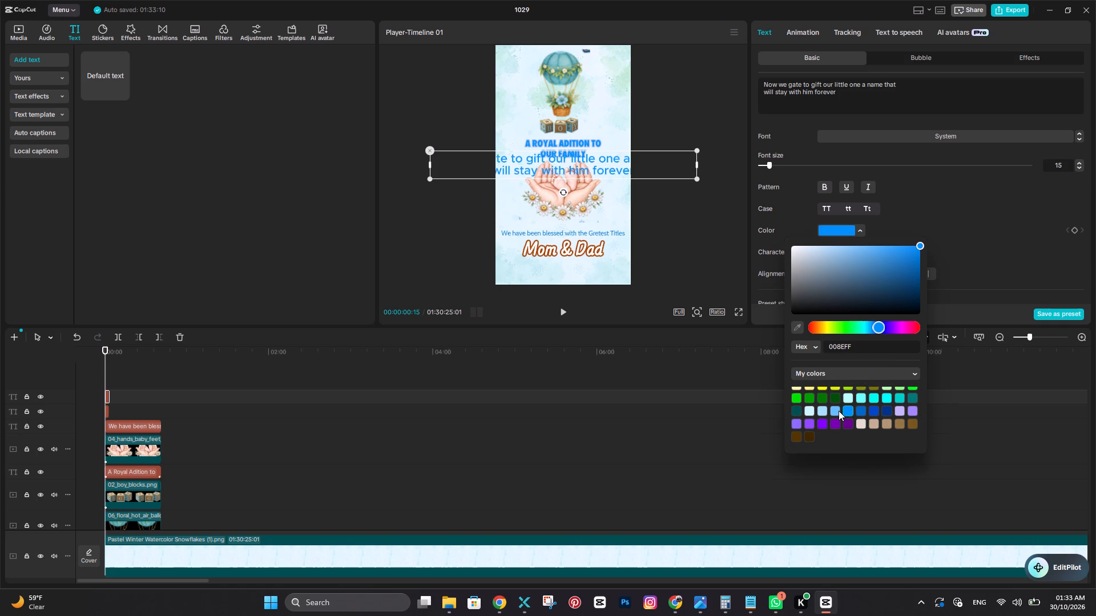
{"action": "left_click", "coordinate": [843, 411]}
Shrink the "Now we gate to gift" text to fit the frame width and place it just below "Mom & Dad".
{"action": "left_click_drag", "start_coordinate": [696, 152], "coordinate": [598, 174]}
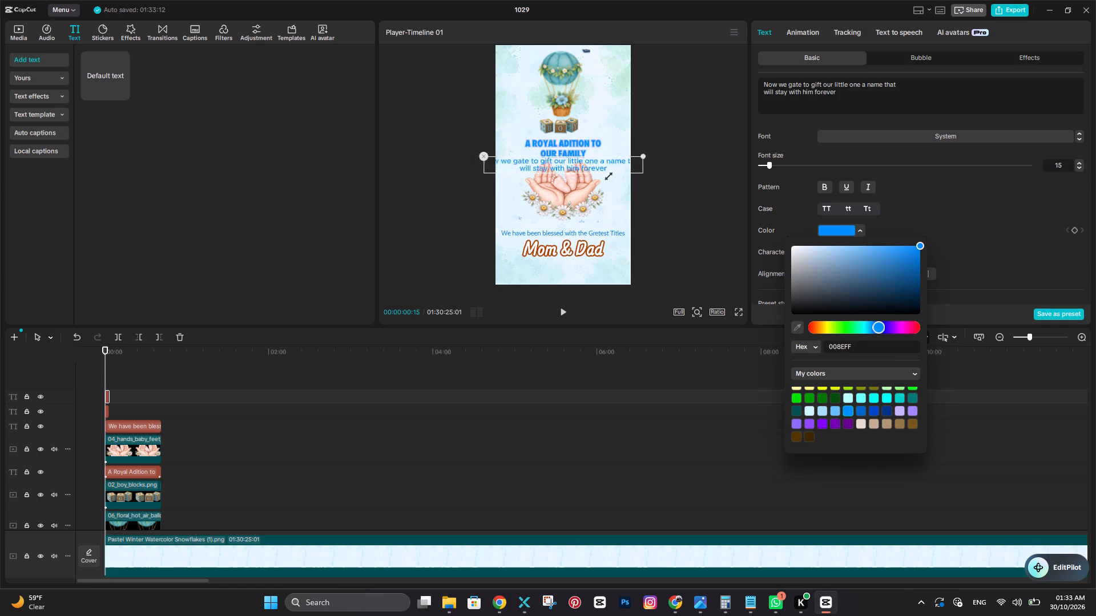
{"action": "left_click_drag", "start_coordinate": [598, 174], "coordinate": [578, 176]}
{"action": "left_click_drag", "start_coordinate": [586, 163], "coordinate": [594, 278]}
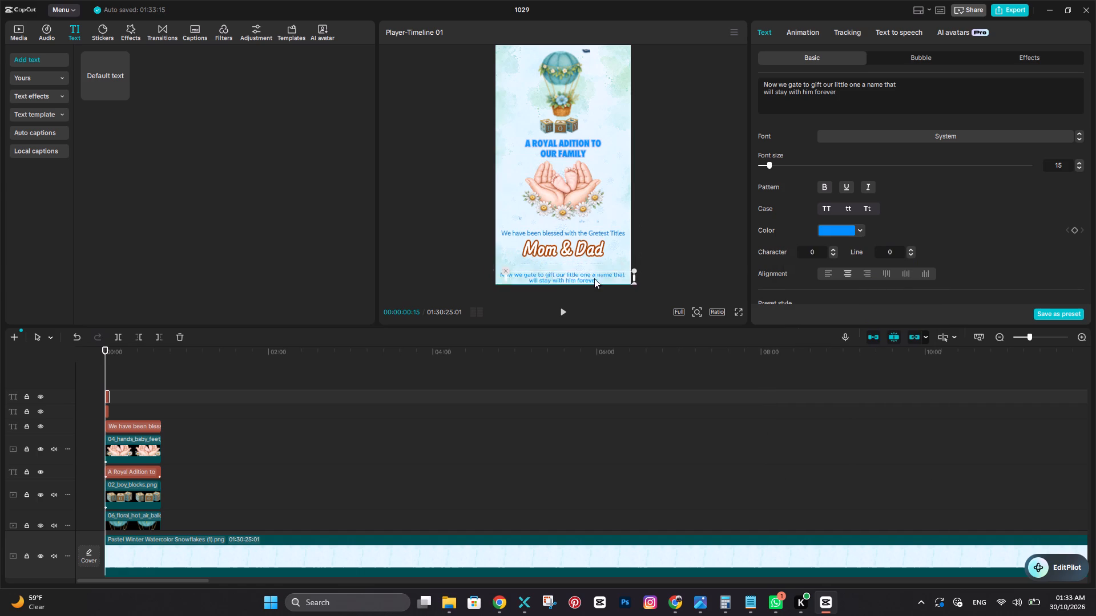
{"action": "left_click_drag", "start_coordinate": [594, 278], "coordinate": [589, 268]}
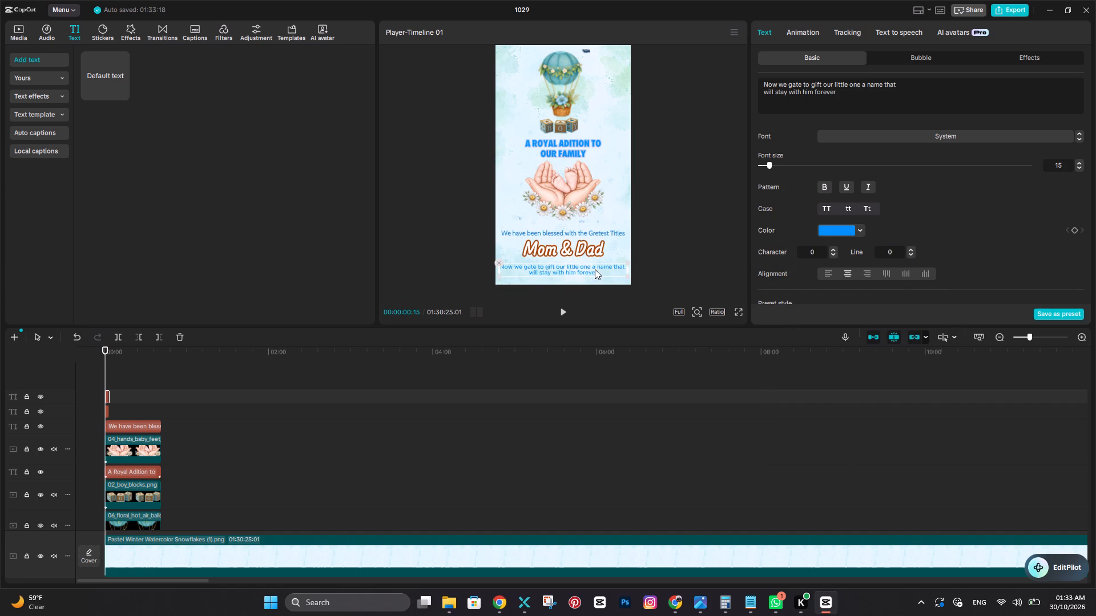
{"action": "left_click", "coordinate": [587, 270]}
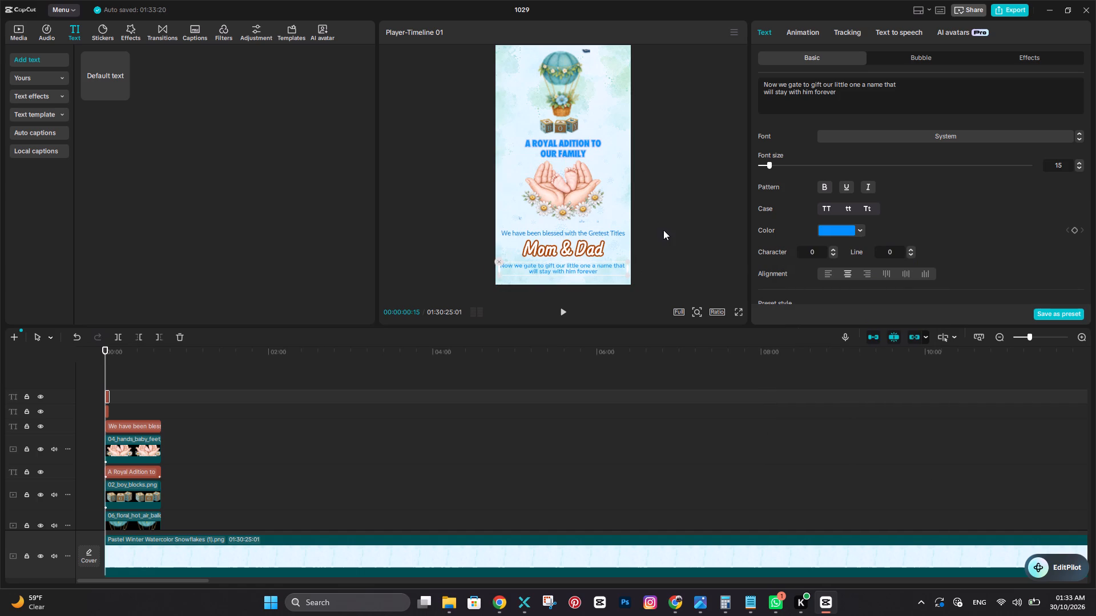
Scale the hot air balloon graphic down to about 20% and move it up near the frame's upper edge.
{"action": "left_click", "coordinate": [569, 194]}
{"action": "left_click", "coordinate": [606, 155]}
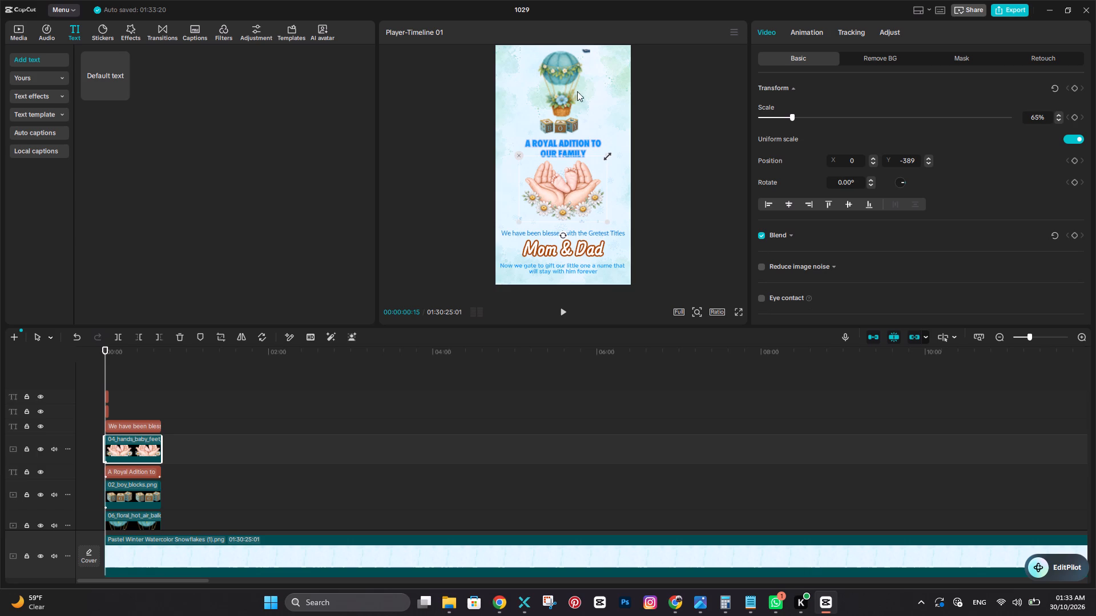
{"action": "left_click", "coordinate": [560, 68]}
{"action": "left_click_drag", "start_coordinate": [581, 58], "coordinate": [577, 68]}
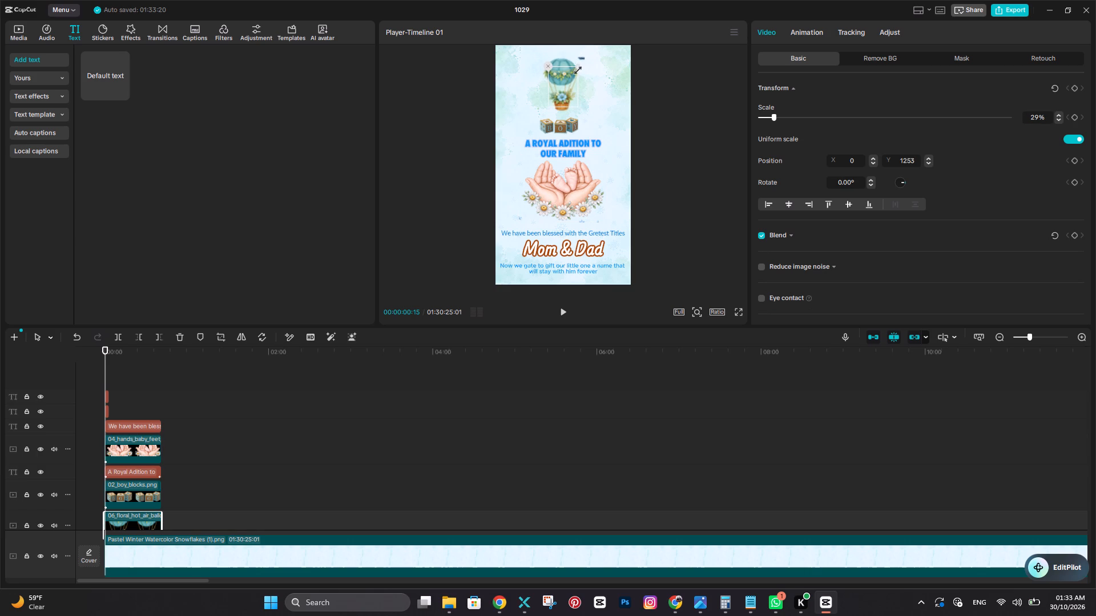
{"action": "left_click_drag", "start_coordinate": [577, 68], "coordinate": [575, 71]}
{"action": "left_click_drag", "start_coordinate": [562, 79], "coordinate": [563, 67]}
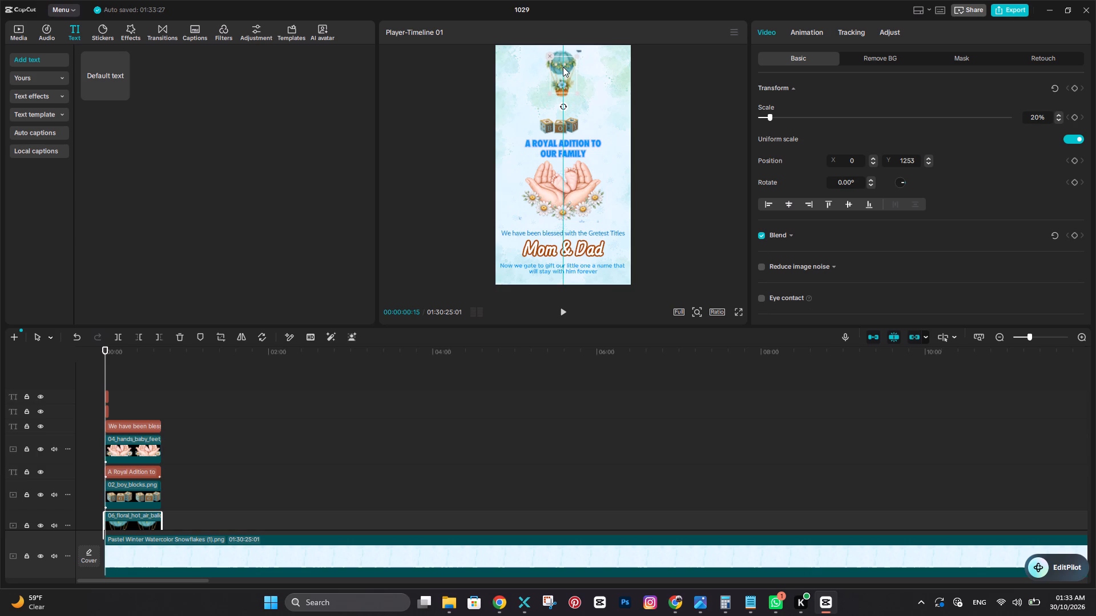
{"action": "left_click_drag", "start_coordinate": [563, 67], "coordinate": [563, 70]}
Move the BOY blocks and the "A Royal Adition to Our Family" title up closer to the balloon.
{"action": "left_click", "coordinate": [557, 128]}
{"action": "left_click_drag", "start_coordinate": [558, 124], "coordinate": [558, 112]}
{"action": "left_click", "coordinate": [563, 144]}
{"action": "left_click_drag", "start_coordinate": [571, 147], "coordinate": [569, 136]}
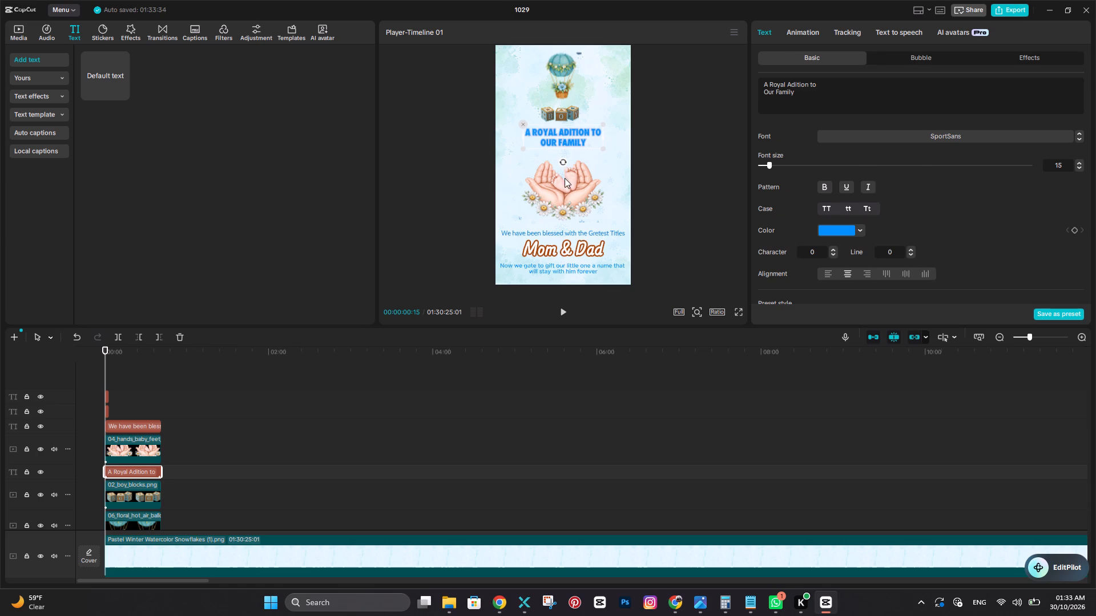
Move the hands and baby feet graphic up below the title, to about Y -238.
{"action": "left_click", "coordinate": [565, 178]}
{"action": "left_click_drag", "start_coordinate": [567, 187], "coordinate": [567, 166]}
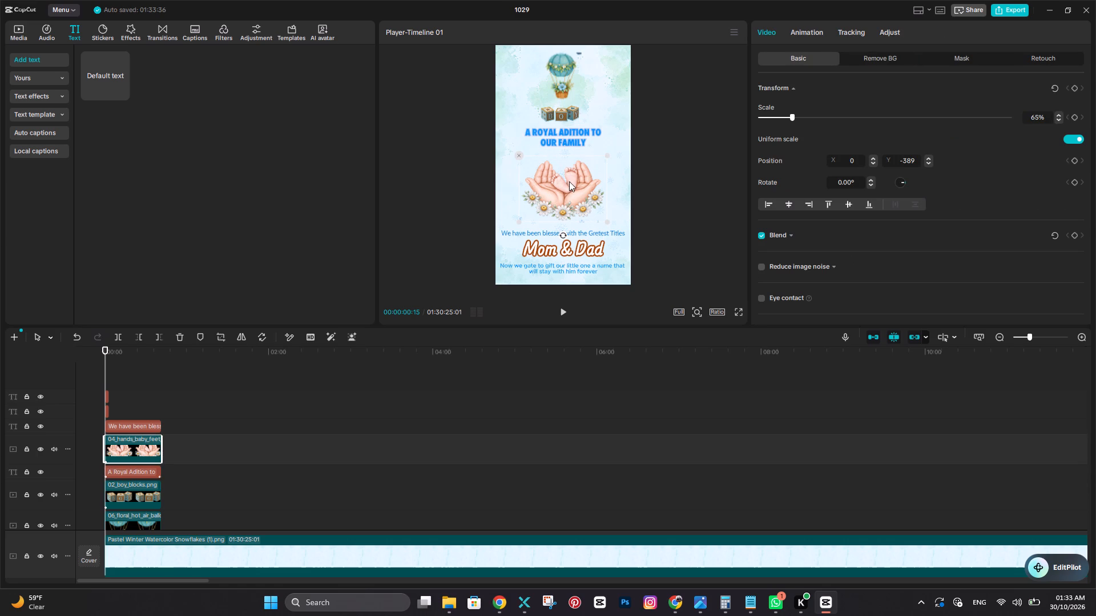
{"action": "left_click_drag", "start_coordinate": [569, 181], "coordinate": [567, 172]}
{"action": "left_click", "coordinate": [561, 232]}
{"action": "left_click_drag", "start_coordinate": [561, 232], "coordinate": [561, 227]}
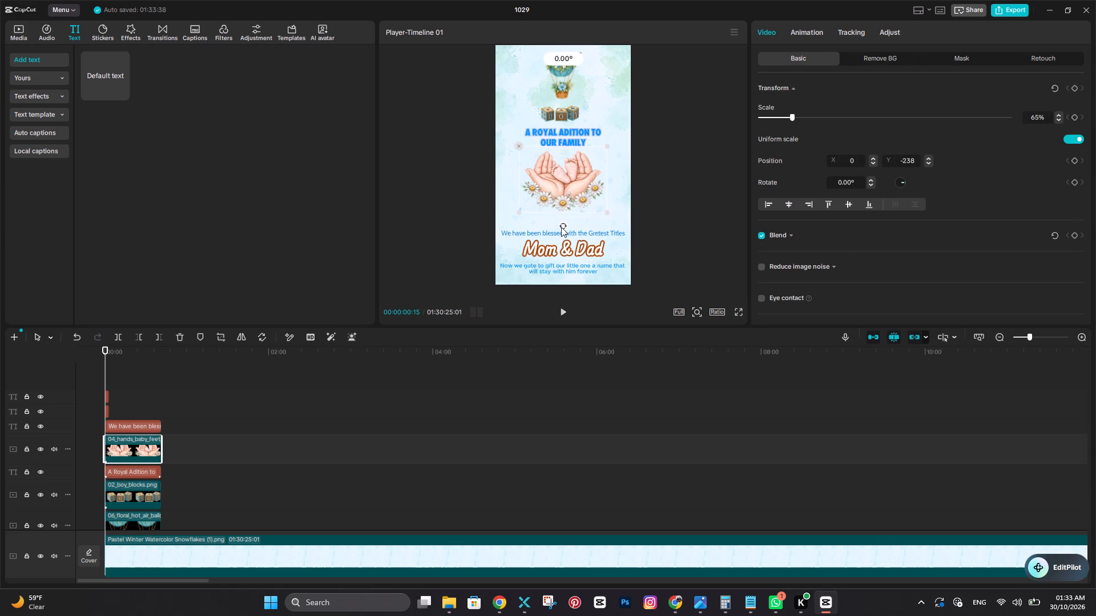
{"action": "left_click_drag", "start_coordinate": [561, 227], "coordinate": [561, 225]}
Move the "We have been blessed" line and the "Mom & Dad" text up beneath the hands graphic.
{"action": "left_click", "coordinate": [595, 234]}
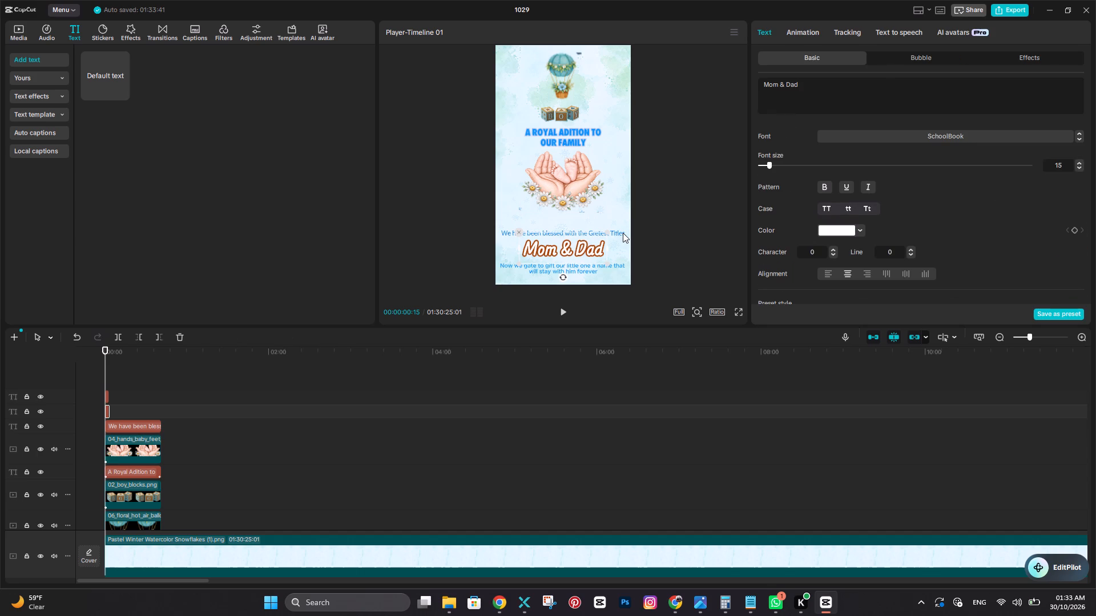
{"action": "left_click", "coordinate": [623, 233]}
{"action": "left_click_drag", "start_coordinate": [622, 233], "coordinate": [620, 220]}
{"action": "left_click", "coordinate": [596, 252]}
{"action": "left_click_drag", "start_coordinate": [596, 252], "coordinate": [595, 241]}
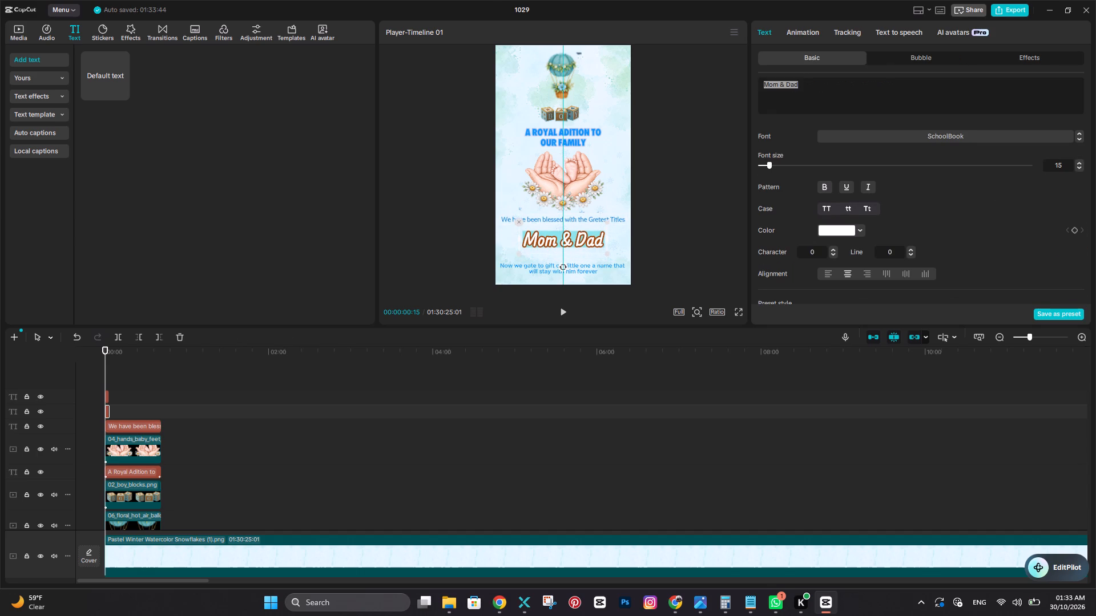
{"action": "left_click_drag", "start_coordinate": [595, 241], "coordinate": [595, 239]}
Move the "Now we gate to gift" text up so it sits directly under "Mom & Dad".
{"action": "left_click", "coordinate": [587, 273]}
{"action": "left_click_drag", "start_coordinate": [587, 270], "coordinate": [587, 263]}
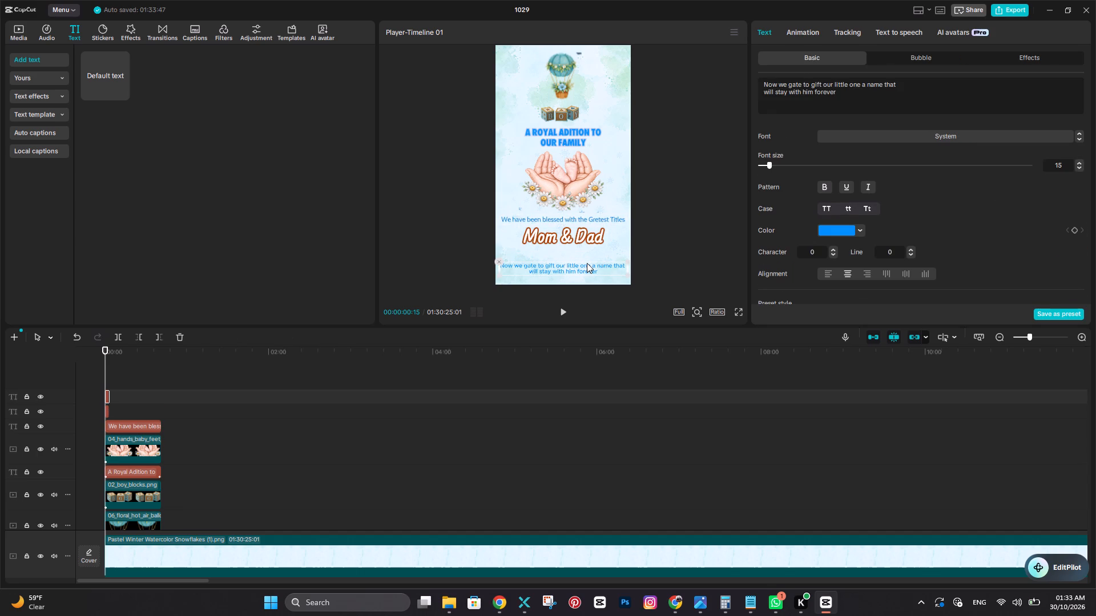
{"action": "left_click_drag", "start_coordinate": [587, 263], "coordinate": [587, 255]}
{"action": "left_click_drag", "start_coordinate": [587, 255], "coordinate": [587, 260]}
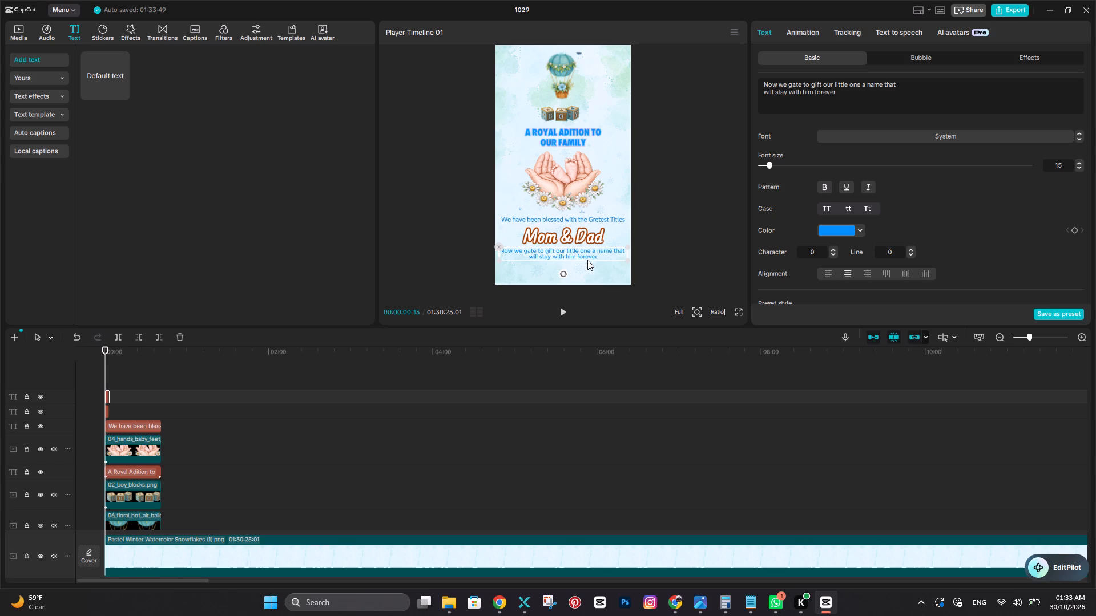
{"action": "left_click_drag", "start_coordinate": [587, 260], "coordinate": [589, 260]}
{"action": "left_click_drag", "start_coordinate": [588, 257], "coordinate": [587, 252]}
Apply the Drift Down entrance animation to the "We have been blessed with the Gretest Titles" text.
{"action": "left_click", "coordinate": [576, 216]}
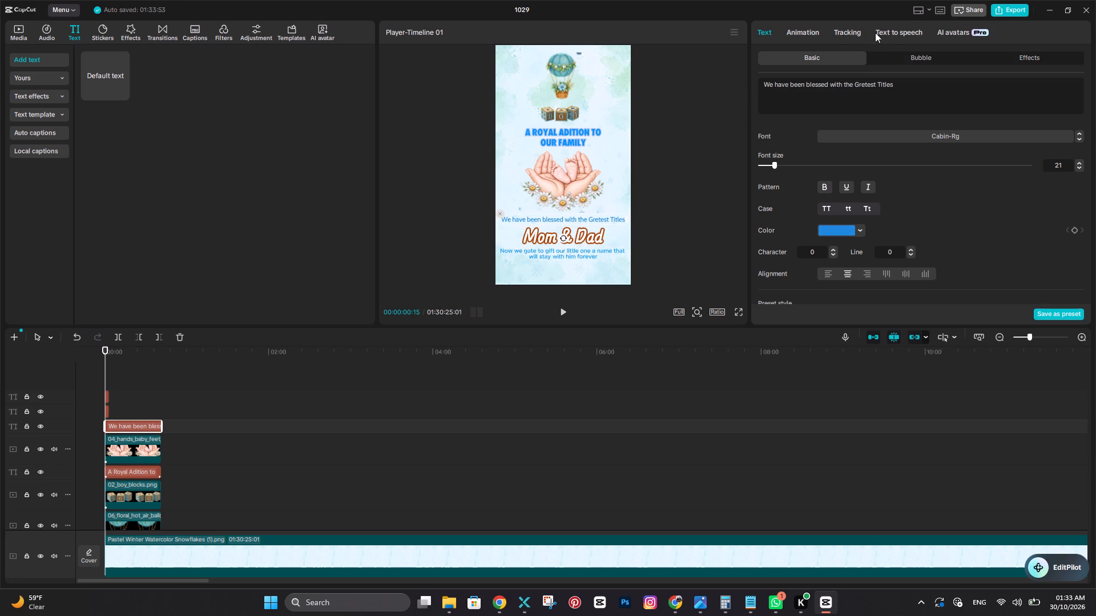
{"action": "left_click", "coordinate": [804, 38]}
{"action": "left_click", "coordinate": [823, 56]}
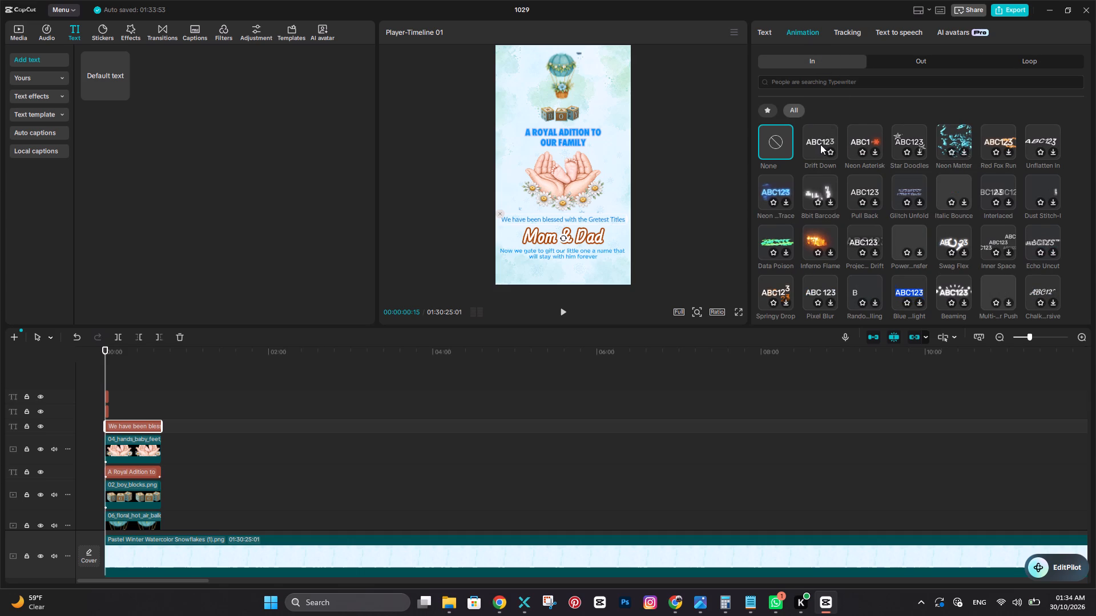
{"action": "left_click", "coordinate": [560, 135]}
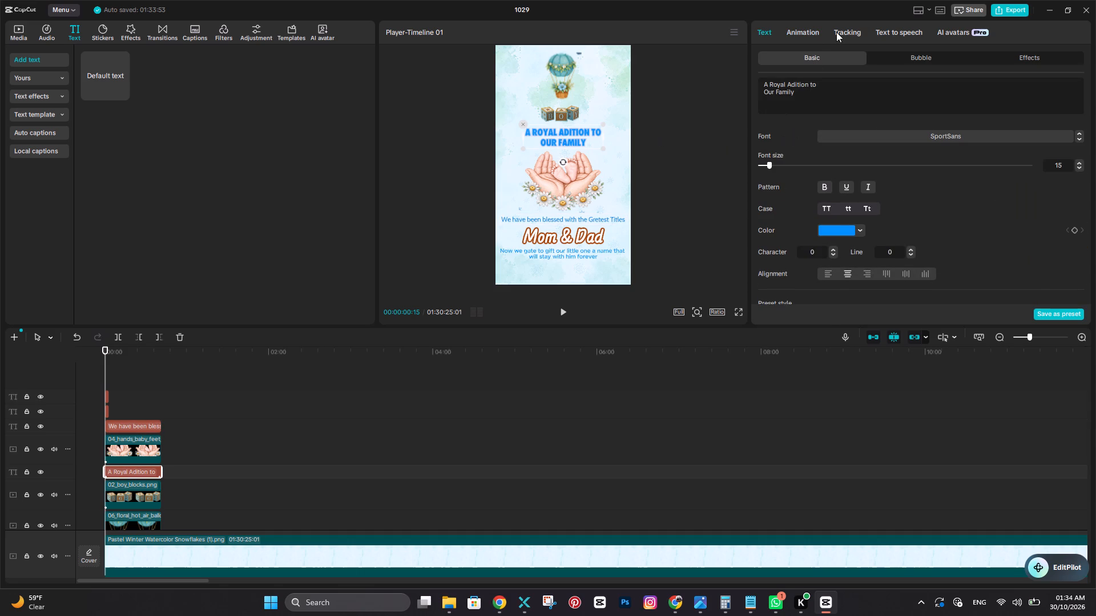
{"action": "left_click", "coordinate": [805, 34]}
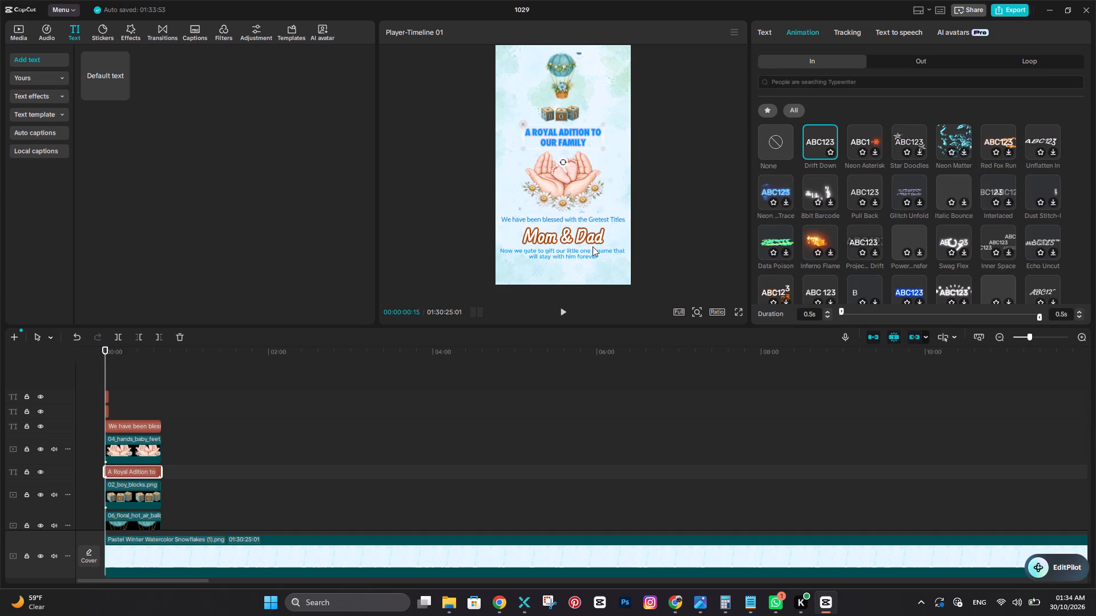
{"action": "left_click", "coordinate": [574, 222]}
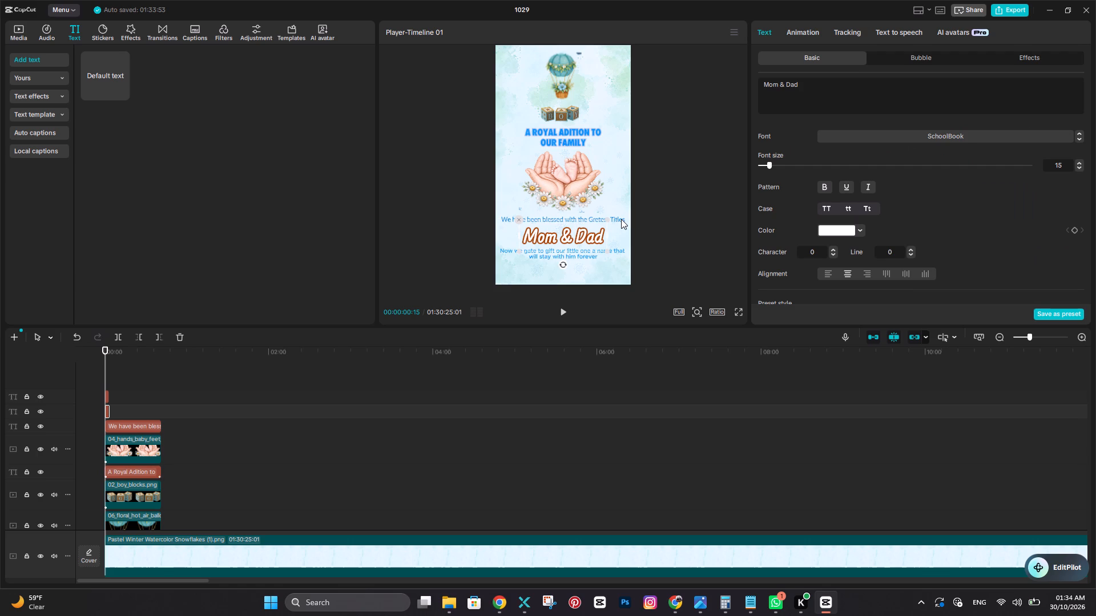
{"action": "left_click", "coordinate": [621, 219]}
{"action": "left_click", "coordinate": [796, 31]}
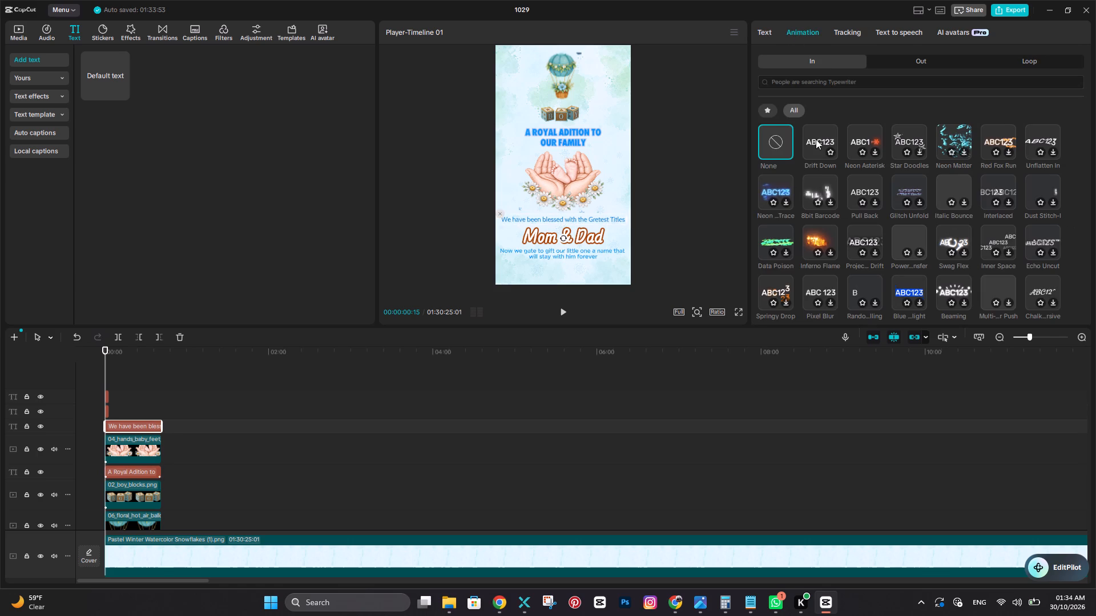
{"action": "left_click", "coordinate": [816, 139]}
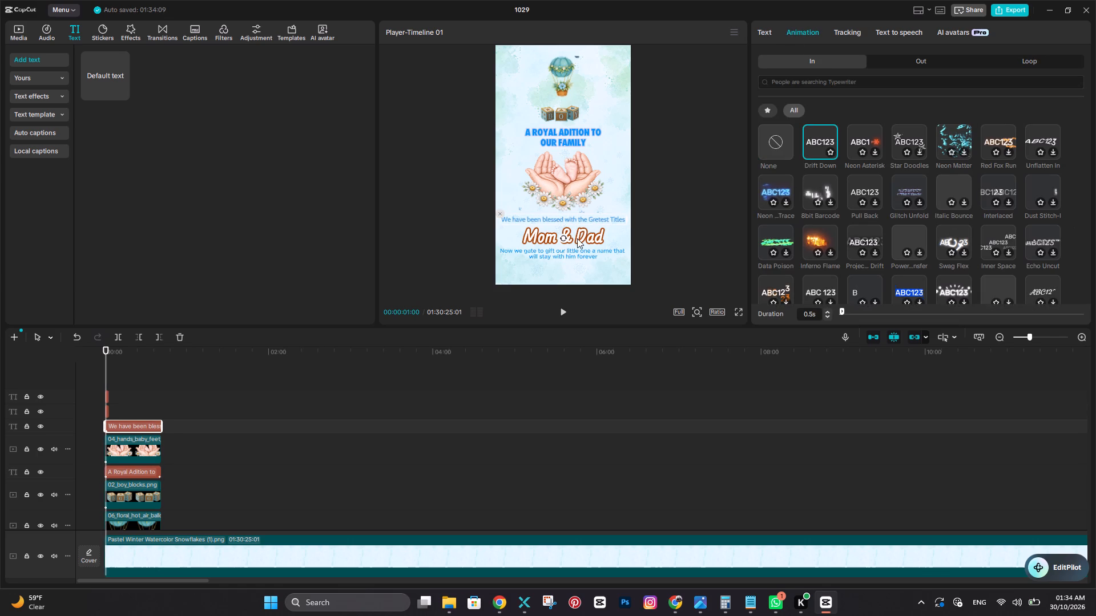
Apply the Drift Down entrance animation to the "Mom & Dad" text and the "Now we gate to gift" text.
{"action": "left_click", "coordinate": [588, 235]}
{"action": "left_click", "coordinate": [792, 33]}
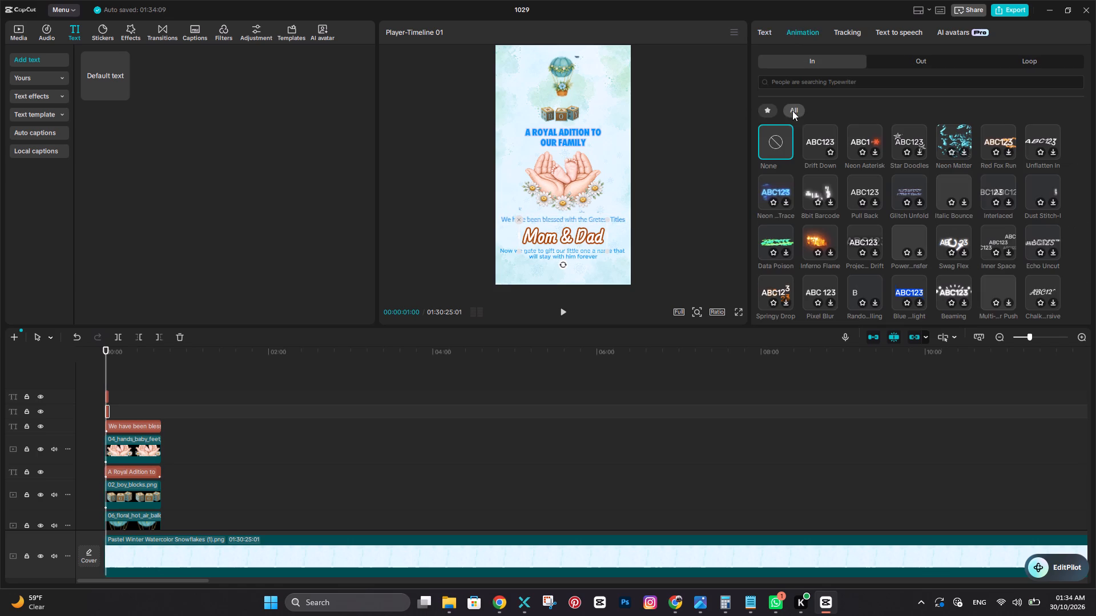
{"action": "left_click", "coordinate": [815, 143]}
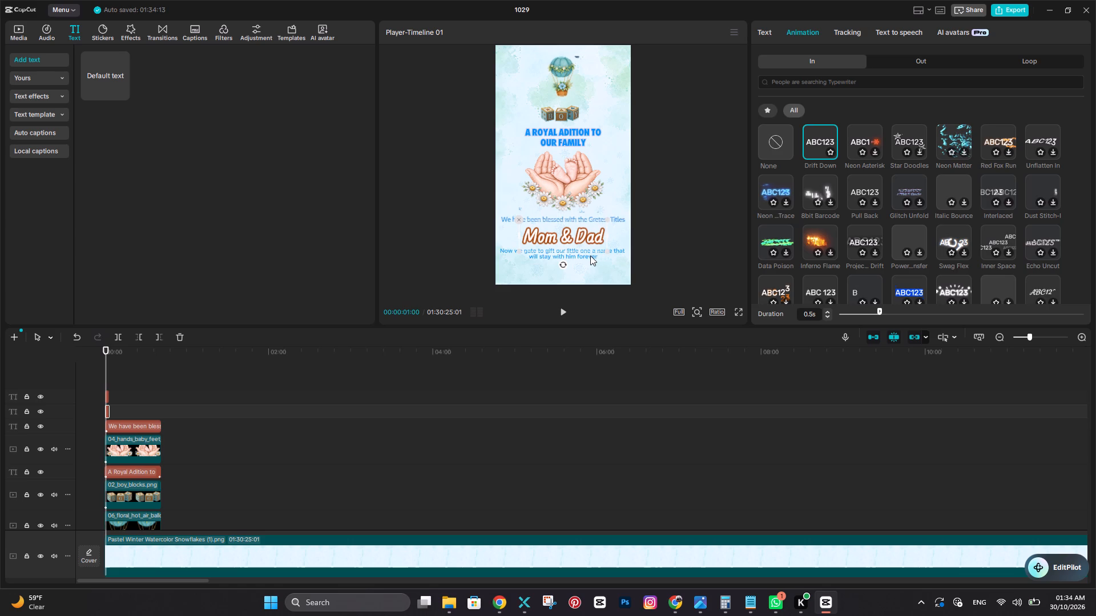
{"action": "left_click", "coordinate": [590, 256]}
{"action": "left_click", "coordinate": [801, 33]}
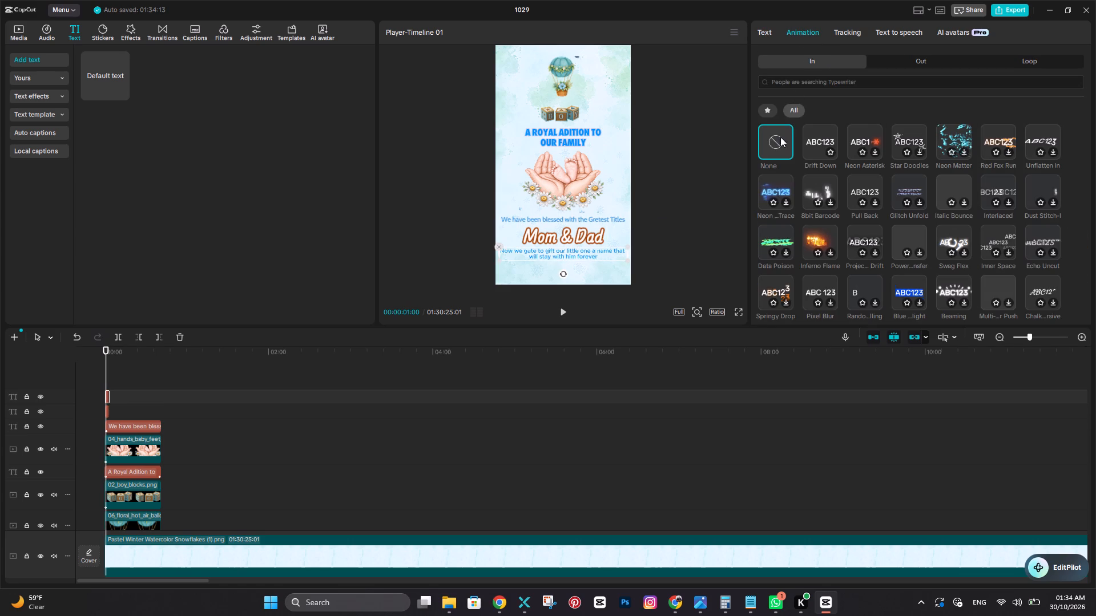
{"action": "left_click", "coordinate": [815, 136]}
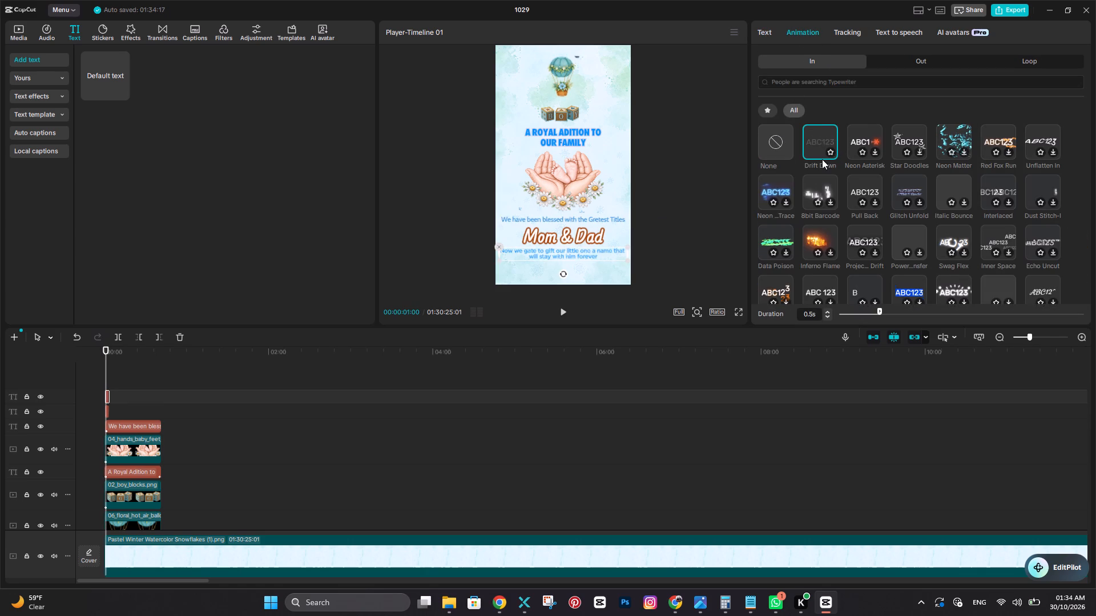
Preview the Drift Down entrance animation on the "A Royal Adition to Our Family" title.
{"action": "left_click", "coordinate": [575, 137]}
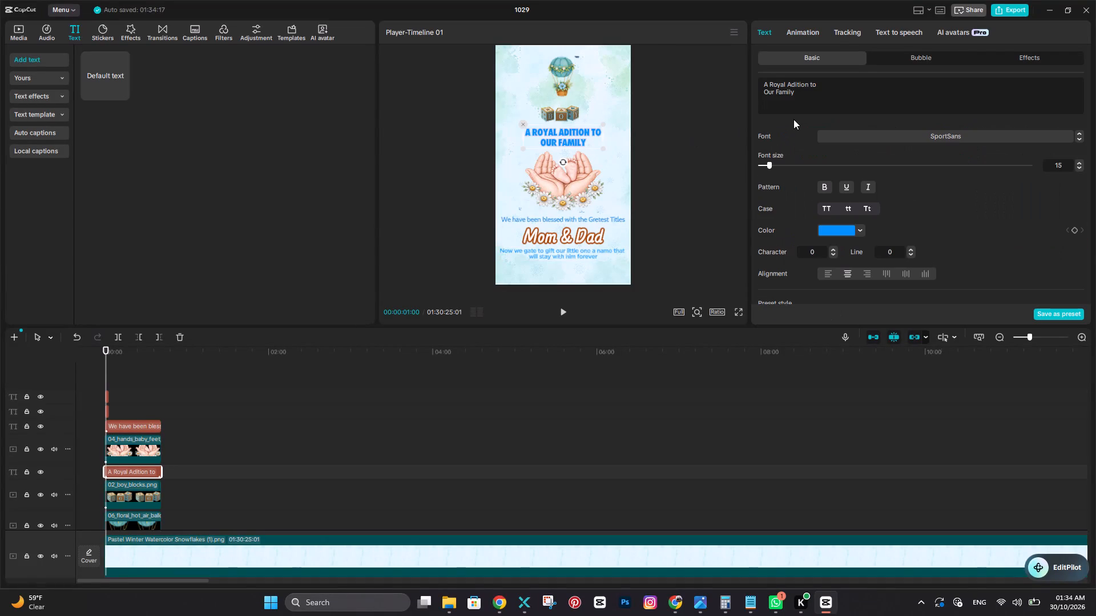
{"action": "left_click", "coordinate": [805, 37]}
{"action": "left_click", "coordinate": [814, 140]}
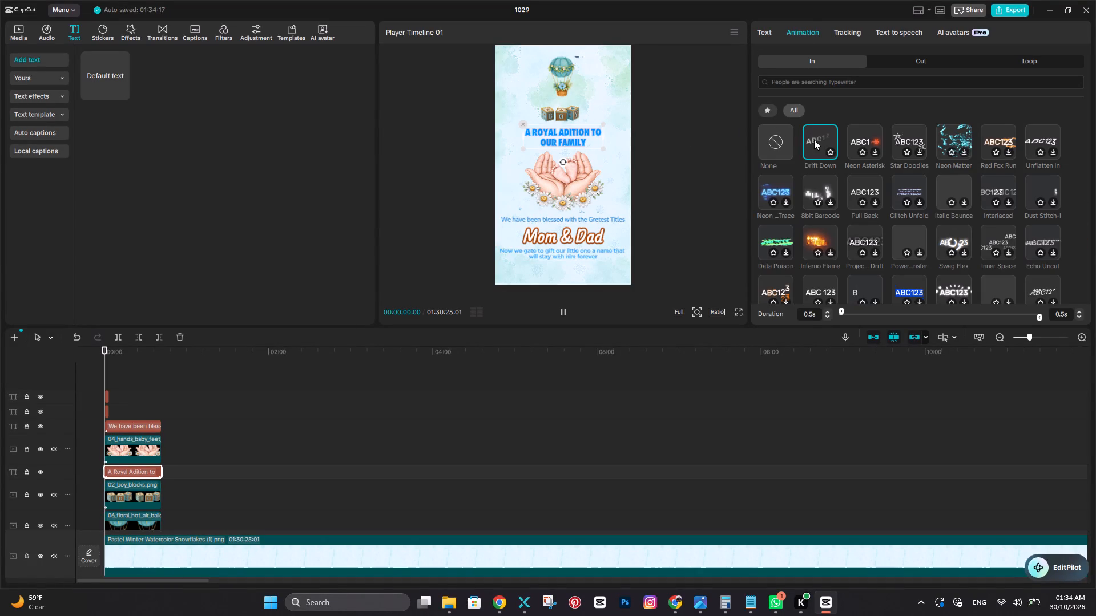
{"action": "left_click", "coordinate": [655, 178]}
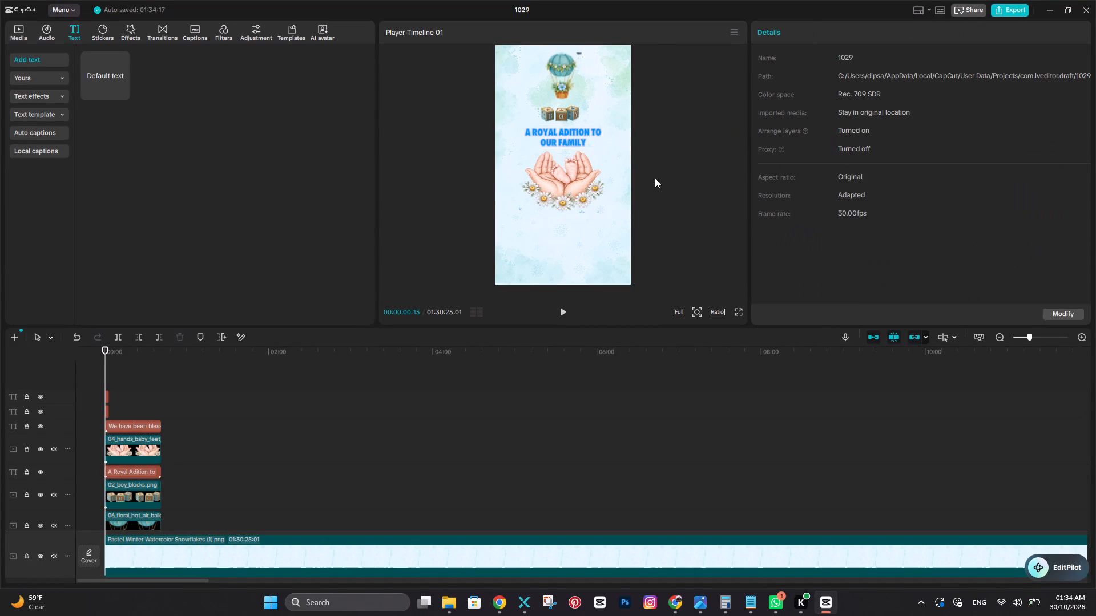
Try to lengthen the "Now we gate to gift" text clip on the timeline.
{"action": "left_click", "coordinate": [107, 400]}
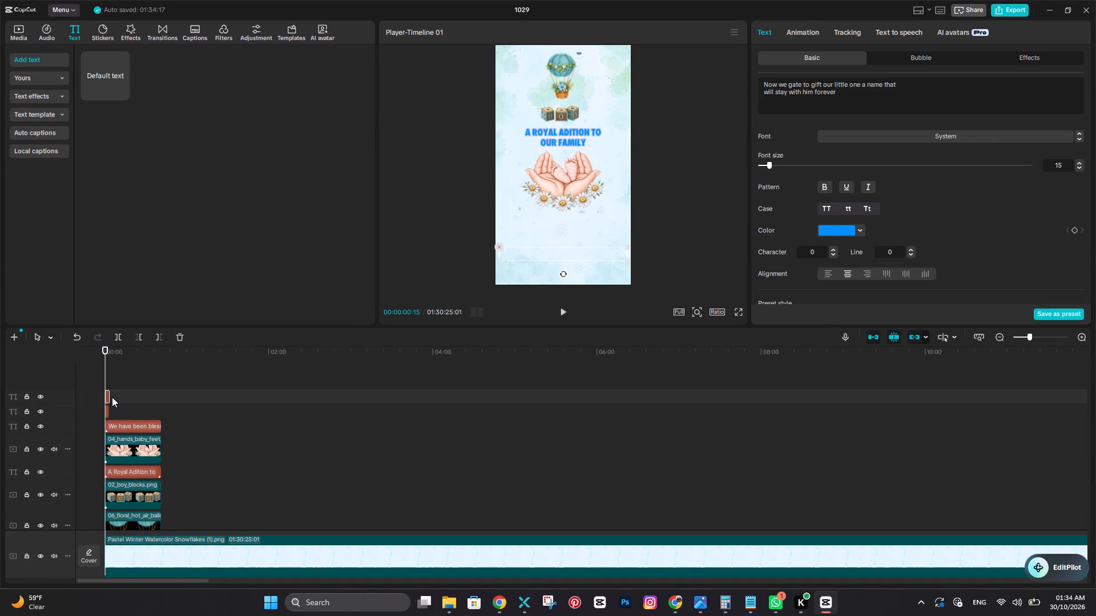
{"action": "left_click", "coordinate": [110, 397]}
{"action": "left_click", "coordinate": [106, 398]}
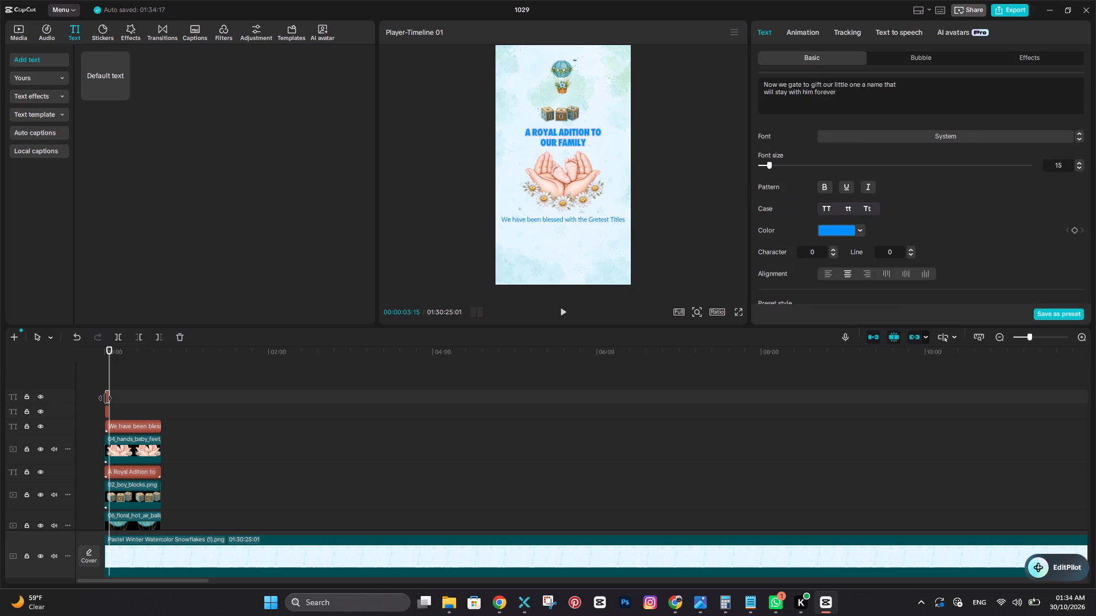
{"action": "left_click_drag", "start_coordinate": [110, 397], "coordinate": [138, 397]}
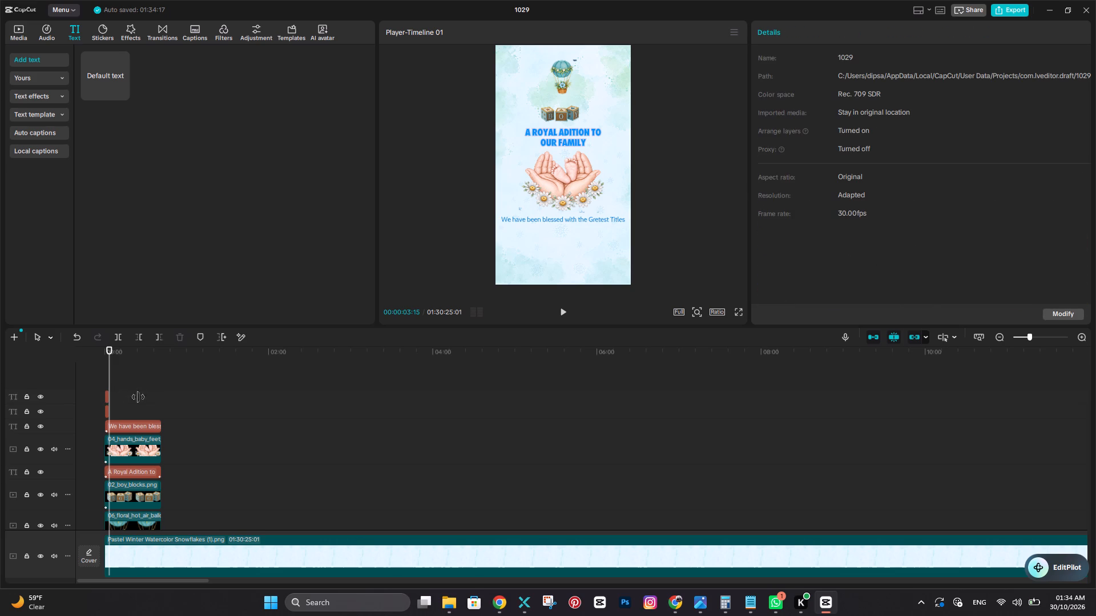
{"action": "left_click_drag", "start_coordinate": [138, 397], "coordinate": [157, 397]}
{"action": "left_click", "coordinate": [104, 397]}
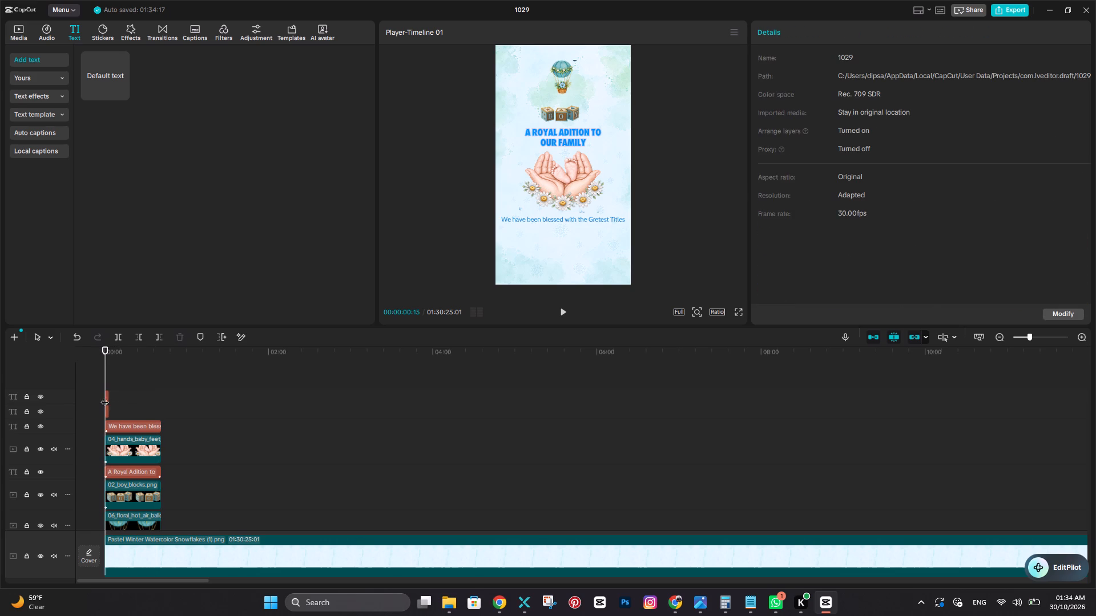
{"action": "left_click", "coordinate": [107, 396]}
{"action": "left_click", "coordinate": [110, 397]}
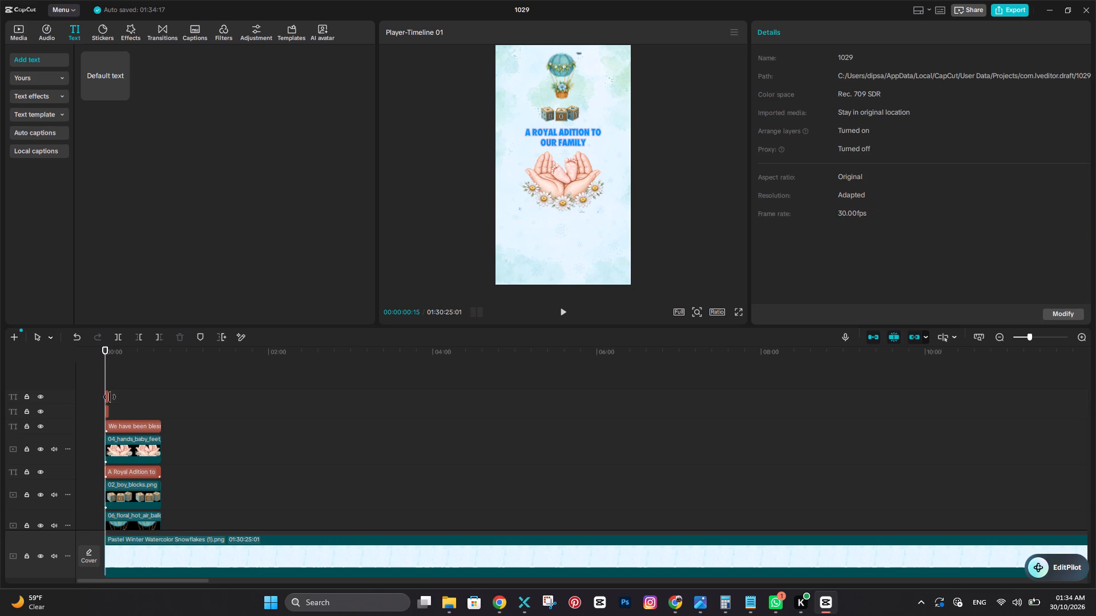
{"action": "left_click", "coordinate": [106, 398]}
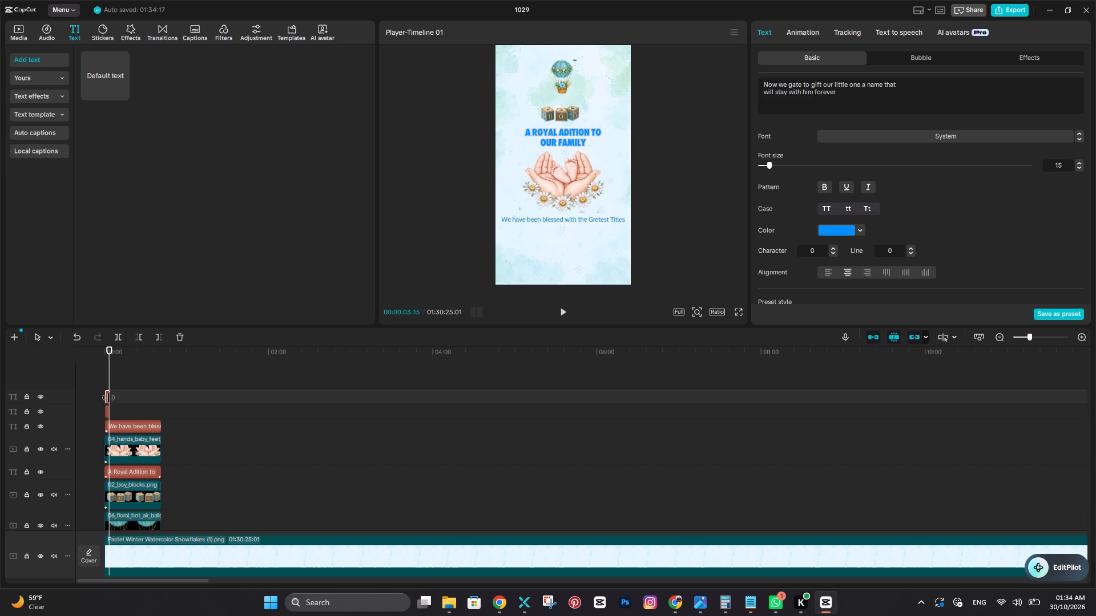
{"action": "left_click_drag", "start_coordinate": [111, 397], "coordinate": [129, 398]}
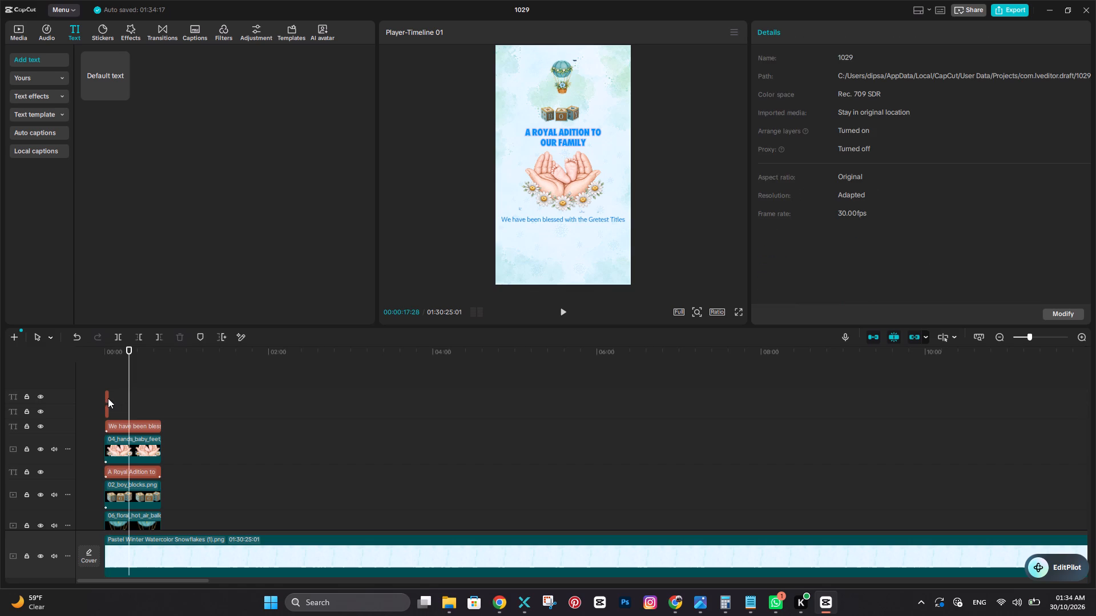
Extend the "Now we gate to gift" text clip to end together with the "We have been blessed" clip.
{"action": "scroll", "coordinate": [150, 417], "scroll_direction": "down", "scroll_amount": 1}
{"action": "scroll", "coordinate": [161, 414], "scroll_direction": "up", "scroll_amount": 8, "text": "ctrl"}
{"action": "scroll", "coordinate": [161, 414], "scroll_direction": "right", "scroll_amount": 5}
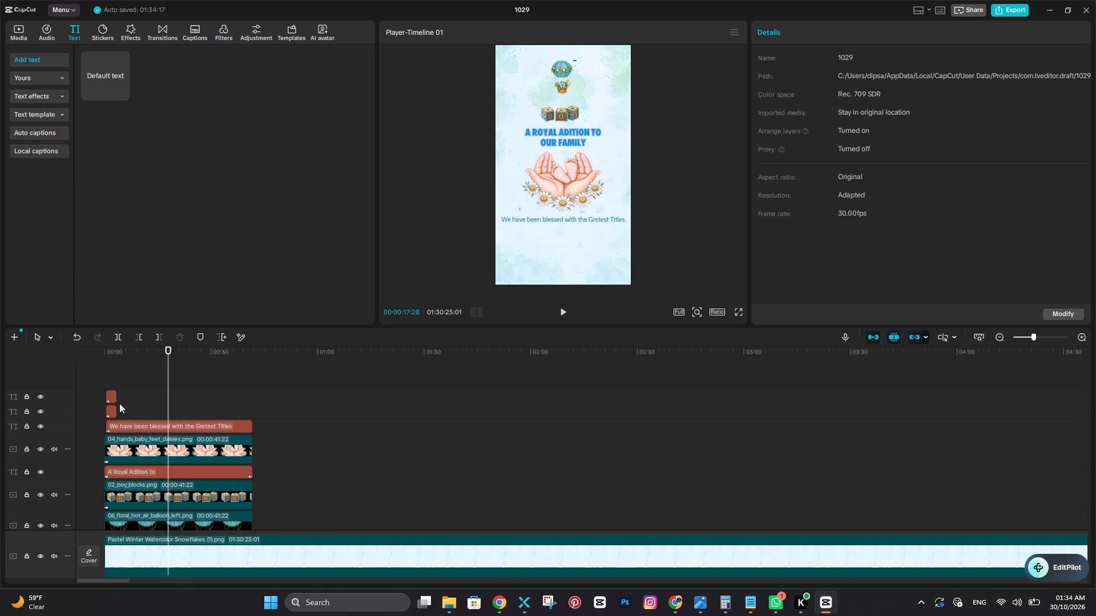
{"action": "left_click", "coordinate": [111, 398]}
{"action": "left_click_drag", "start_coordinate": [117, 396], "coordinate": [253, 400]}
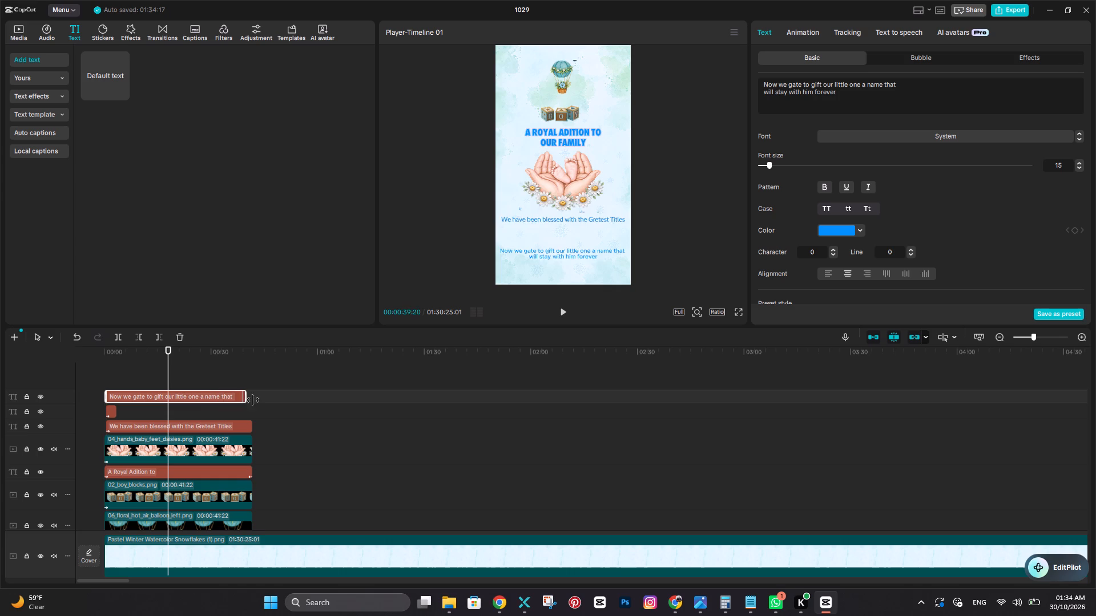
{"action": "left_click_drag", "start_coordinate": [253, 400], "coordinate": [249, 400]}
{"action": "right_click", "coordinate": [255, 400]}
{"action": "left_click", "coordinate": [225, 378]}
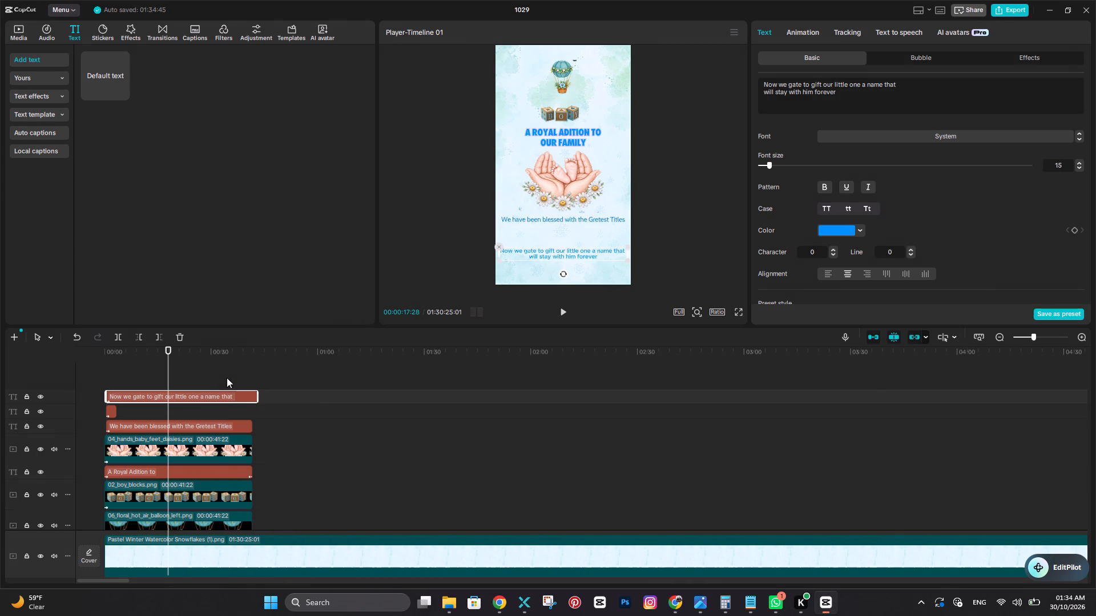
{"action": "left_click_drag", "start_coordinate": [258, 396], "coordinate": [251, 398]}
Extend the "Mom & Dad" text clip to the same end point as the other text clips.
{"action": "left_click", "coordinate": [113, 414]}
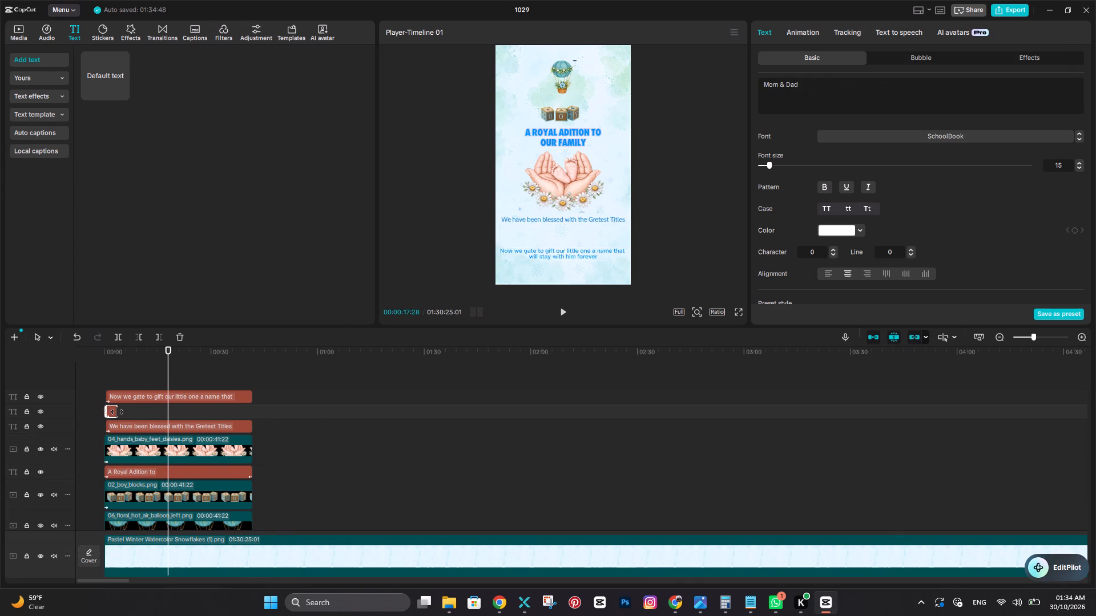
{"action": "left_click_drag", "start_coordinate": [117, 412], "coordinate": [250, 411]}
Play the video from the beginning to check the graphics and text animations together.
{"action": "left_click_drag", "start_coordinate": [170, 350], "coordinate": [86, 358]}
{"action": "key", "text": "space"}
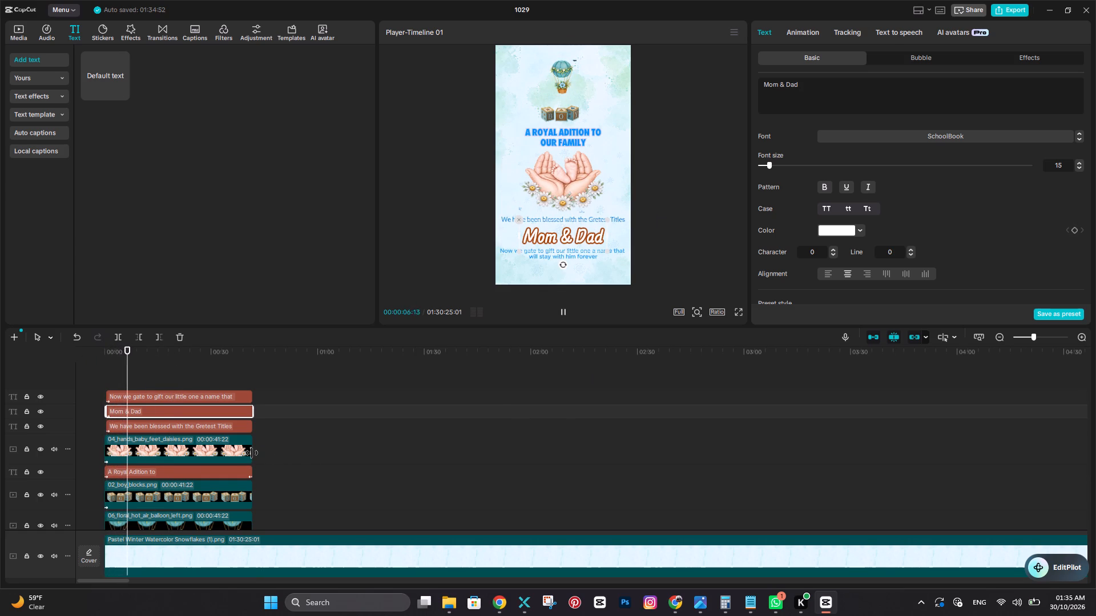
{"action": "key", "text": "space"}
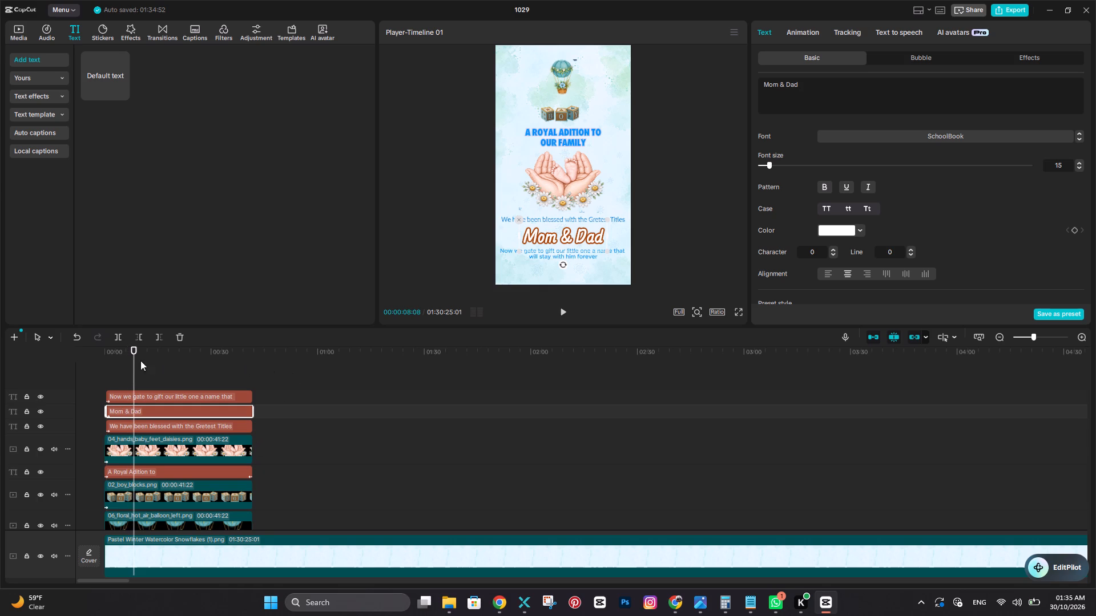
Shift the "Now we gate to gift" and "Mom & Dad" text clips to start at the very beginning of the timeline.
{"action": "left_click", "coordinate": [130, 345]}
{"action": "scroll", "coordinate": [135, 355], "scroll_direction": "right", "scroll_amount": 1}
{"action": "scroll", "coordinate": [135, 355], "scroll_direction": "up", "scroll_amount": 17, "text": "ctrl"}
{"action": "left_click", "coordinate": [1040, 338]}
{"action": "scroll", "coordinate": [578, 572], "scroll_direction": "right", "scroll_amount": 8}
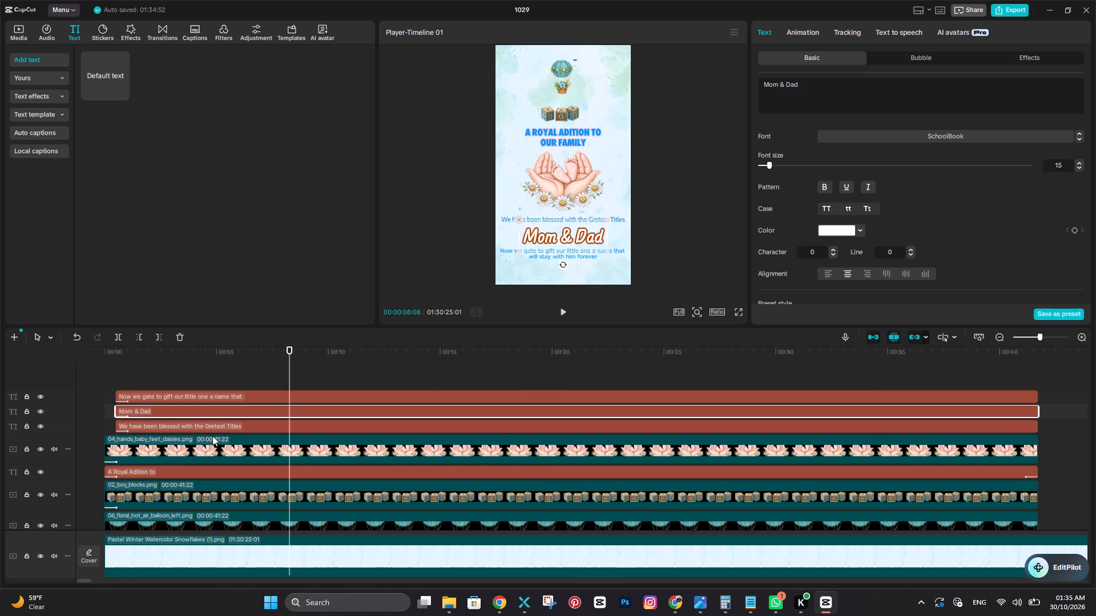
{"action": "left_click", "coordinate": [215, 350]}
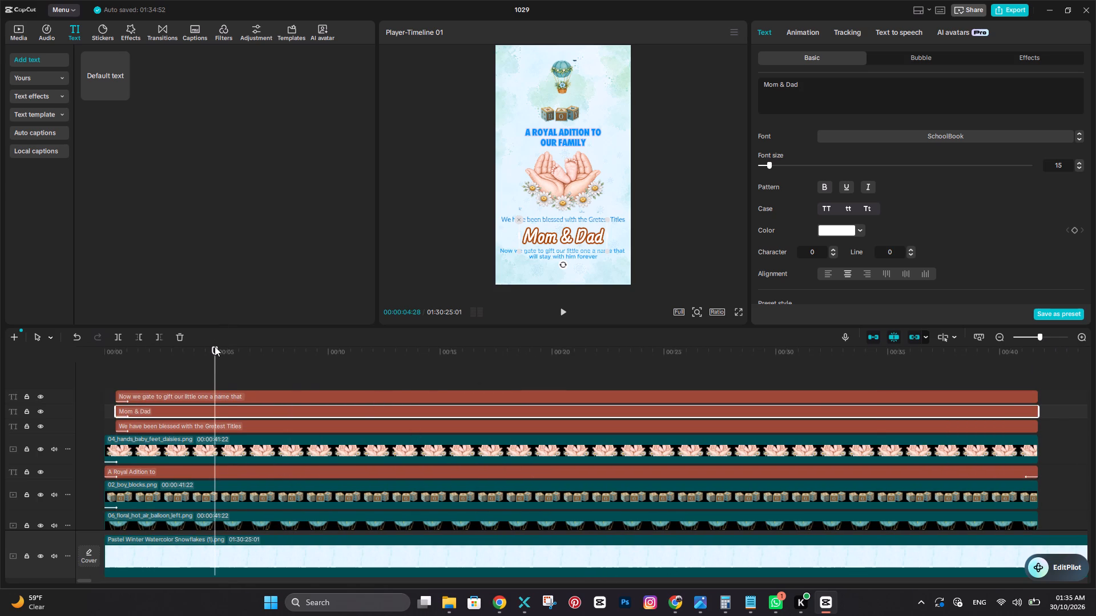
{"action": "left_click_drag", "start_coordinate": [215, 346], "coordinate": [227, 348]}
{"action": "left_click_drag", "start_coordinate": [128, 399], "coordinate": [120, 399]}
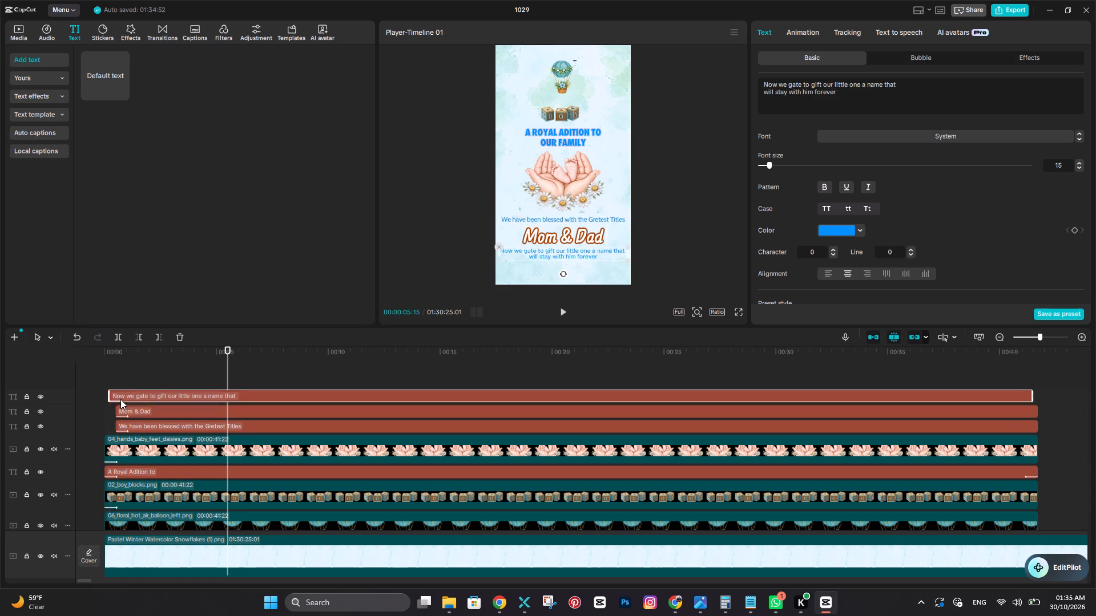
{"action": "left_click_drag", "start_coordinate": [120, 399], "coordinate": [118, 400]}
{"action": "left_click_drag", "start_coordinate": [131, 408], "coordinate": [119, 409]}
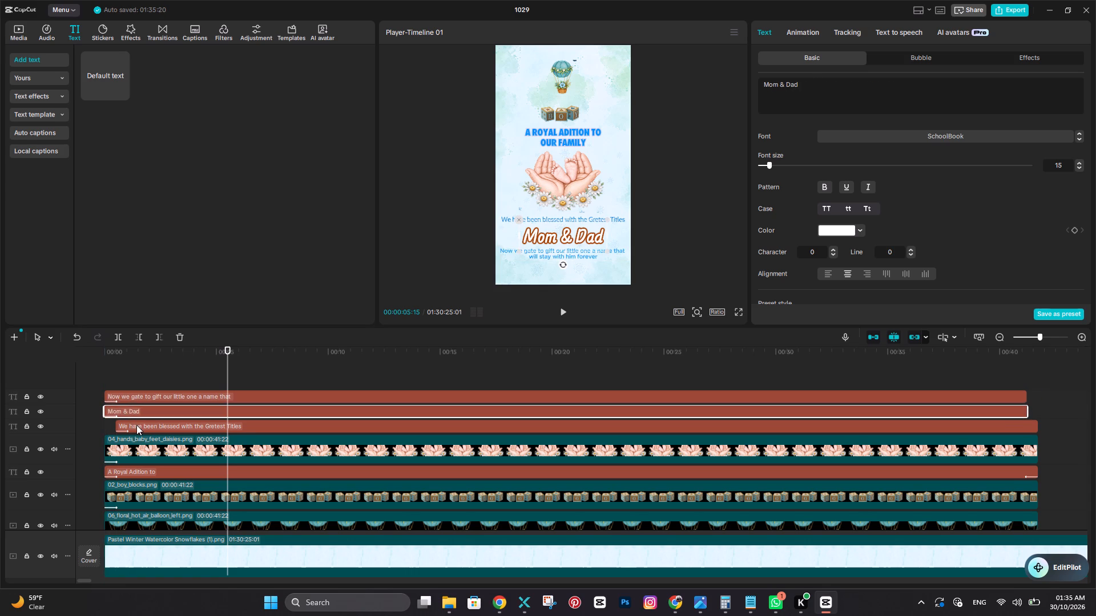
Shift the "We have been blessed with the Gretest Titles" text clip to start at the very beginning of the timeline.
{"action": "left_click_drag", "start_coordinate": [136, 425], "coordinate": [120, 425]}
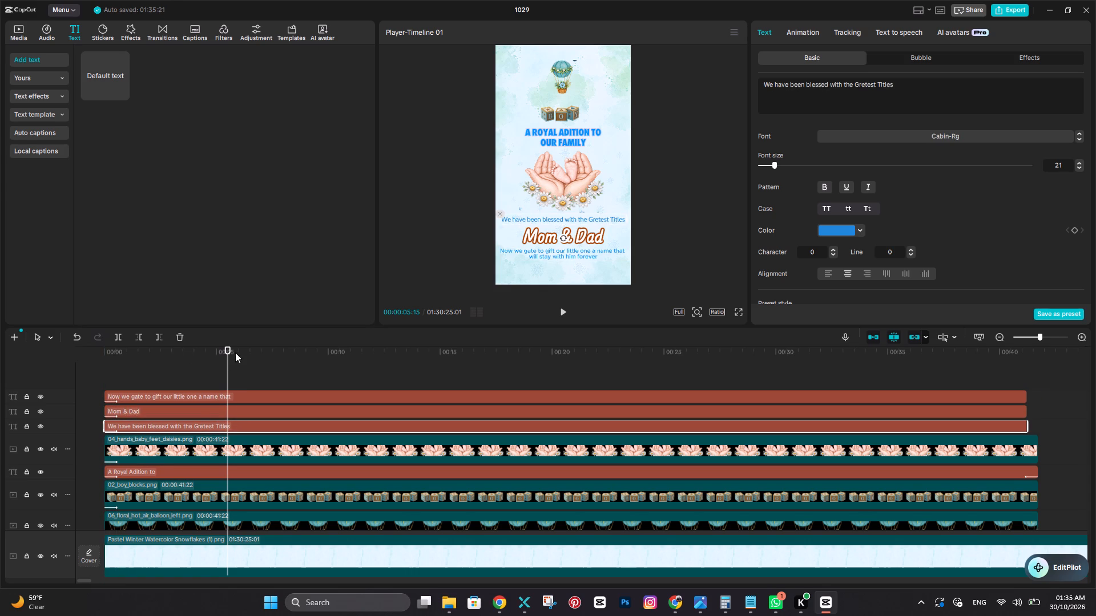
Play from the start to 00:00:03:17, split the "Now we gate to gift" clip there, and trim "Mom & Dad" and "We have been blessed" to end there.
{"action": "left_click_drag", "start_coordinate": [223, 350], "coordinate": [50, 387]}
{"action": "key", "text": "space"}
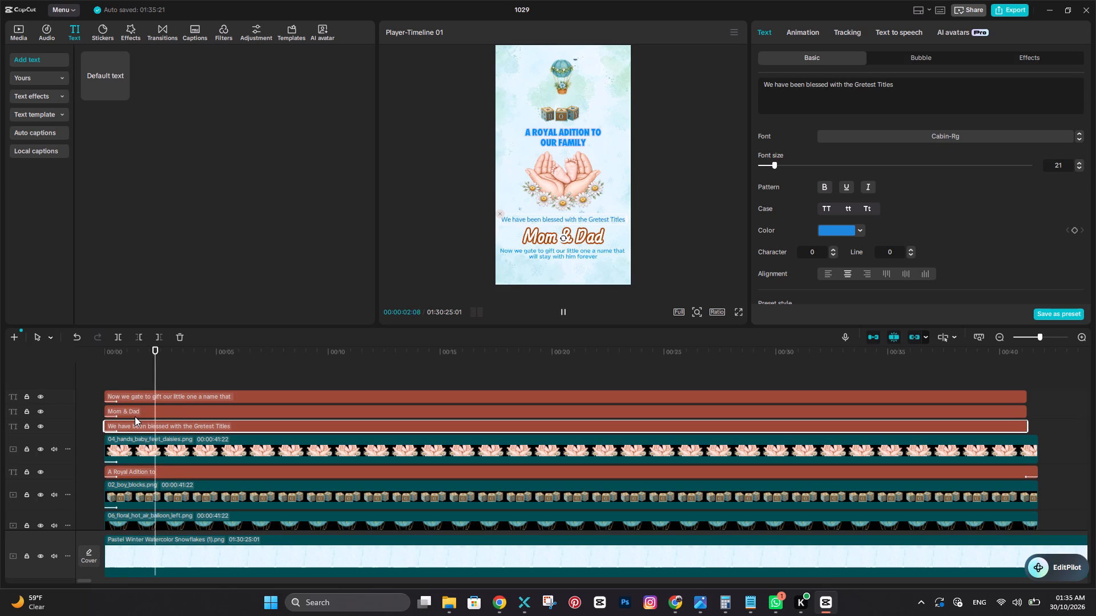
{"action": "key", "text": "space"}
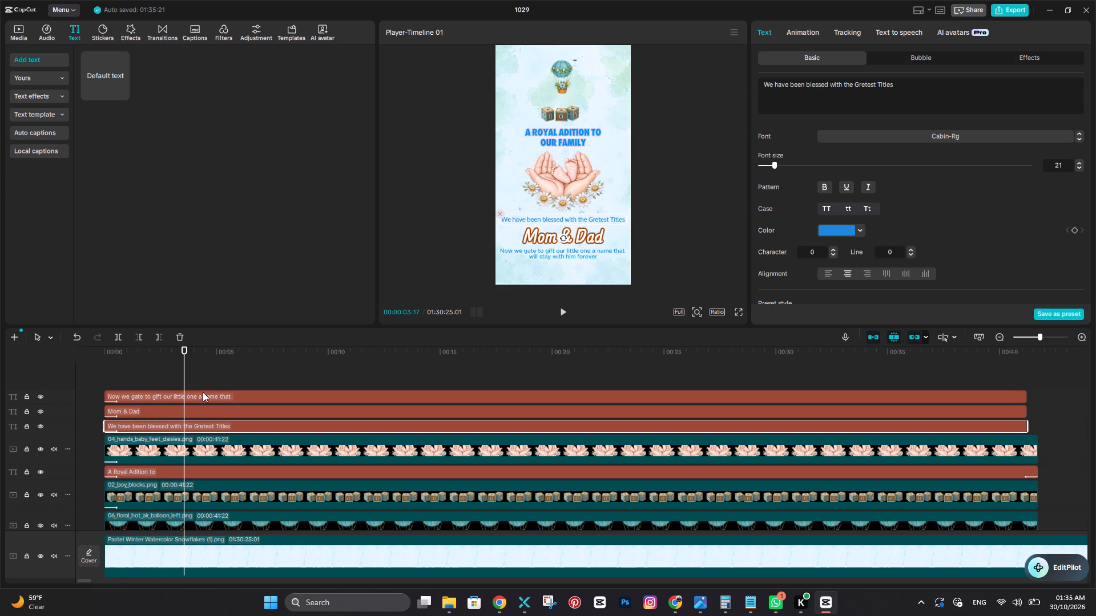
{"action": "left_click", "coordinate": [182, 396]}
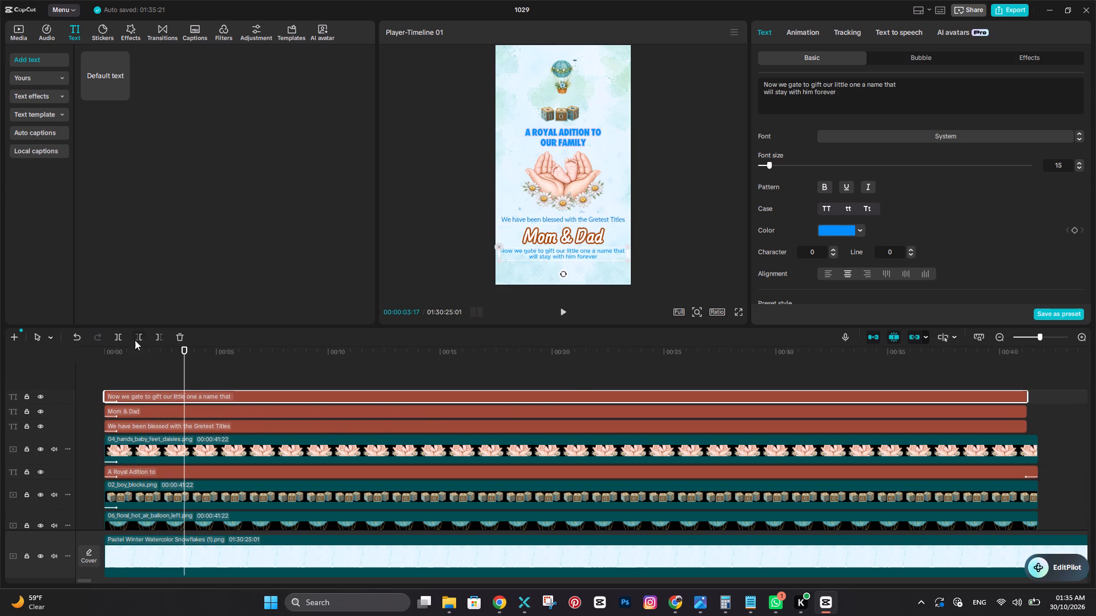
{"action": "left_click", "coordinate": [118, 338]}
{"action": "left_click", "coordinate": [182, 414]}
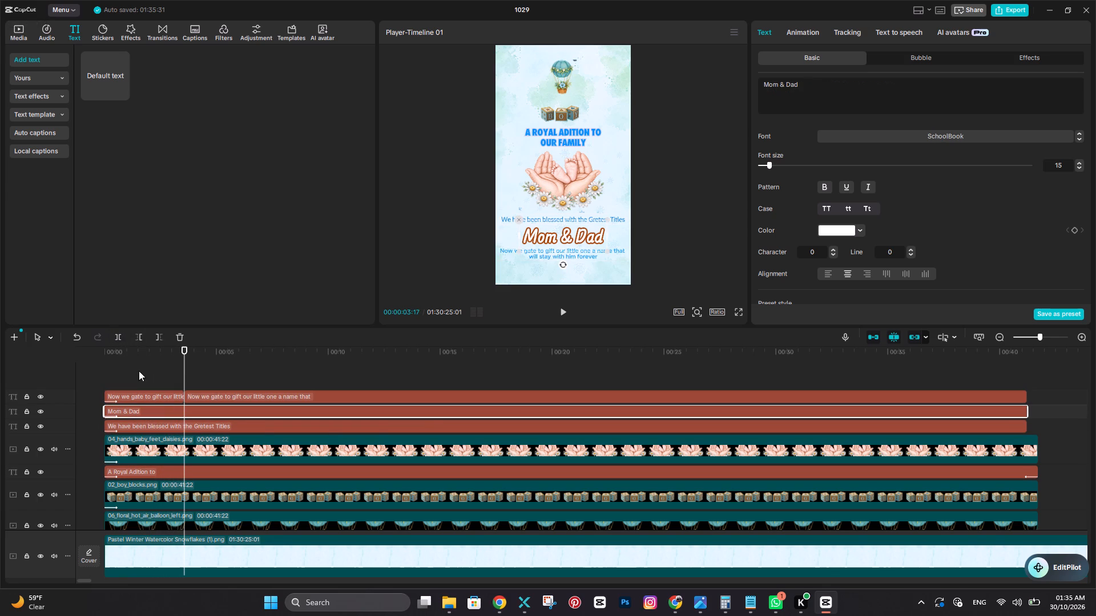
{"action": "left_click", "coordinate": [160, 337]}
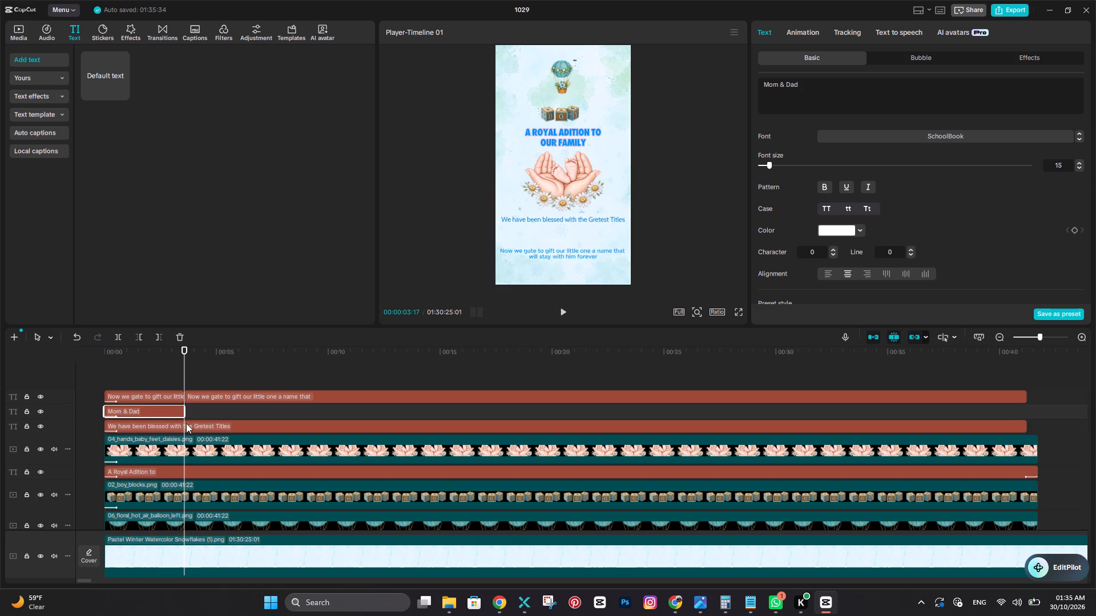
{"action": "left_click", "coordinate": [185, 425]}
{"action": "left_click", "coordinate": [155, 338]}
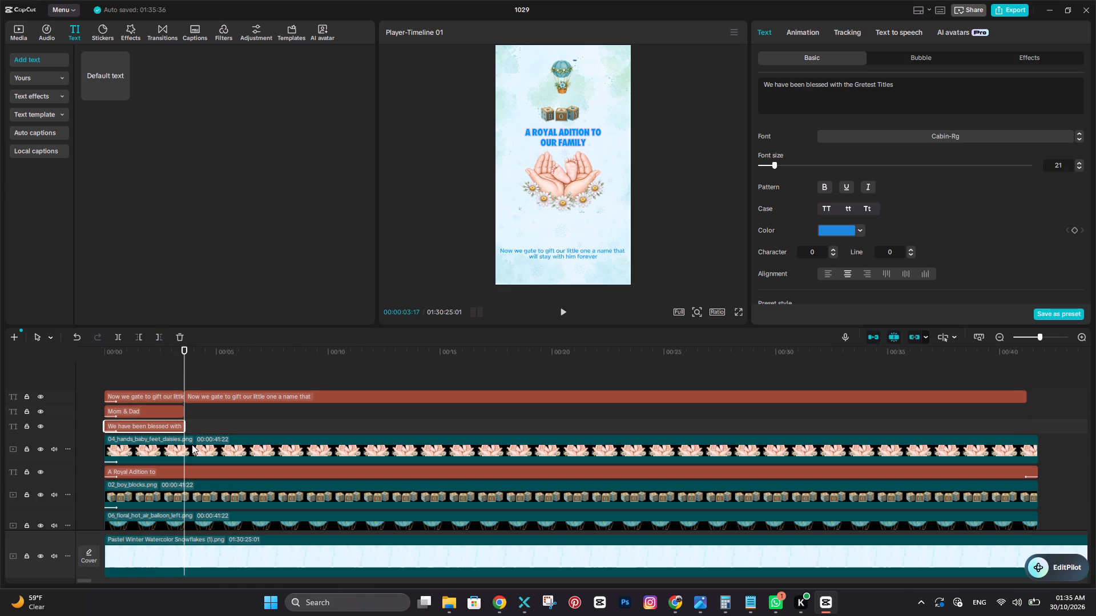
Trim the baby-feet hands, "A Royal Adition to", boy blocks and hot air balloon clips to end at 00:00:03:17.
{"action": "left_click", "coordinate": [192, 444]}
{"action": "left_click", "coordinate": [160, 335]}
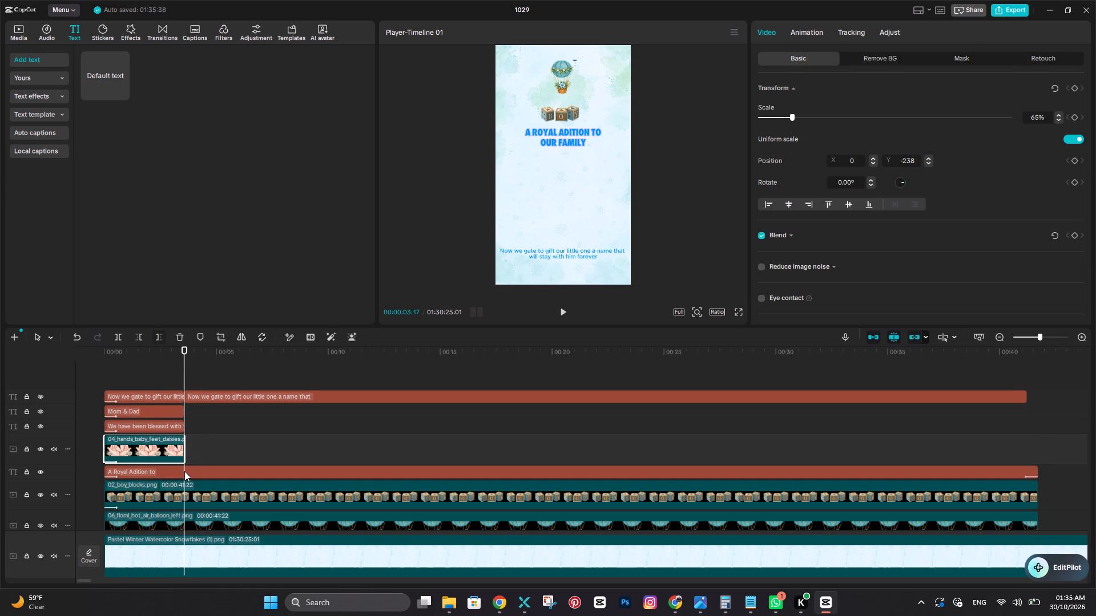
{"action": "left_click", "coordinate": [184, 471]}
{"action": "left_click", "coordinate": [156, 337]}
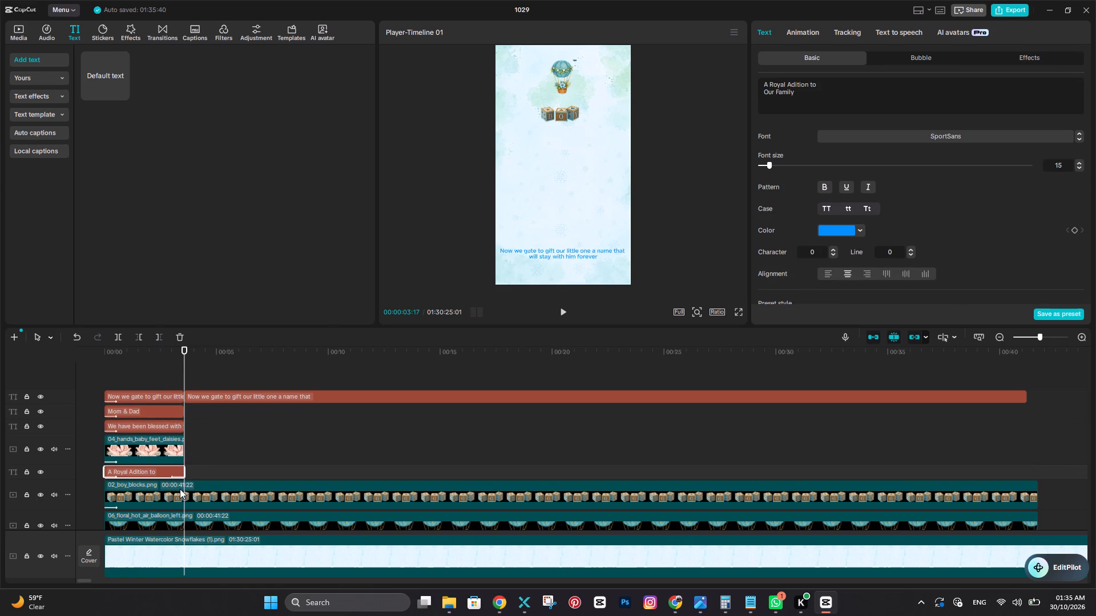
{"action": "left_click", "coordinate": [180, 489]}
{"action": "left_click", "coordinate": [154, 335]}
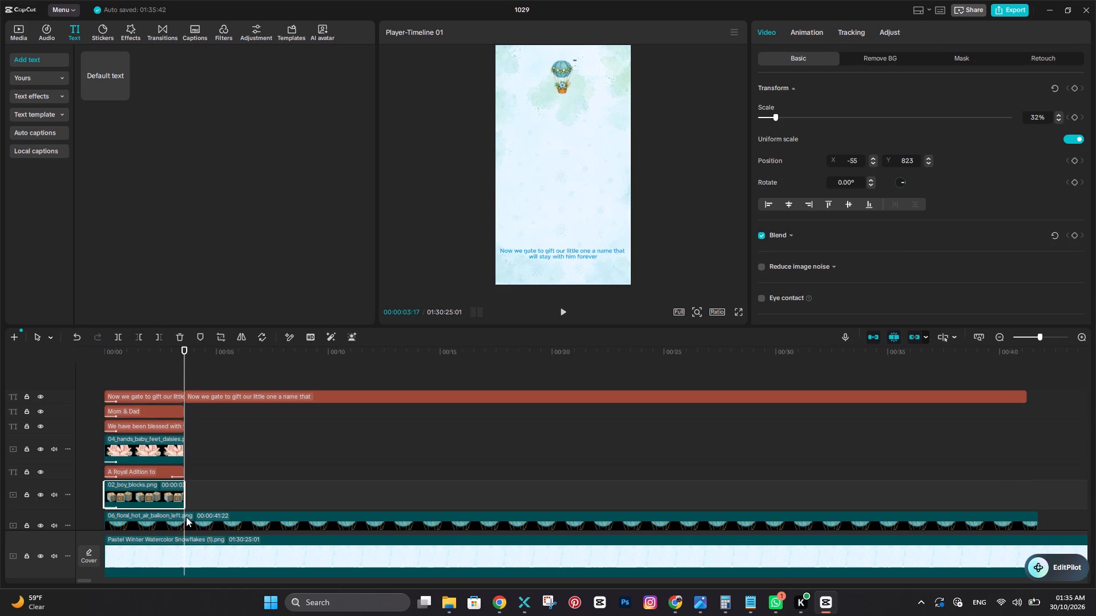
{"action": "left_click", "coordinate": [186, 522]}
{"action": "left_click", "coordinate": [155, 336]}
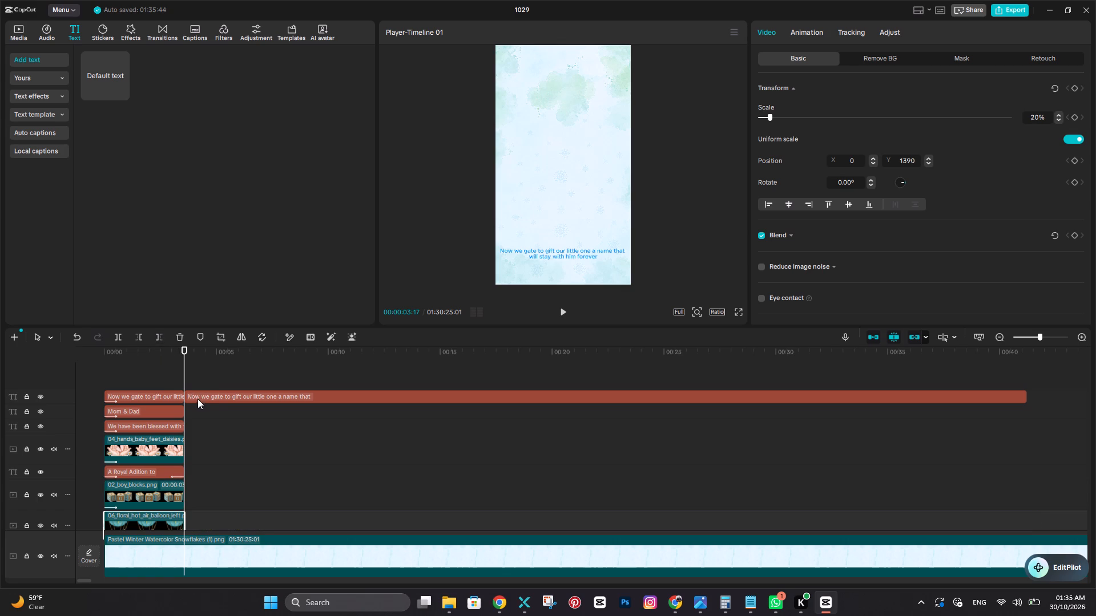
Delete the leftover part of the "Now we gate to gift" text clip after the split at 00:00:03:17.
{"action": "left_click", "coordinate": [195, 400]}
{"action": "left_click", "coordinate": [178, 340]}
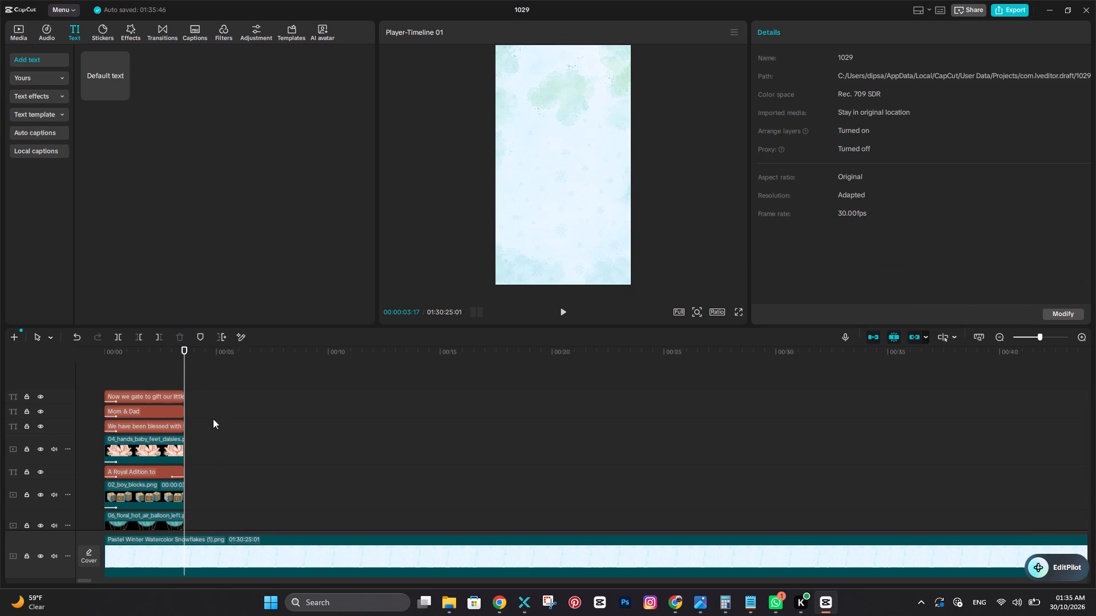
Apply the Fade Out exit animation to the "Now we gate to gift" text clip.
{"action": "left_click", "coordinate": [175, 399]}
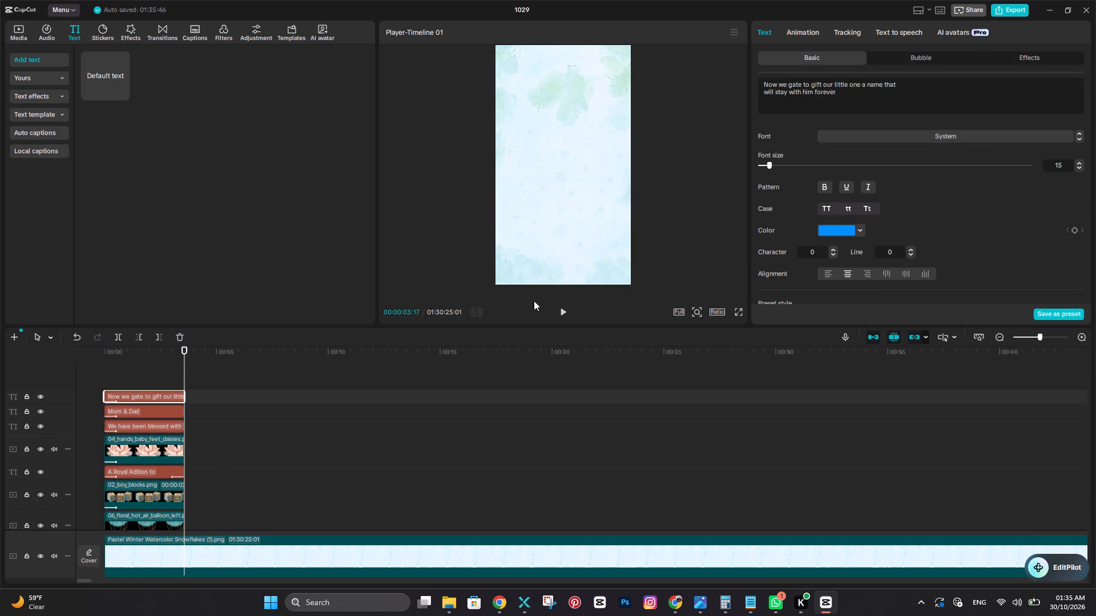
{"action": "left_click", "coordinate": [810, 33]}
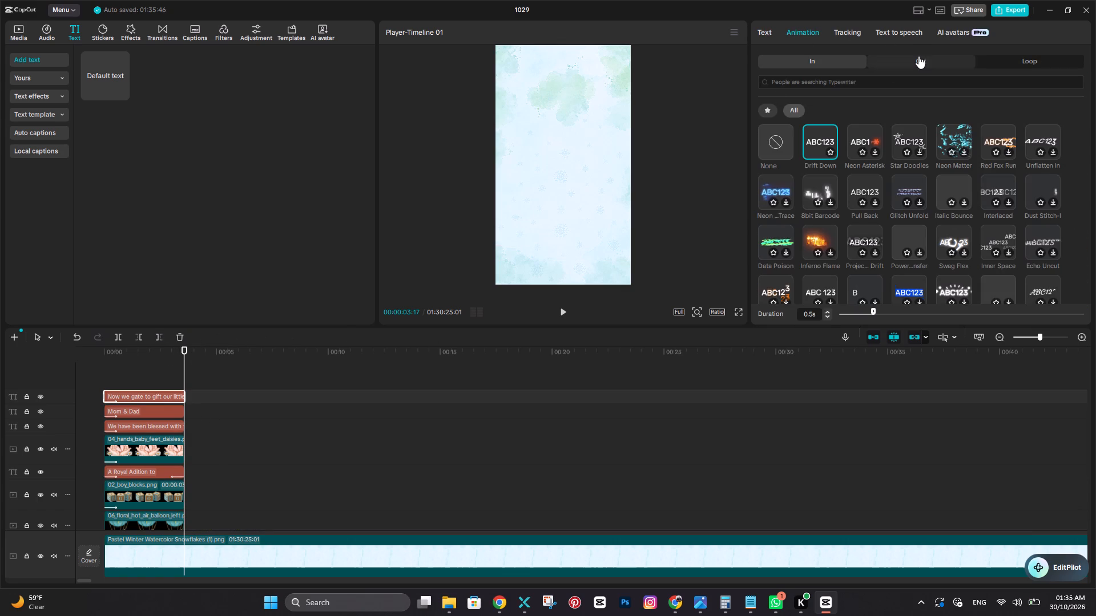
{"action": "left_click", "coordinate": [918, 56]}
{"action": "left_click", "coordinate": [816, 133]}
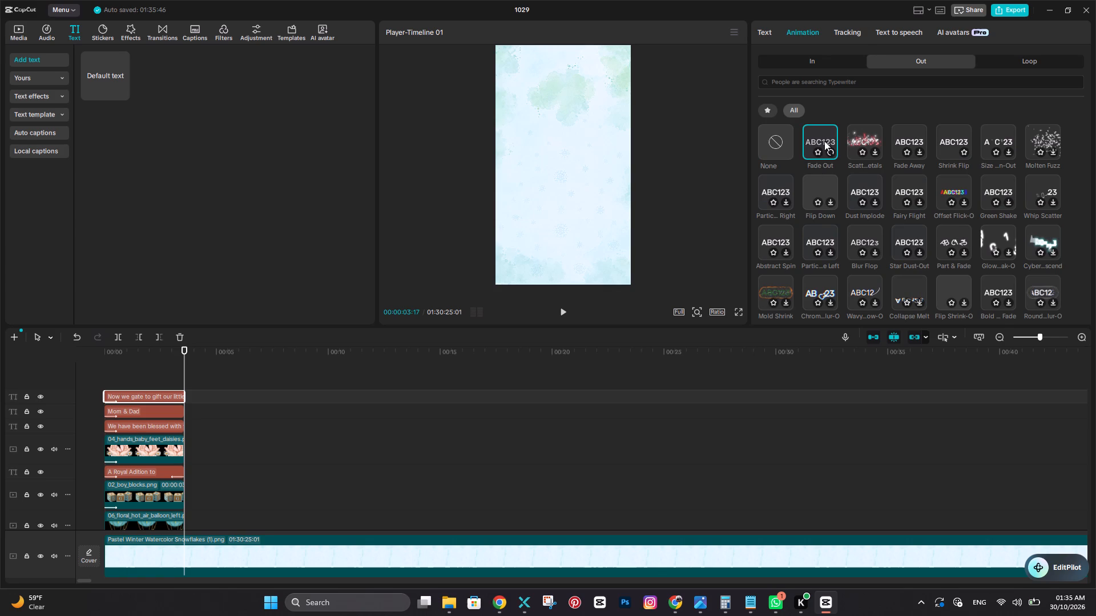
Apply the Fade Out exit animation to the "Mom & Dad" text clip.
{"action": "left_click", "coordinate": [179, 412]}
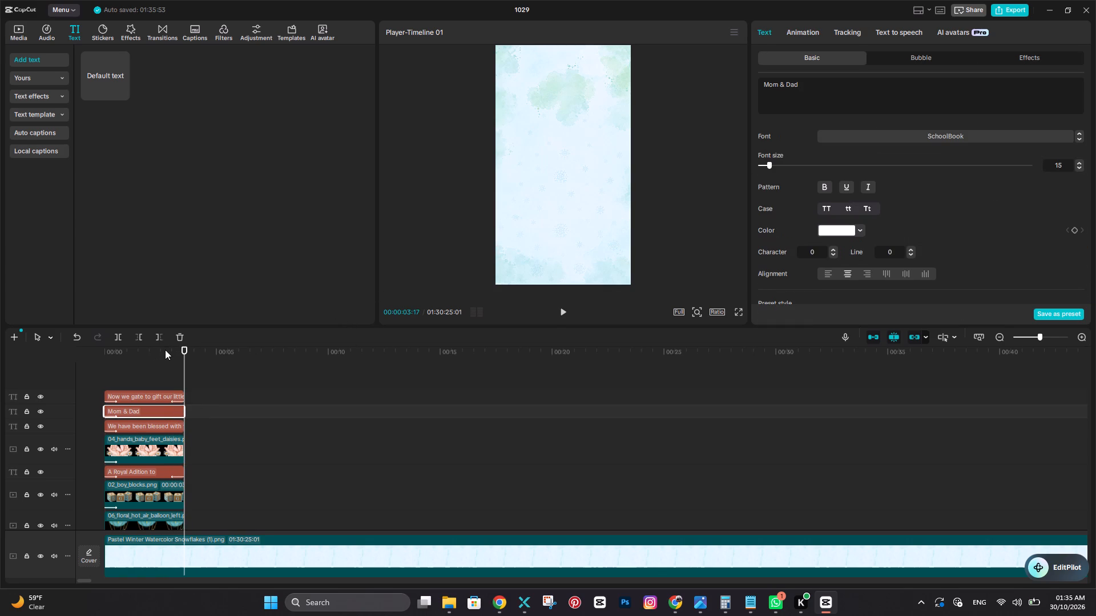
{"action": "left_click", "coordinate": [165, 350]}
{"action": "key", "text": "space"}
{"action": "key", "text": "space"}
{"action": "key", "text": "space"}
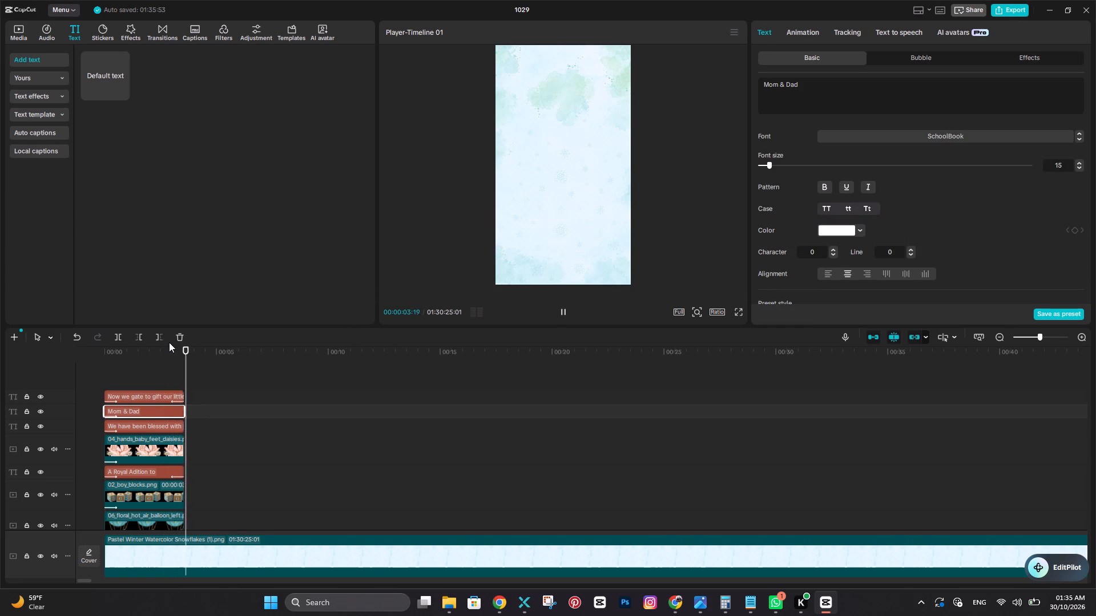
{"action": "key", "text": "space"}
{"action": "left_click", "coordinate": [175, 408]}
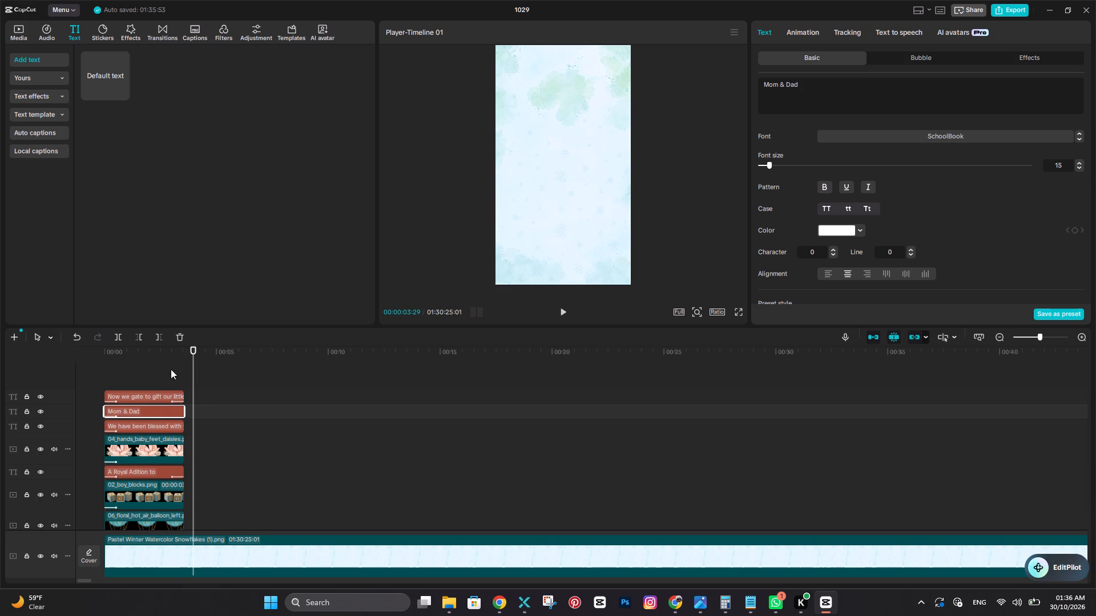
{"action": "left_click", "coordinate": [171, 355]}
{"action": "left_click", "coordinate": [174, 411]}
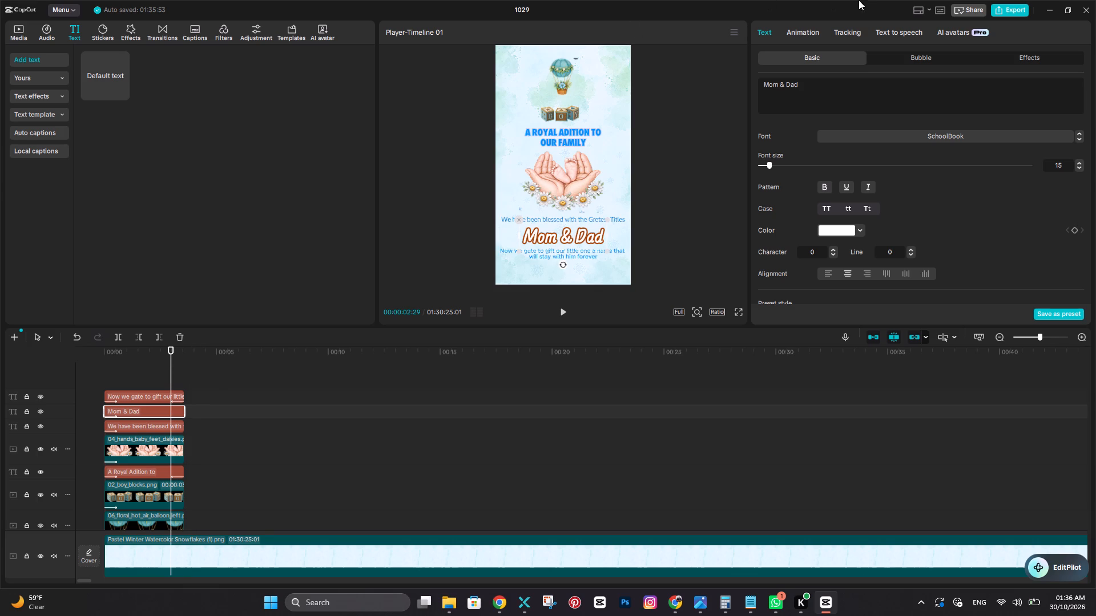
{"action": "left_click", "coordinate": [799, 35]}
{"action": "left_click", "coordinate": [812, 137]}
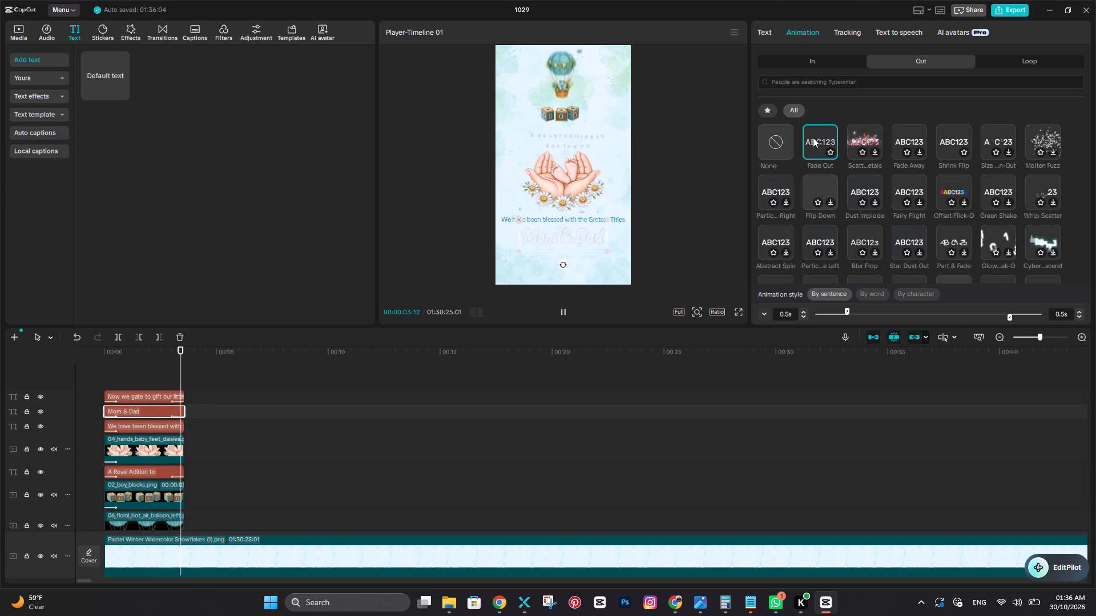
Apply the Fade Out exit animation to the "We have been blessed with the Gretest Titles" text clip.
{"action": "left_click", "coordinate": [172, 426]}
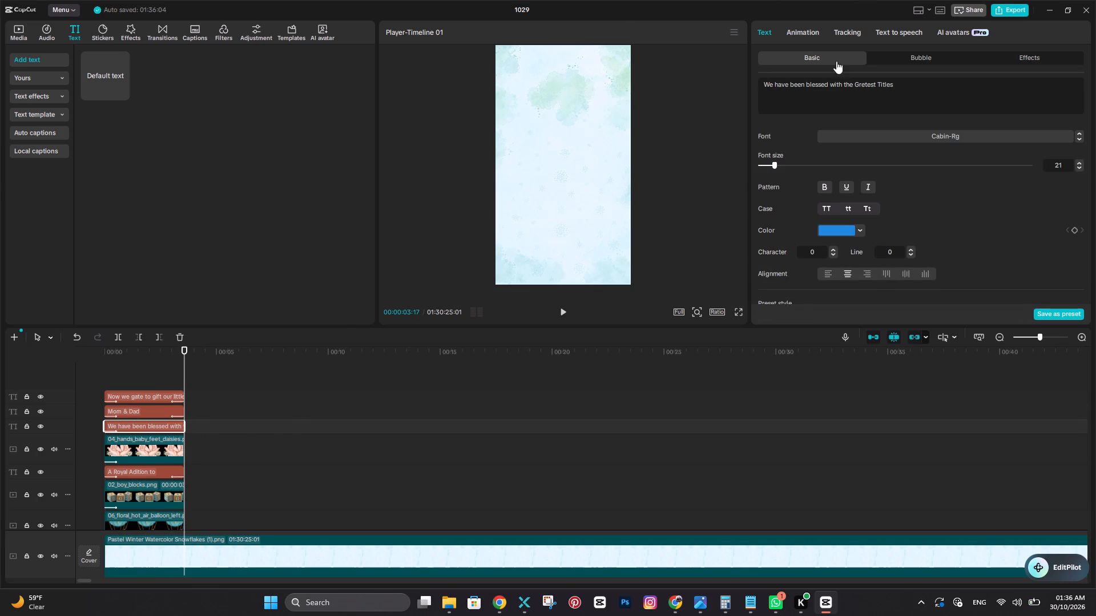
{"action": "left_click", "coordinate": [808, 33]}
{"action": "left_click", "coordinate": [811, 149]}
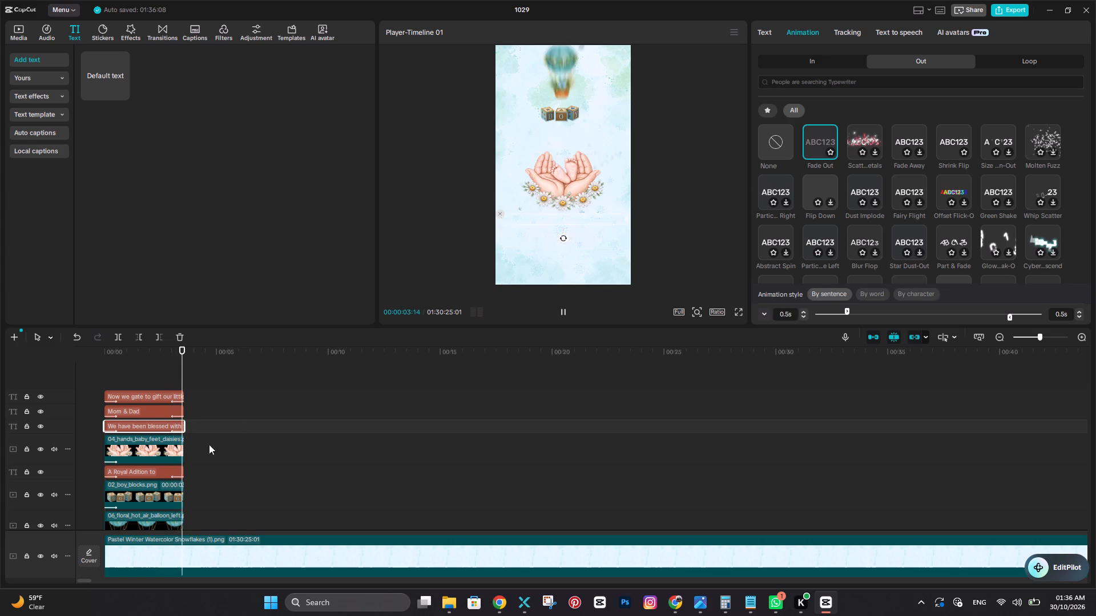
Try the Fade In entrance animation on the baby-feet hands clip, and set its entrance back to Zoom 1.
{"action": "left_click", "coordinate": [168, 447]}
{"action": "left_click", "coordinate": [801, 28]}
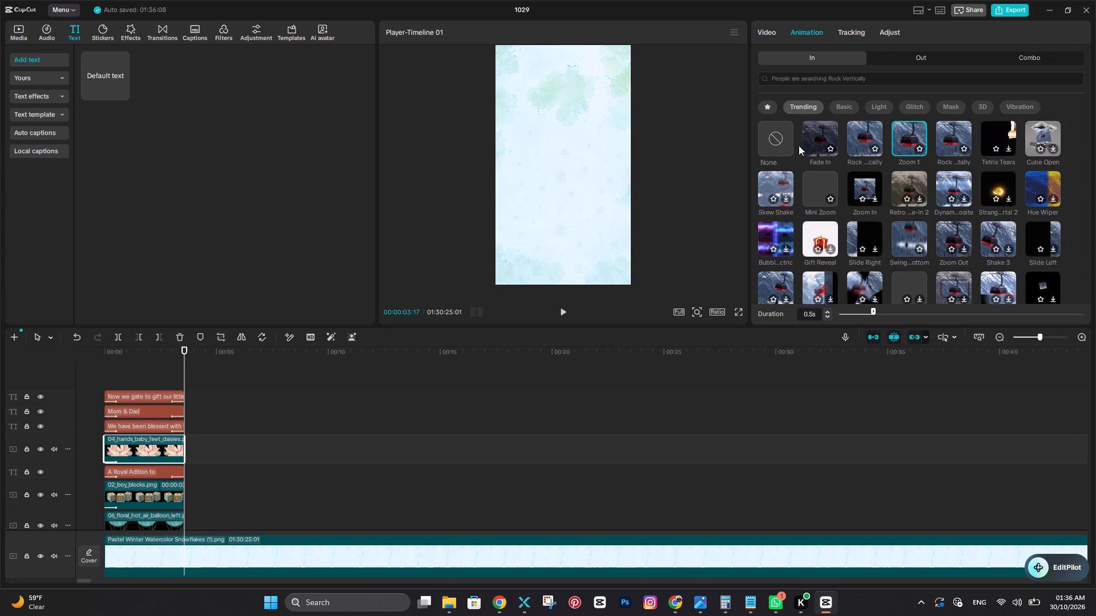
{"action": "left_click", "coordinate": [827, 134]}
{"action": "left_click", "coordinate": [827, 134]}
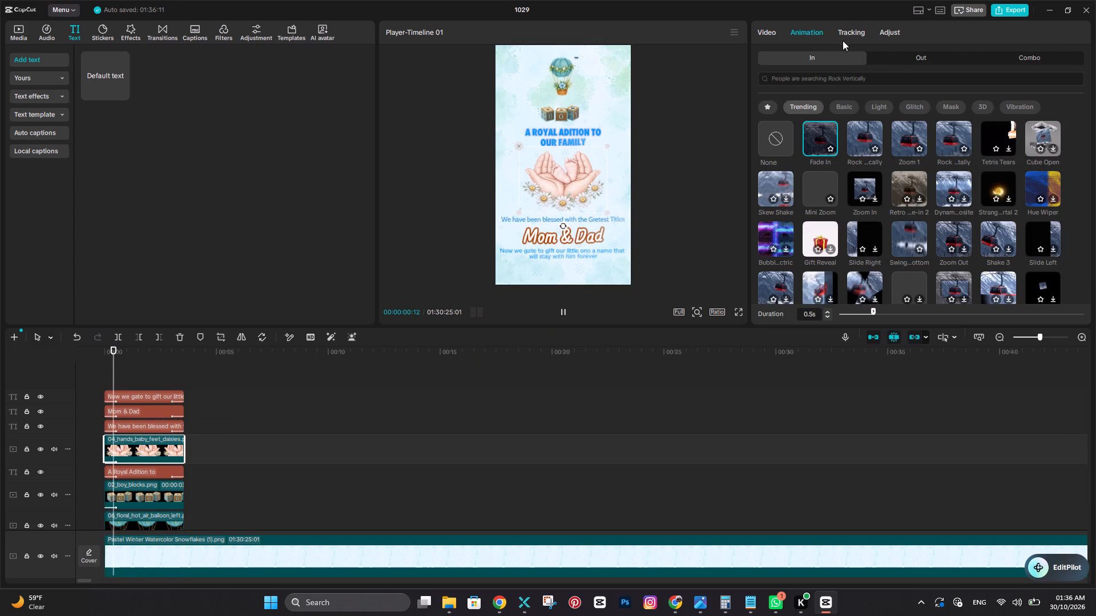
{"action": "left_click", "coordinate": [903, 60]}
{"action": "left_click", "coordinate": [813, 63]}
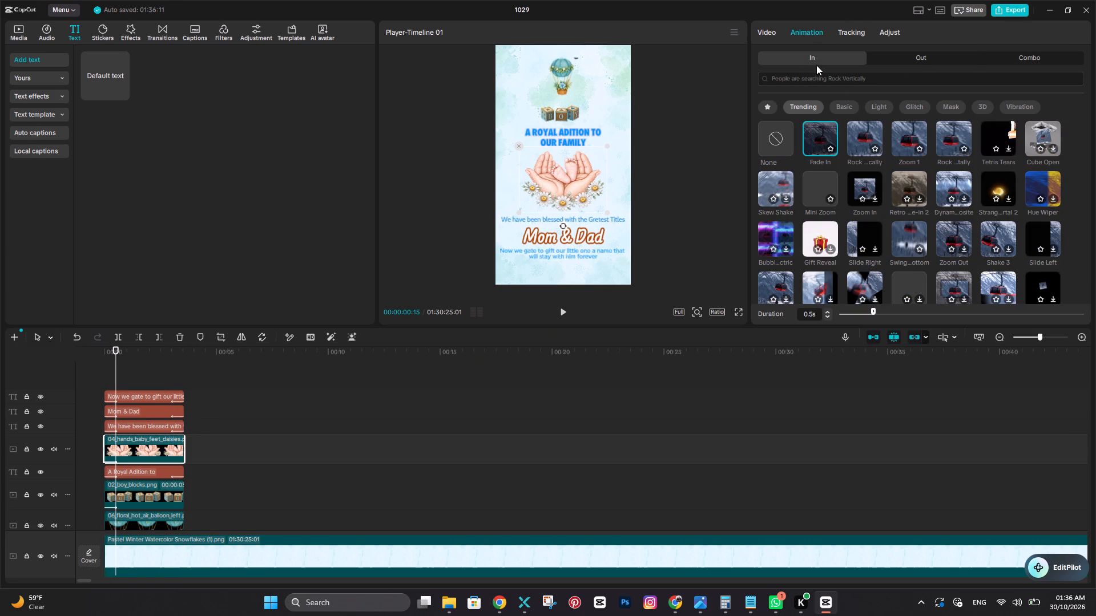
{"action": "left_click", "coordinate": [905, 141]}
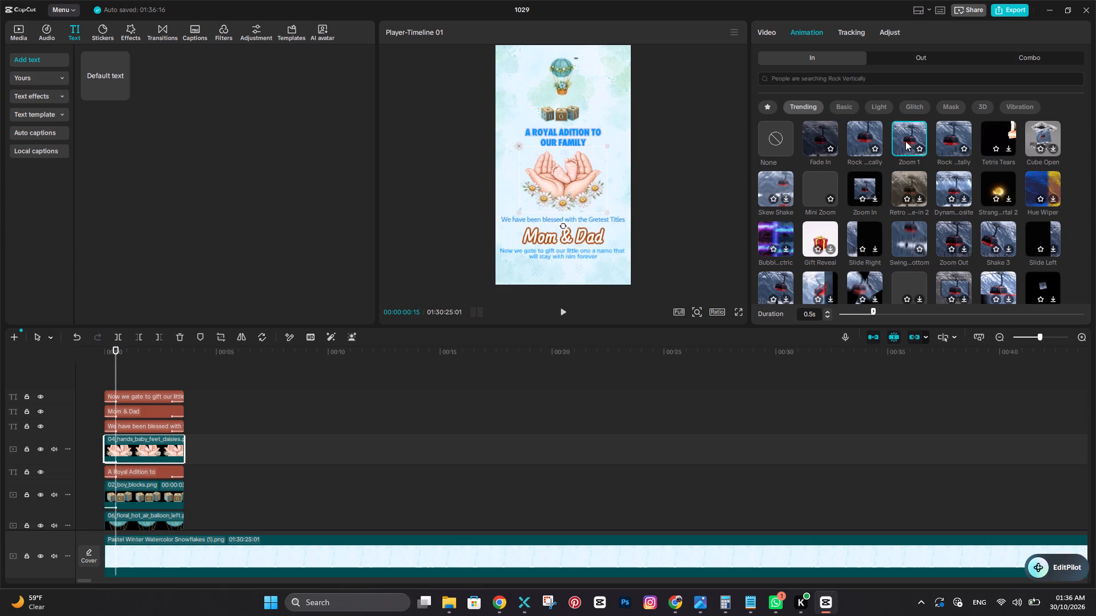
Apply the Basic exit animation Zoom In to the baby-feet hands and daisies clip.
{"action": "left_click", "coordinate": [912, 62]}
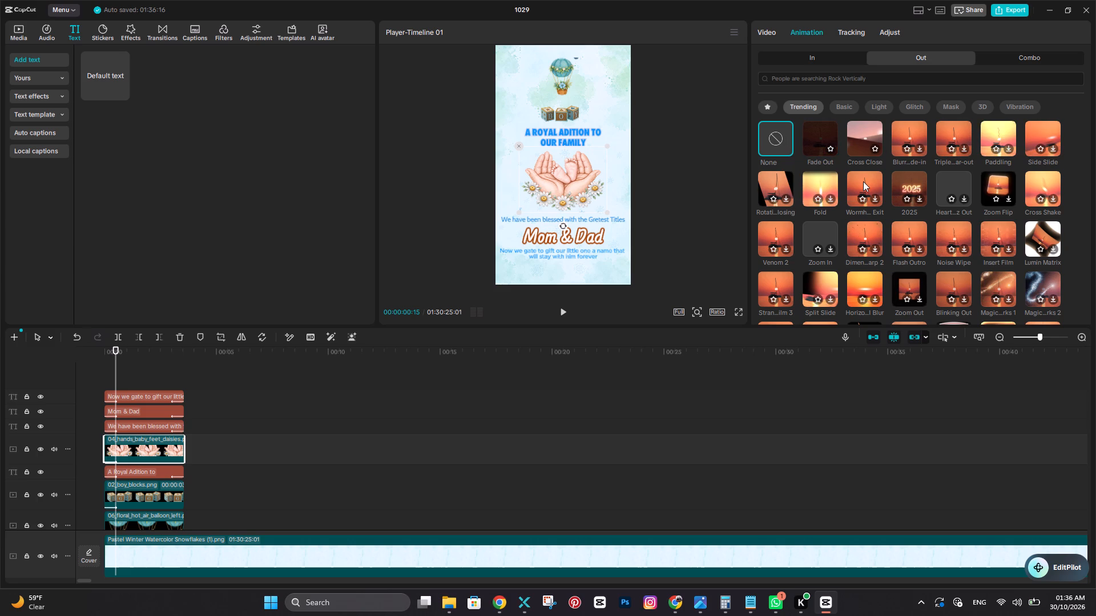
{"action": "left_click", "coordinate": [837, 104]}
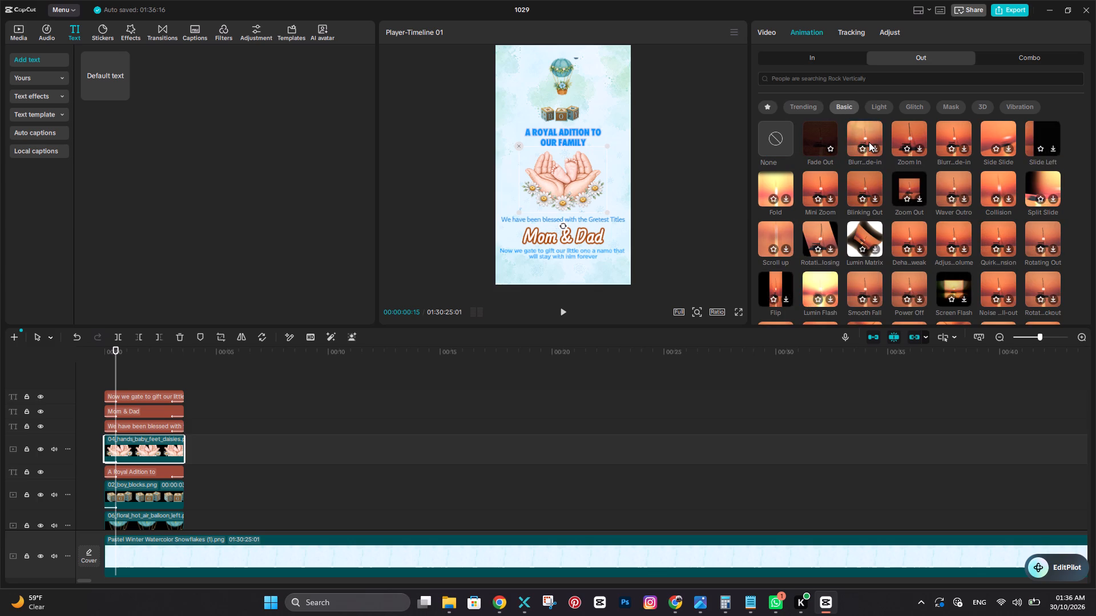
{"action": "left_click", "coordinate": [902, 133]}
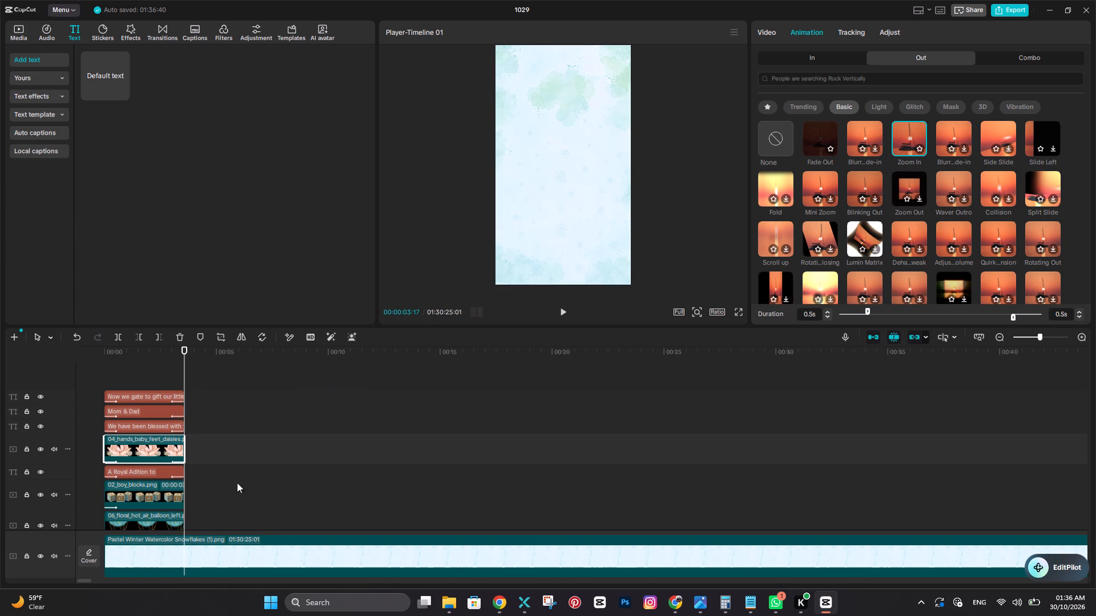
Apply the Fade Out exit animation to the "A Royal Adition to Our Family" text clip.
{"action": "left_click", "coordinate": [158, 476]}
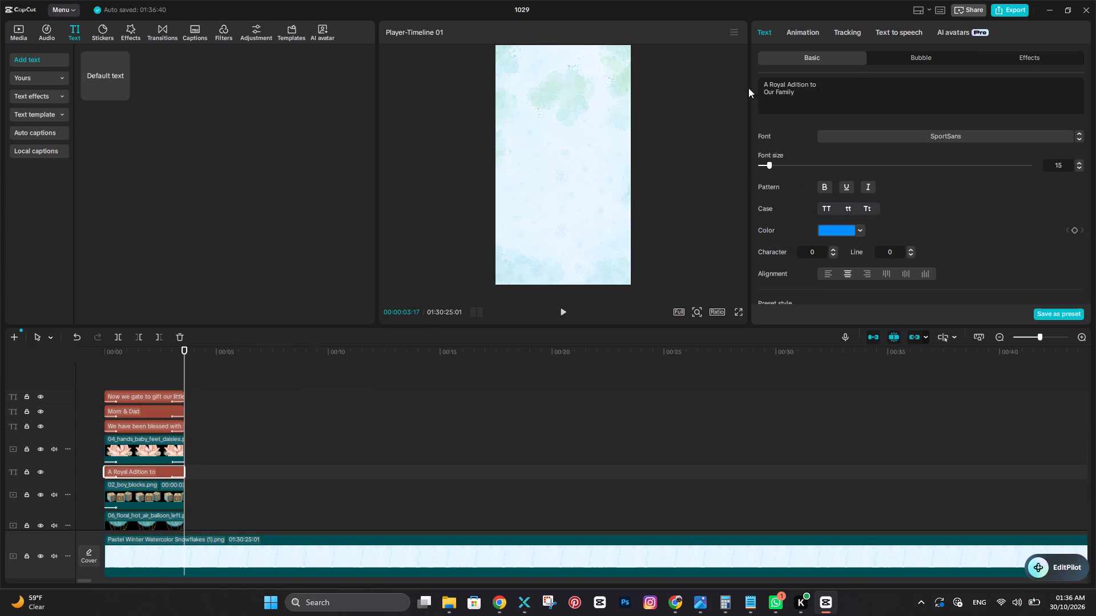
{"action": "left_click", "coordinate": [804, 38]}
{"action": "left_click", "coordinate": [824, 137]}
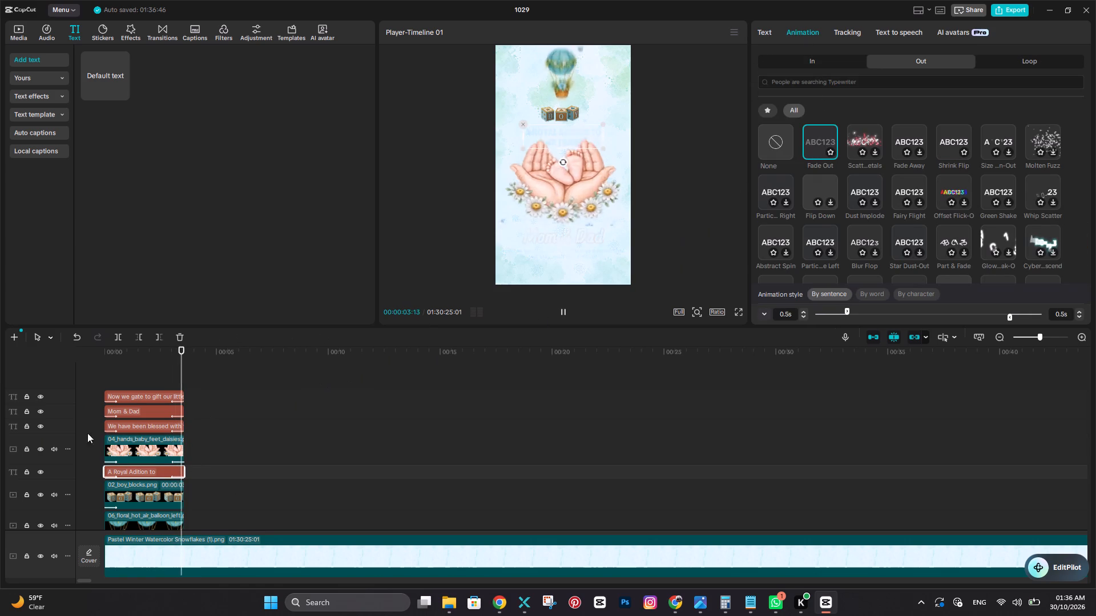
Apply the Basic exit animation Mini Zoom to the boy blocks clip.
{"action": "left_click", "coordinate": [159, 489]}
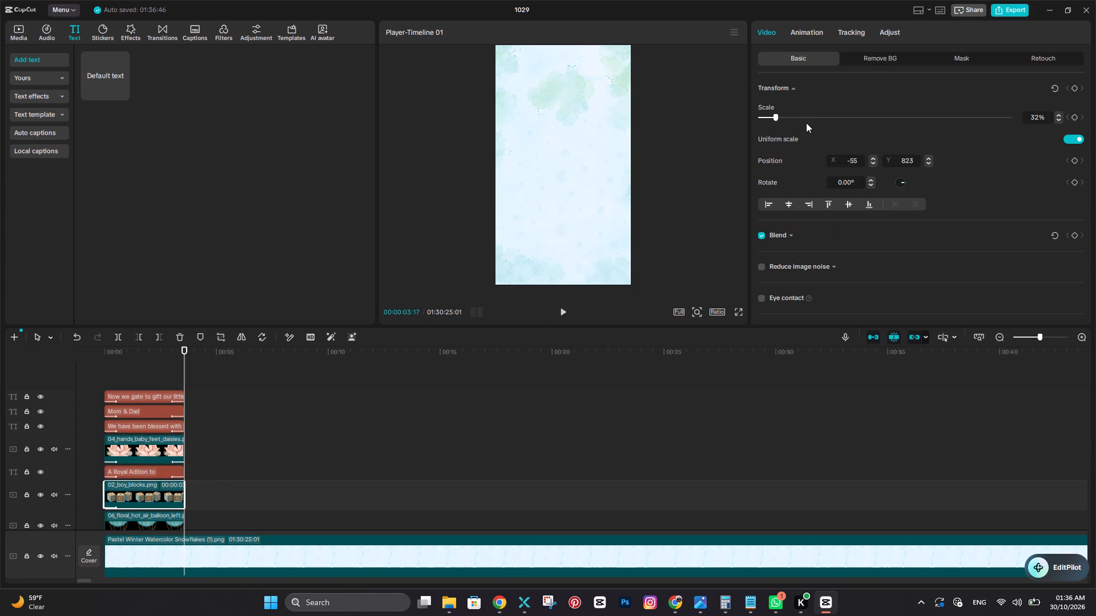
{"action": "left_click", "coordinate": [813, 30]}
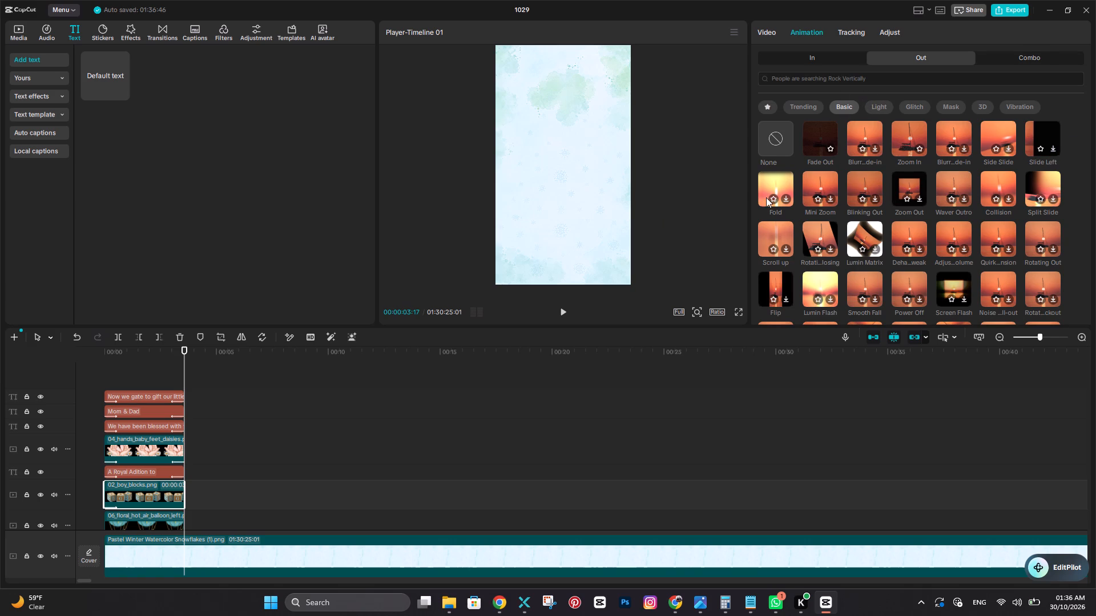
{"action": "left_click", "coordinate": [823, 188]}
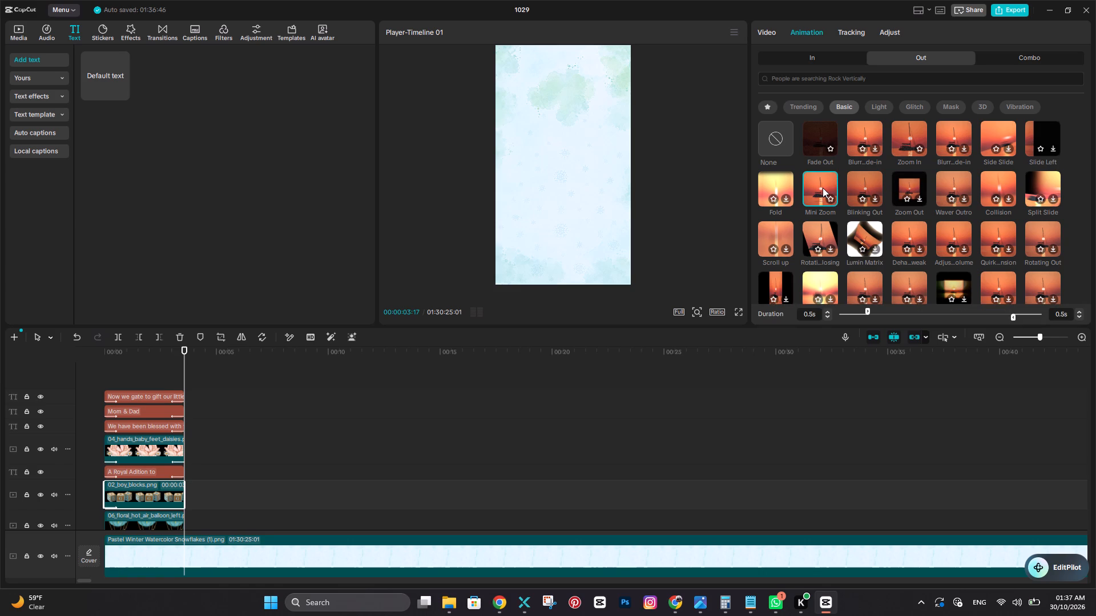
Apply the Basic exit animation Mini Zoom to the floral hot air balloon clip.
{"action": "scroll", "coordinate": [170, 508], "scroll_direction": "down", "scroll_amount": 1}
{"action": "left_click", "coordinate": [167, 508]}
{"action": "scroll", "coordinate": [167, 508], "scroll_direction": "down", "scroll_amount": 1}
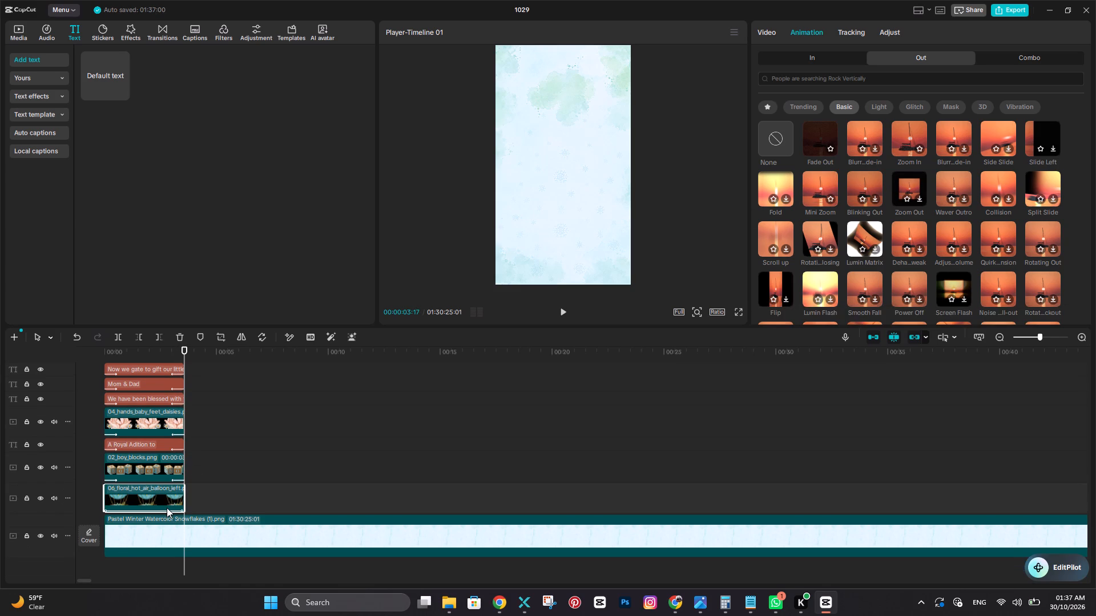
{"action": "left_click", "coordinate": [823, 186]}
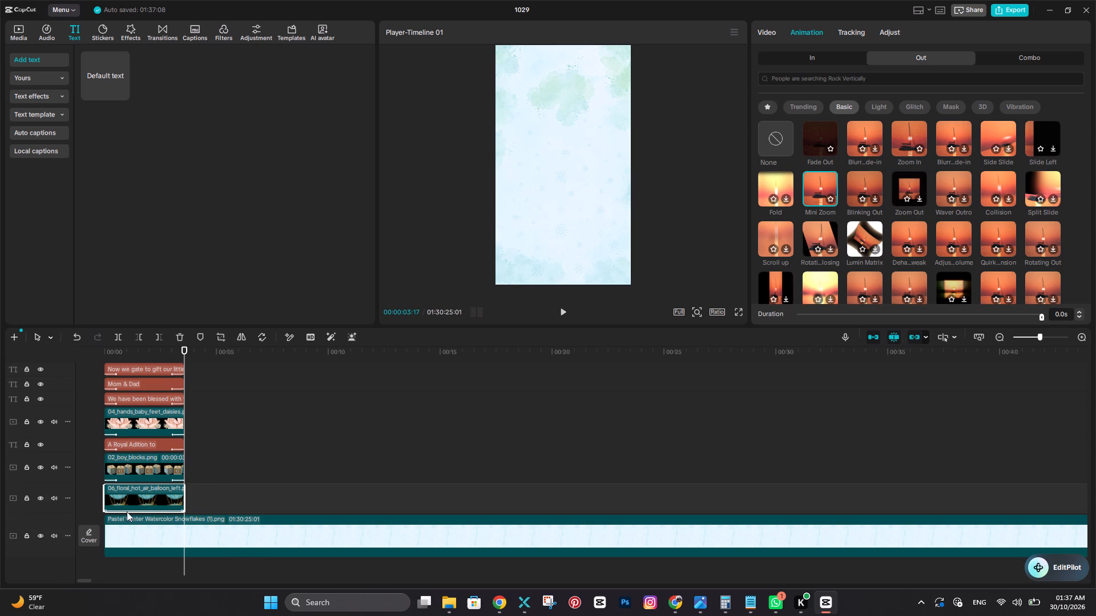
Apply the Trending entrance animation Zoom 1 to the floral hot air balloon clip.
{"action": "left_click", "coordinate": [767, 55]}
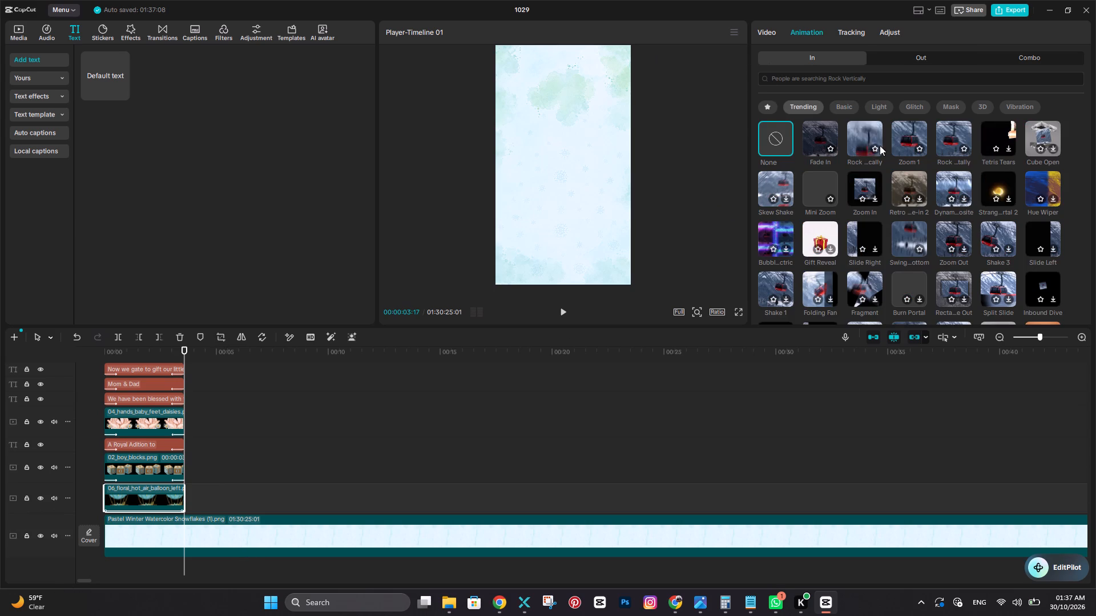
{"action": "left_click", "coordinate": [907, 141]}
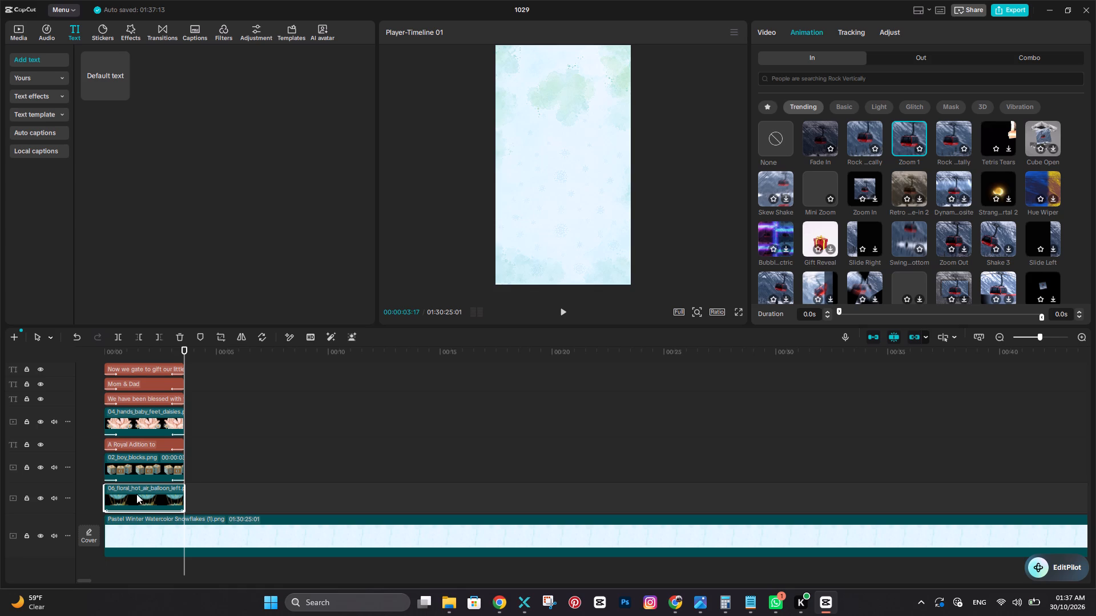
Play the first scene from the beginning to check its animations, and return the playhead to the scene's end at 00:00:03:17.
{"action": "left_click", "coordinate": [136, 494]}
{"action": "left_click_drag", "start_coordinate": [116, 349], "coordinate": [80, 352]}
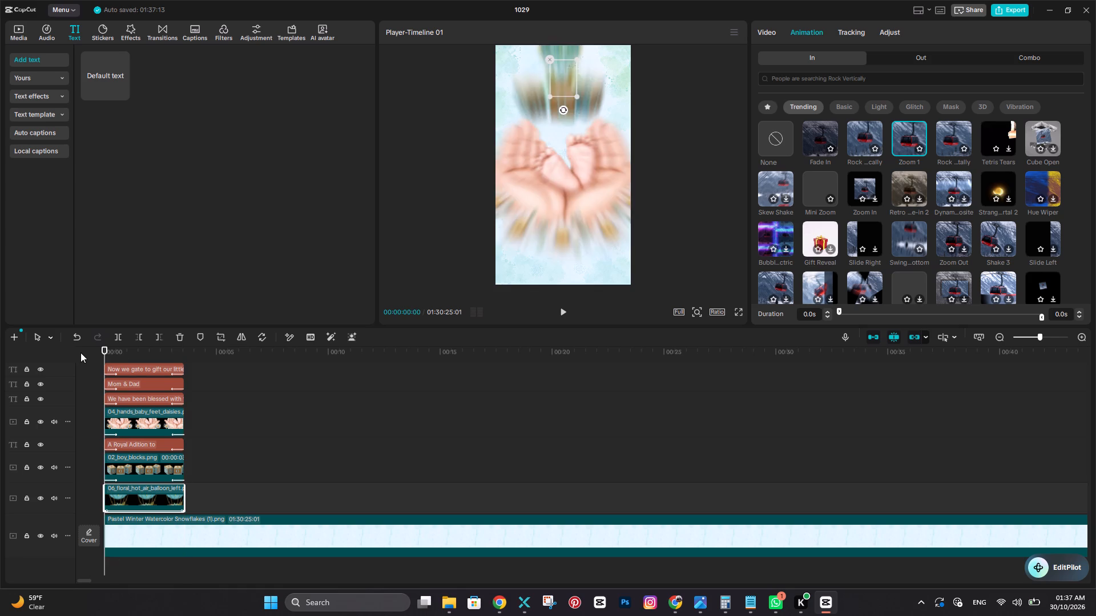
{"action": "key", "text": "space"}
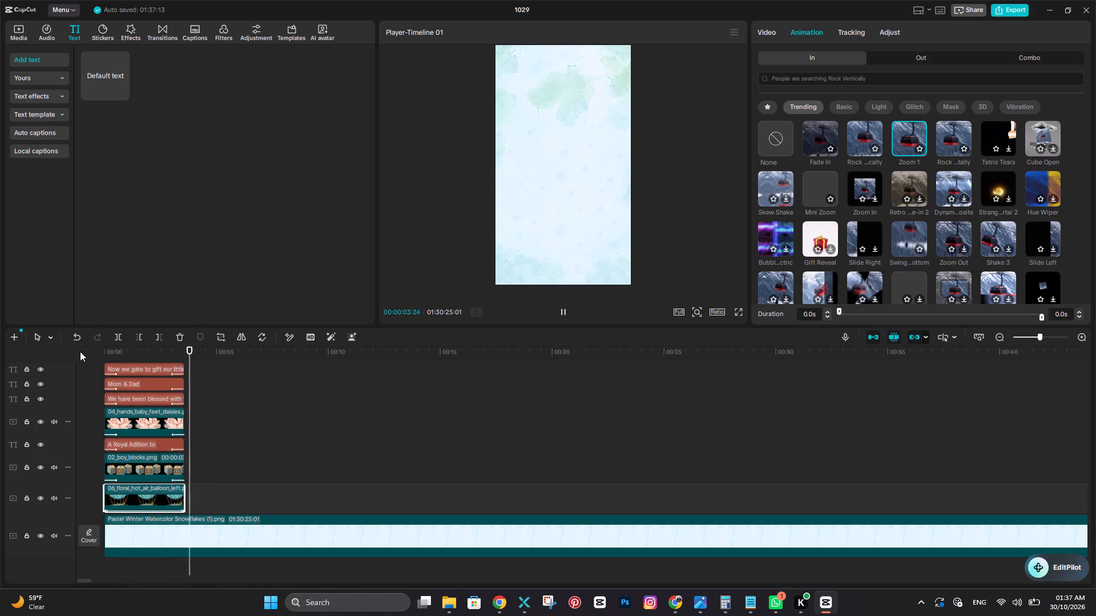
{"action": "key", "text": "space"}
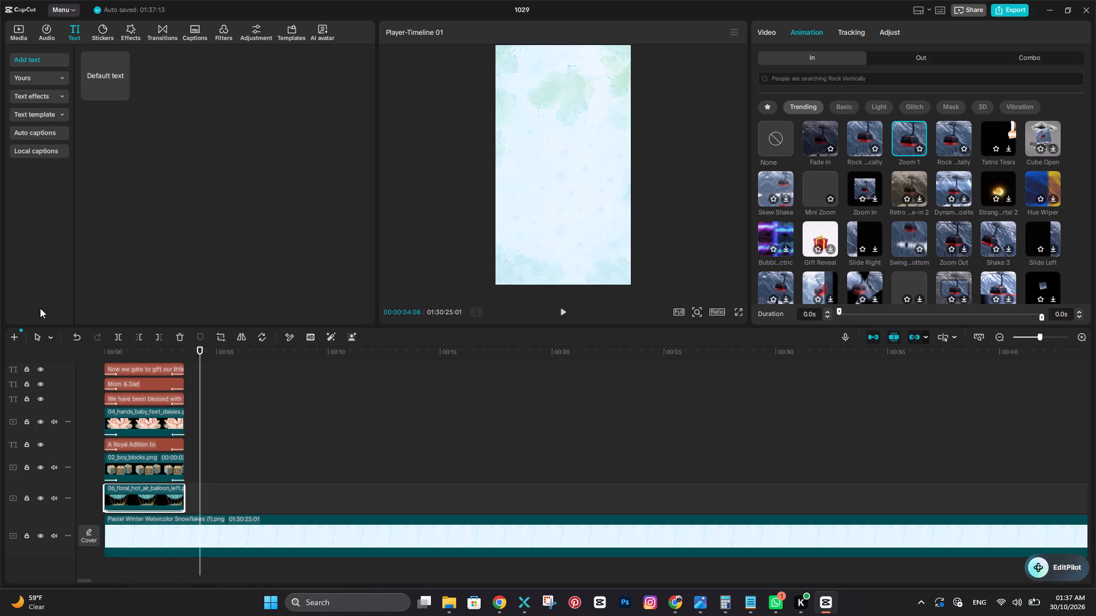
{"action": "left_click_drag", "start_coordinate": [194, 351], "coordinate": [185, 352]}
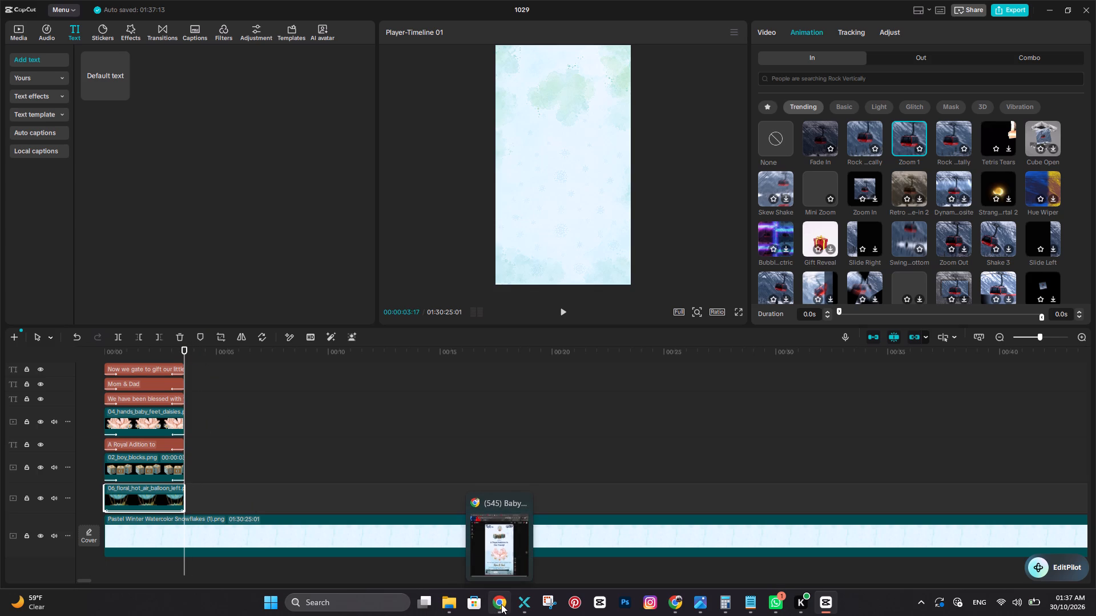
Switch to Chrome and play the reference invitation video on YouTube into its second scene, pausing on the family portrait layout.
{"action": "left_click", "coordinate": [501, 604]}
{"action": "left_click", "coordinate": [268, 383]}
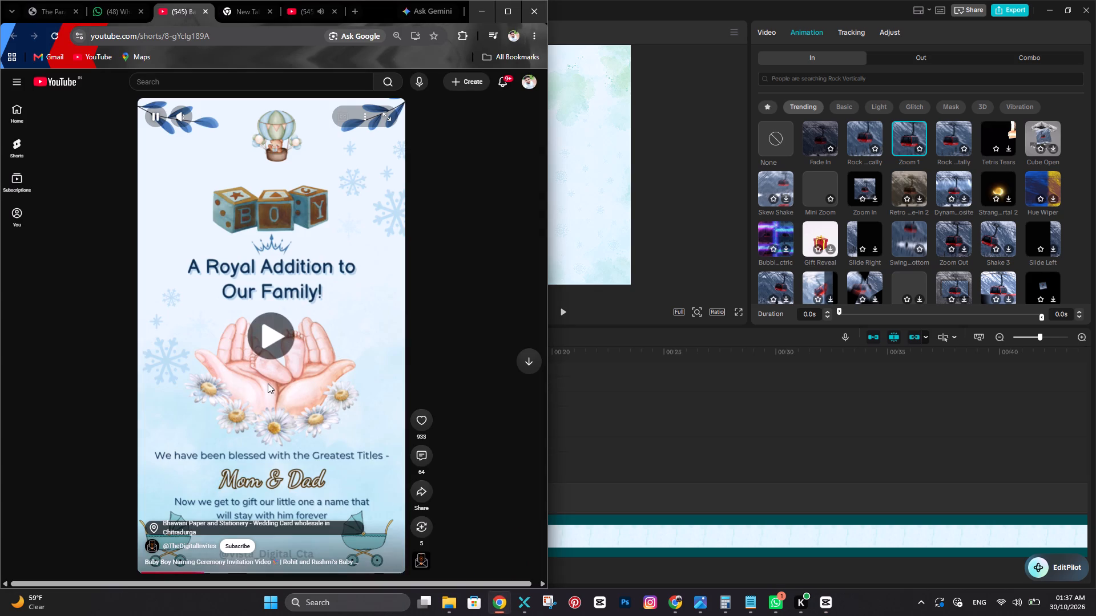
{"action": "left_click", "coordinate": [268, 383]}
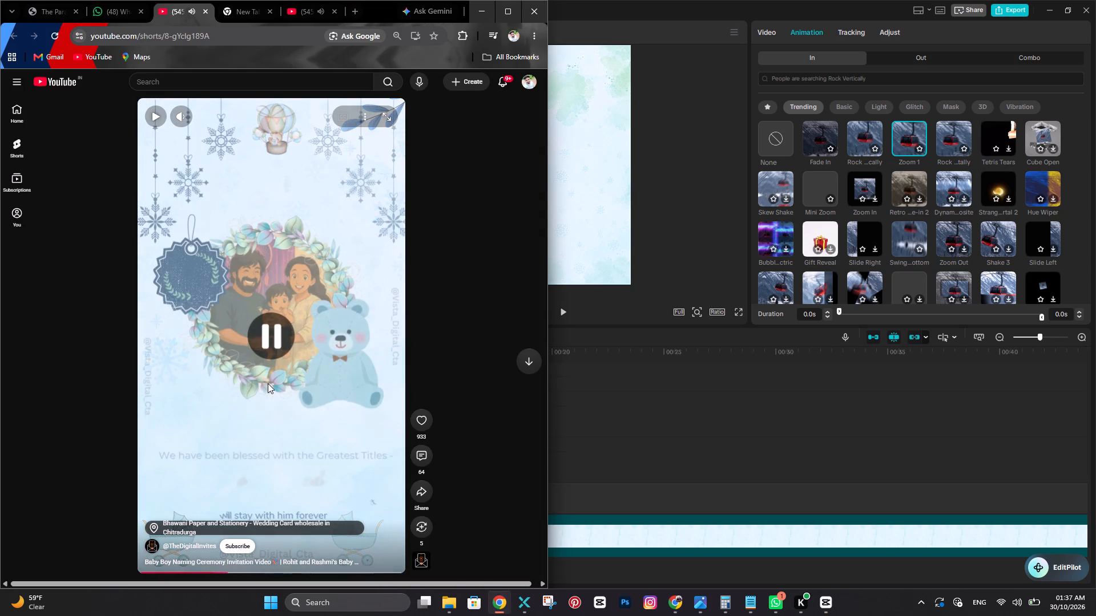
{"action": "left_click", "coordinate": [268, 383]}
{"action": "left_click", "coordinate": [268, 383]}
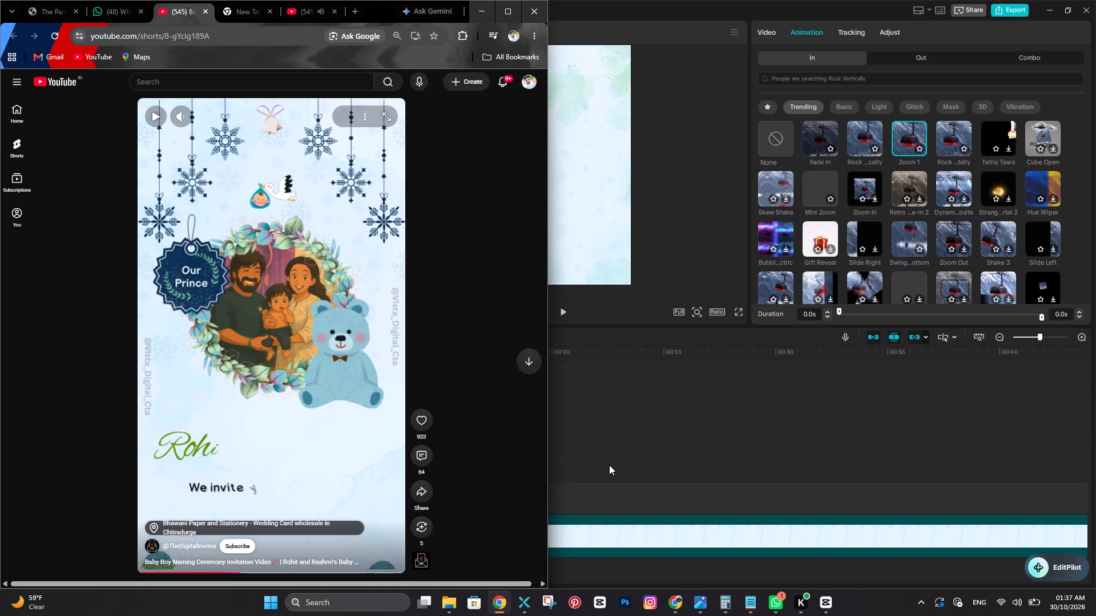
Return to CapCut with the playhead at 00:00:03:17 and look through the imported media for second-scene graphics, comparing with the reference video.
{"action": "left_click", "coordinate": [609, 465]}
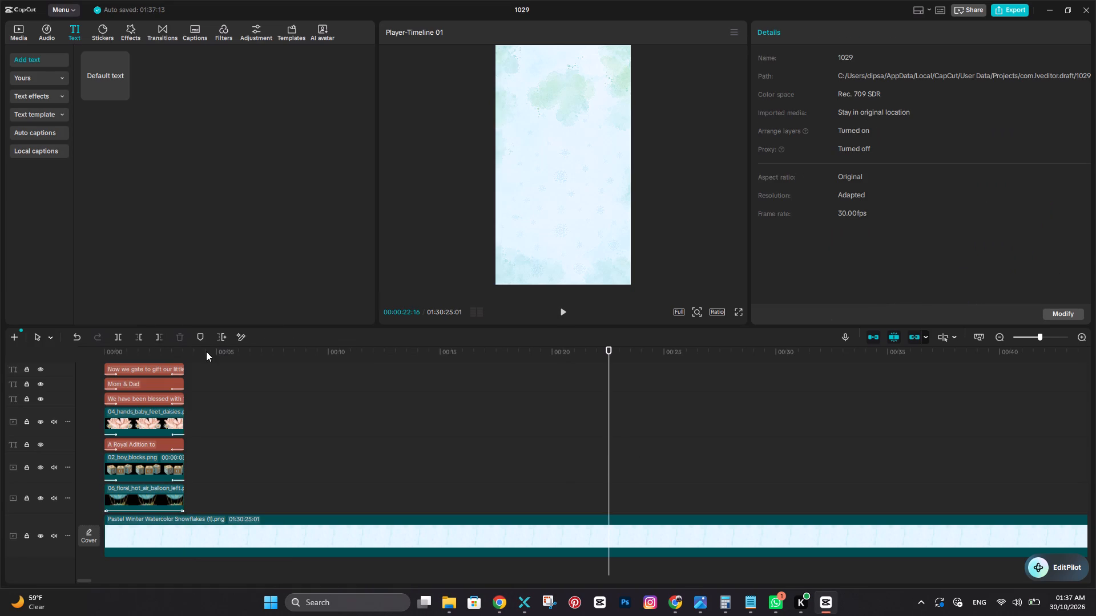
{"action": "left_click", "coordinate": [186, 350]}
{"action": "left_click", "coordinate": [18, 30]}
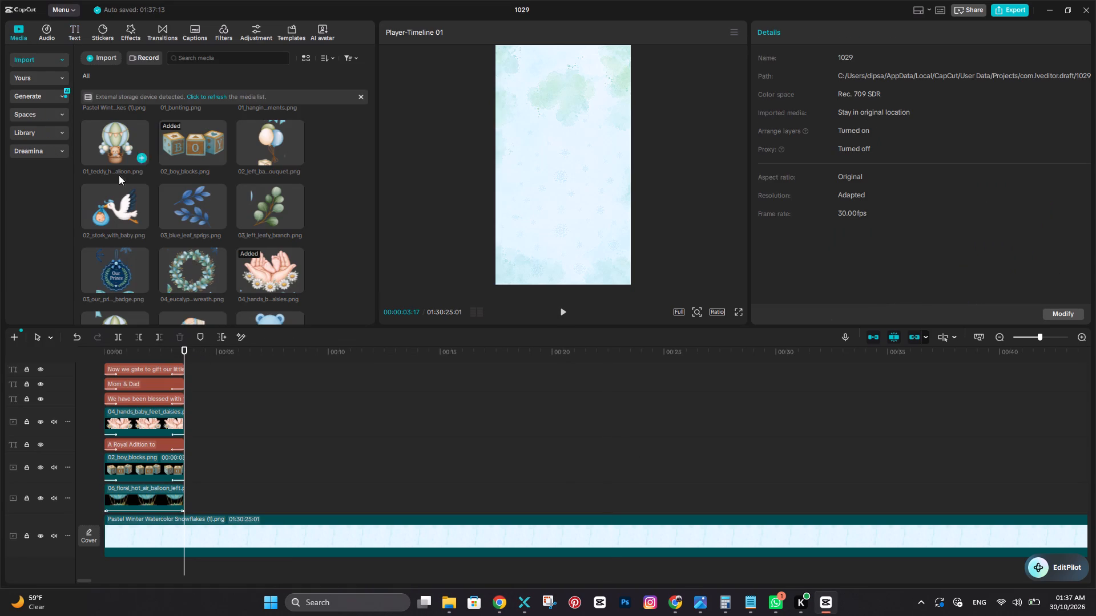
{"action": "scroll", "coordinate": [199, 261], "scroll_direction": "down", "scroll_amount": 7}
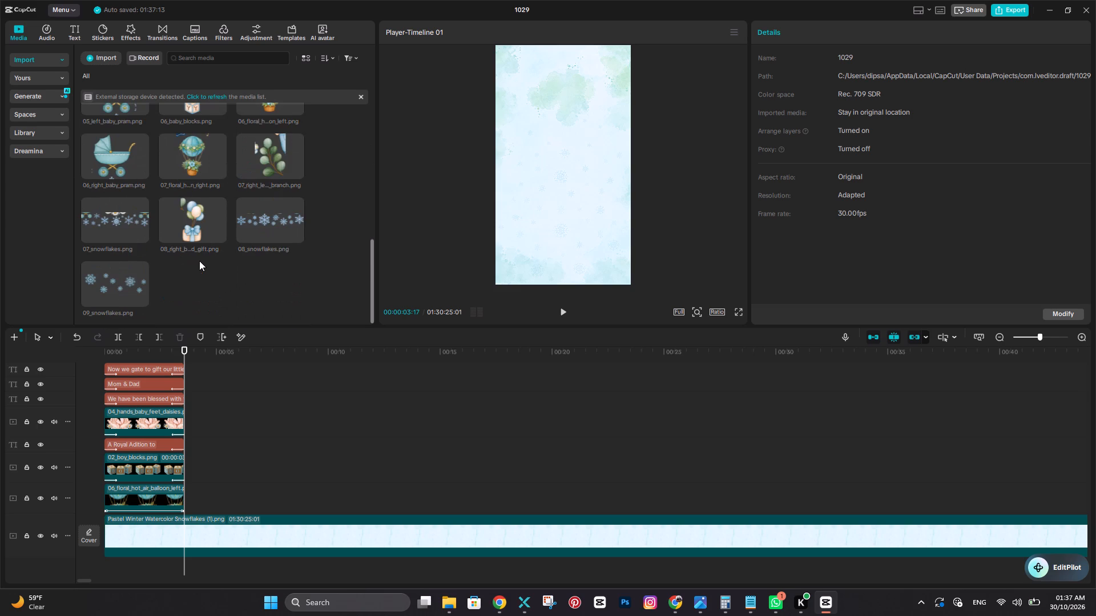
{"action": "scroll", "coordinate": [199, 258], "scroll_direction": "down", "scroll_amount": 3}
{"action": "scroll", "coordinate": [199, 258], "scroll_direction": "up", "scroll_amount": 6}
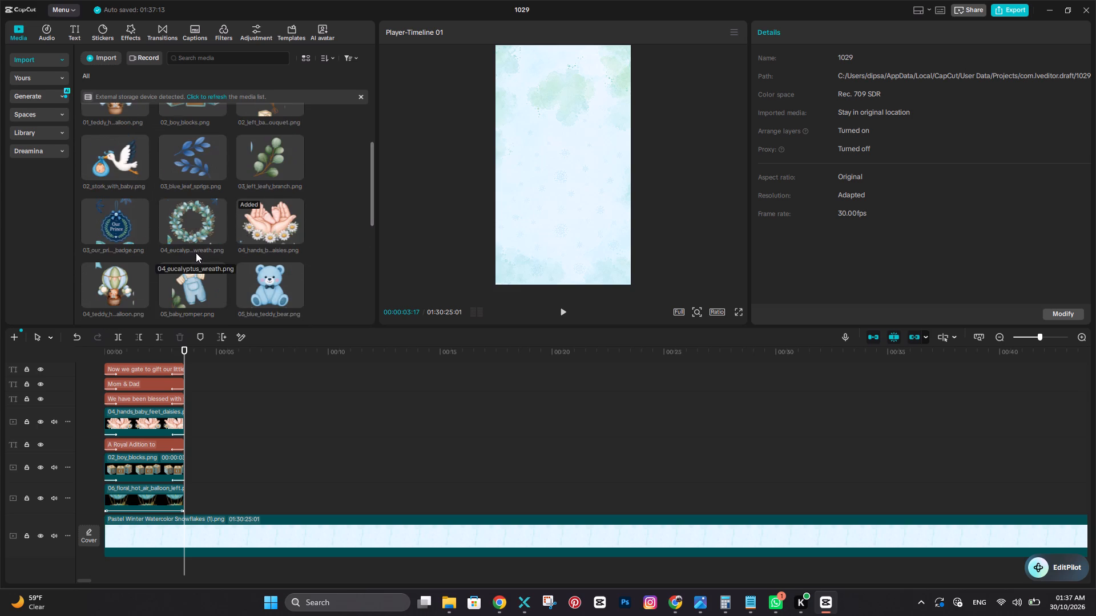
{"action": "scroll", "coordinate": [196, 253], "scroll_direction": "up", "scroll_amount": 2}
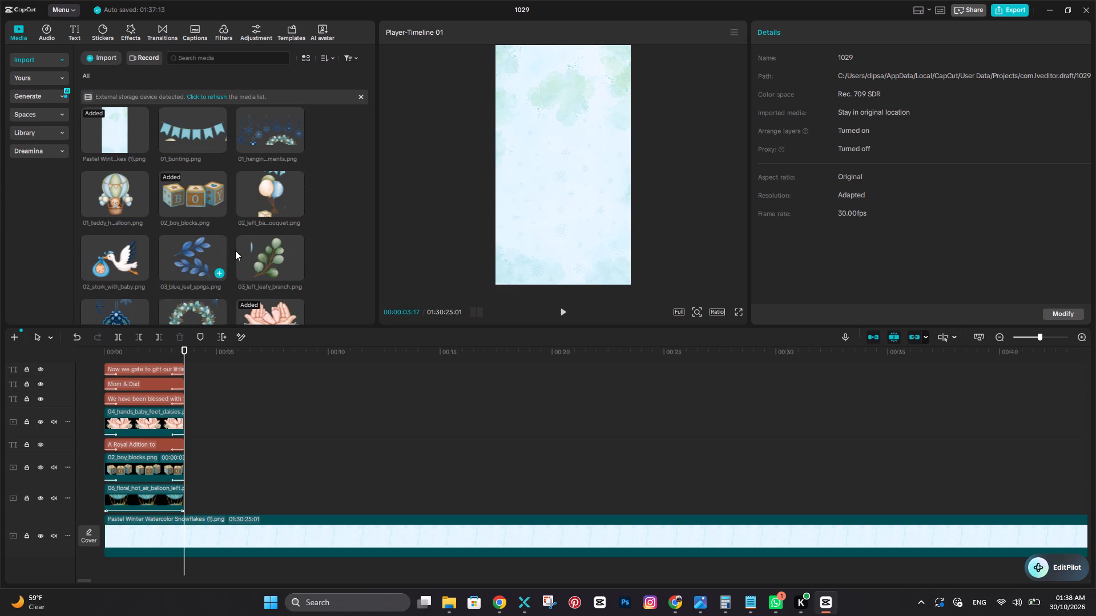
{"action": "left_click", "coordinate": [504, 602]}
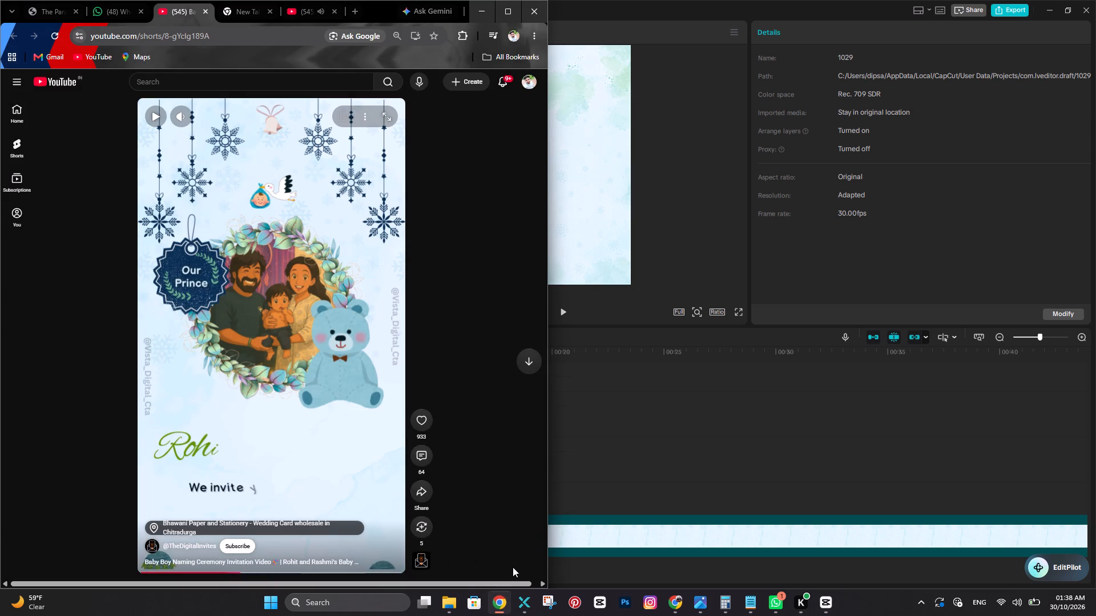
{"action": "left_click", "coordinate": [501, 601]}
{"action": "scroll", "coordinate": [224, 310], "scroll_direction": "up", "scroll_amount": 2}
{"action": "scroll", "coordinate": [224, 310], "scroll_direction": "down", "scroll_amount": 2}
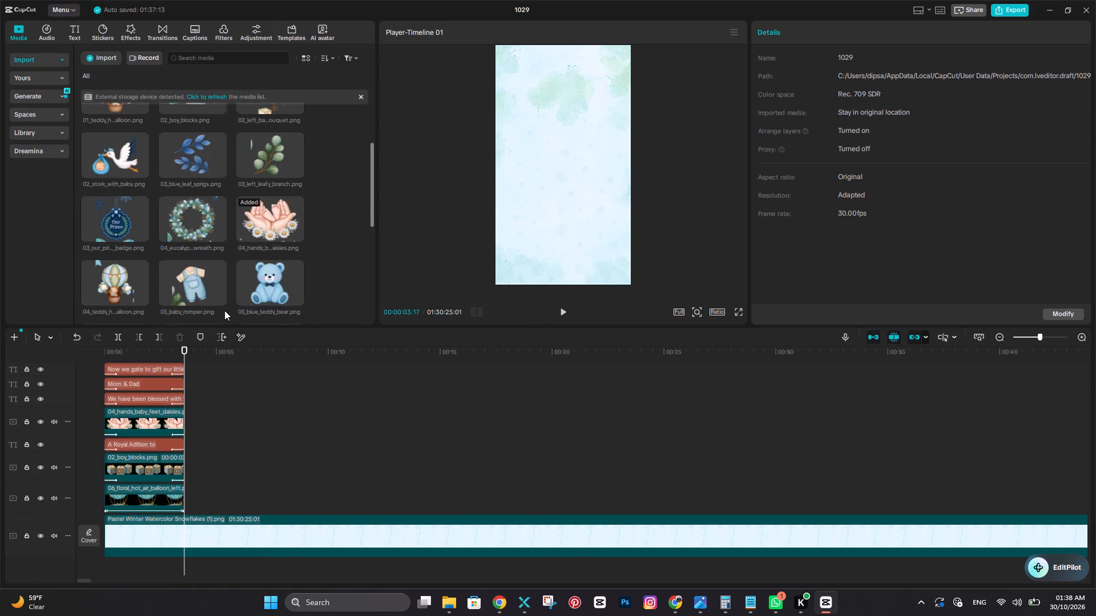
{"action": "scroll", "coordinate": [224, 310], "scroll_direction": "up", "scroll_amount": 3}
Preview the hanging snowflake ornaments image and look through the remaining imported graphics.
{"action": "left_click", "coordinate": [267, 134]}
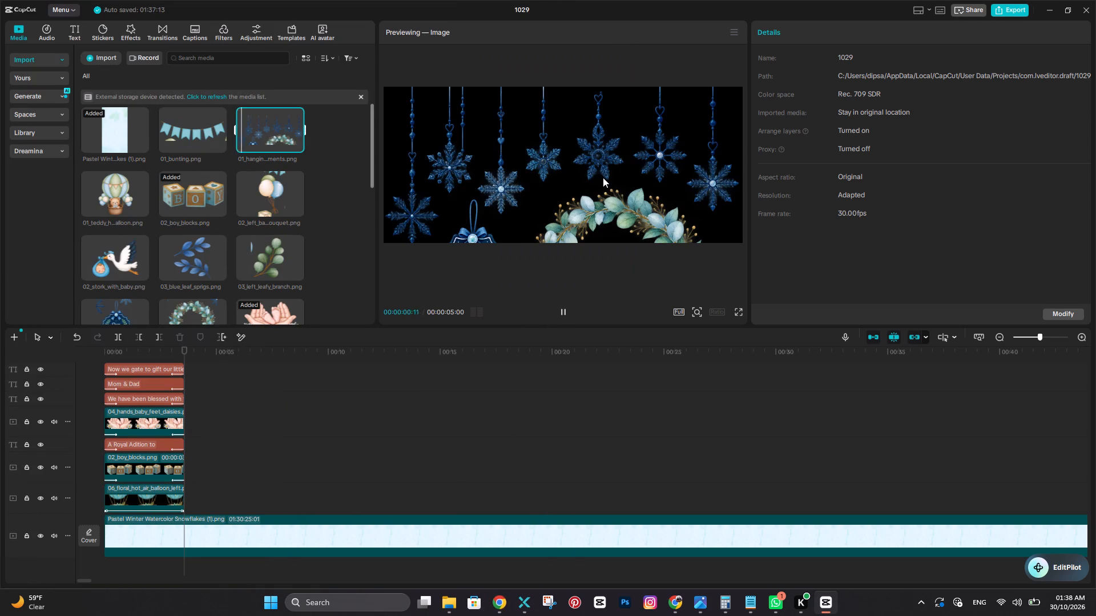
{"action": "left_click", "coordinate": [603, 177]}
{"action": "scroll", "coordinate": [268, 282], "scroll_direction": "down", "scroll_amount": 3}
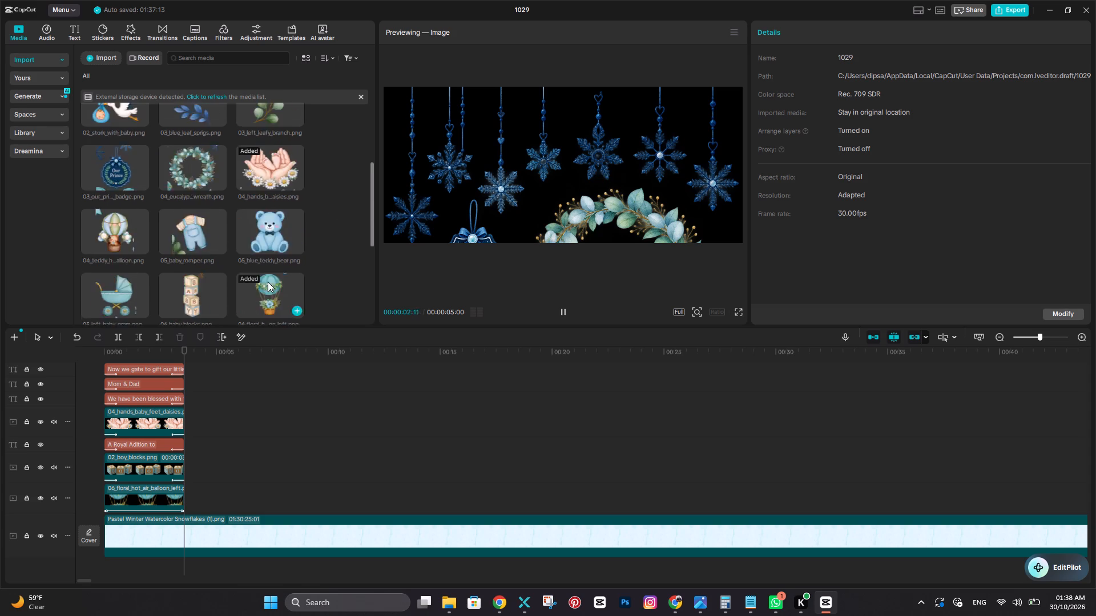
{"action": "scroll", "coordinate": [268, 282], "scroll_direction": "down", "scroll_amount": 6}
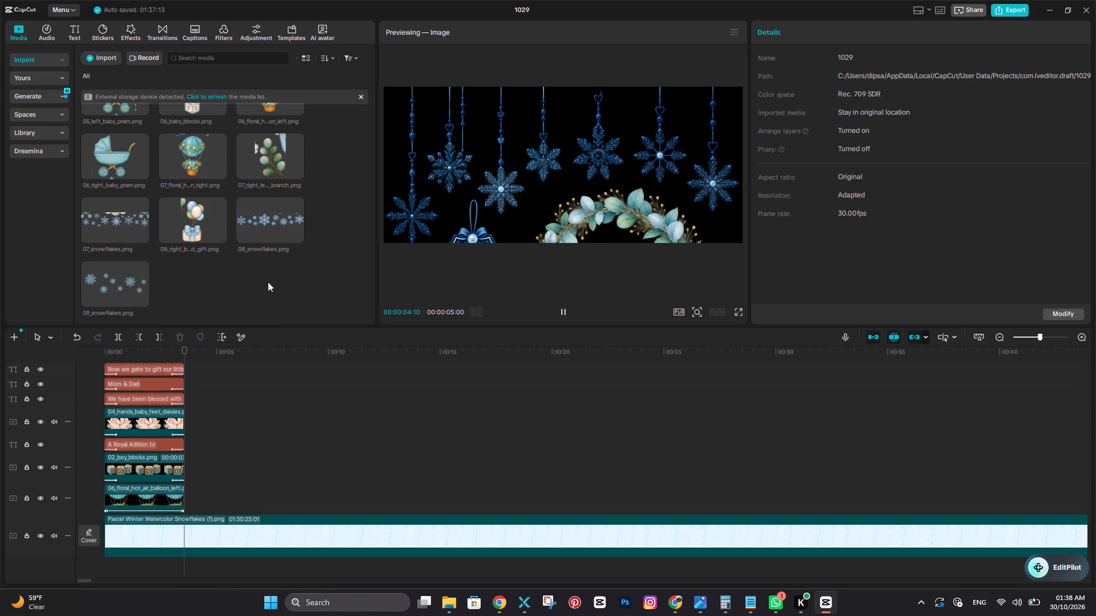
{"action": "scroll", "coordinate": [268, 282], "scroll_direction": "up", "scroll_amount": 1}
{"action": "scroll", "coordinate": [375, 216], "scroll_direction": "up", "scroll_amount": 3}
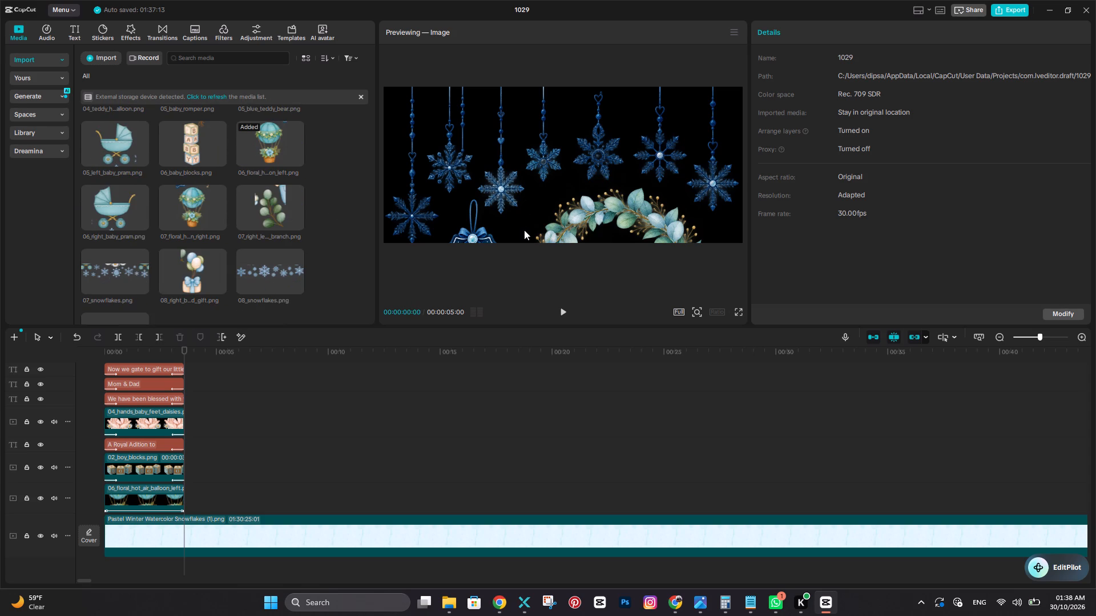
{"action": "scroll", "coordinate": [524, 230], "scroll_direction": "up", "scroll_amount": 4}
{"action": "left_click", "coordinate": [183, 355]}
{"action": "left_click", "coordinate": [541, 141]}
{"action": "scroll", "coordinate": [223, 202], "scroll_direction": "up", "scroll_amount": 4}
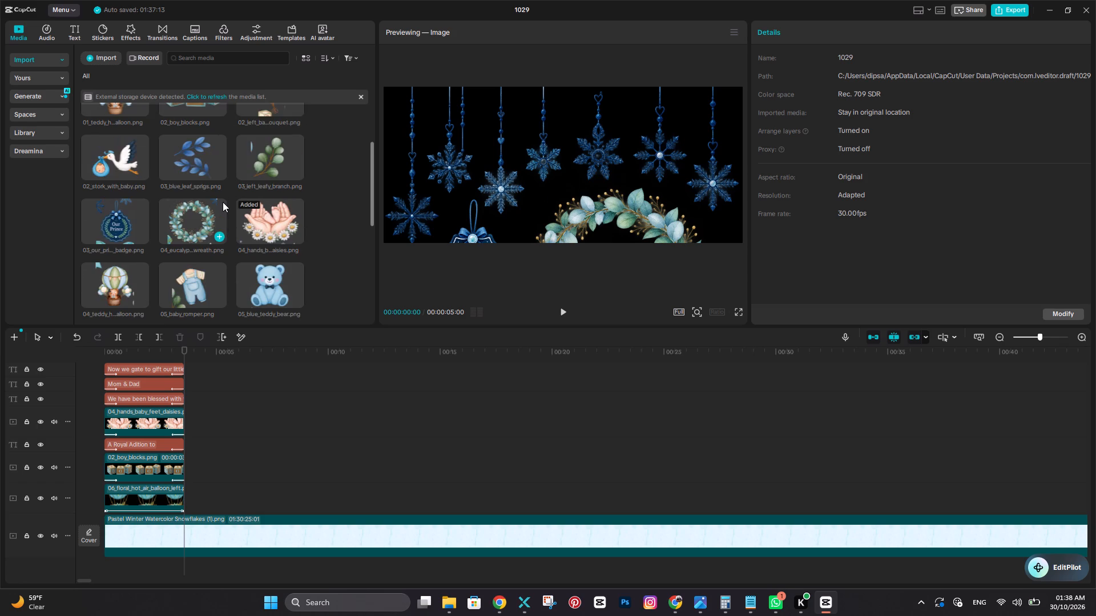
{"action": "scroll", "coordinate": [200, 147], "scroll_direction": "up", "scroll_amount": 6}
Place 01_hanging_snowflake_ornaments.png on the balloon clip's track directly after that clip, starting at 00:00:03:17.
{"action": "left_click_drag", "start_coordinate": [268, 120], "coordinate": [219, 380]}
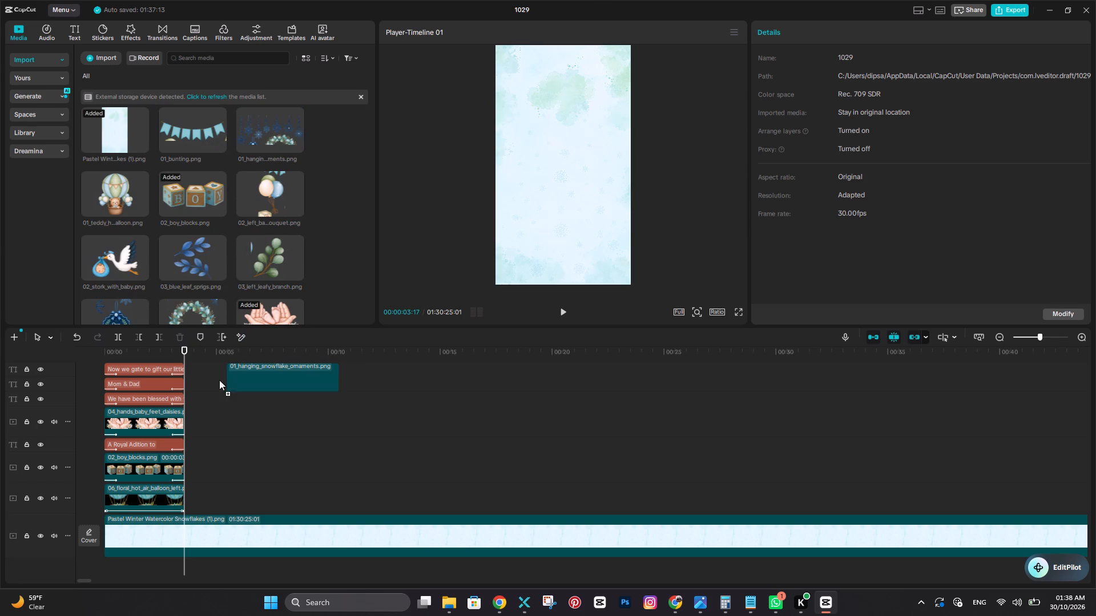
{"action": "left_click_drag", "start_coordinate": [219, 380], "coordinate": [182, 502]}
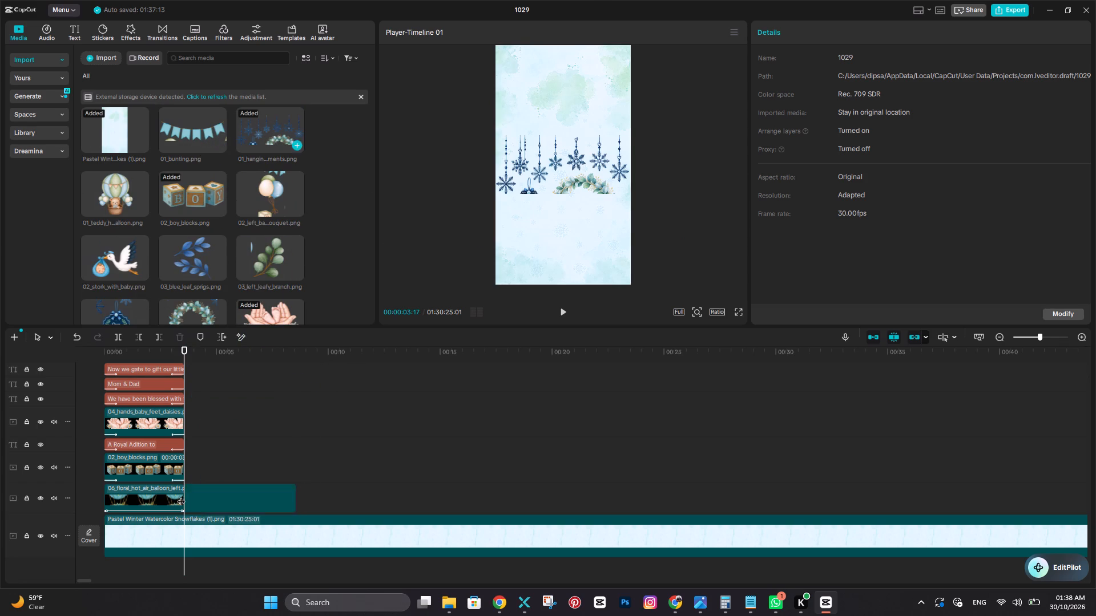
Move the hanging snowflake ornaments up against the top edge of the frame, horizontally centred at about Y 1509.
{"action": "left_click_drag", "start_coordinate": [583, 171], "coordinate": [583, 91]}
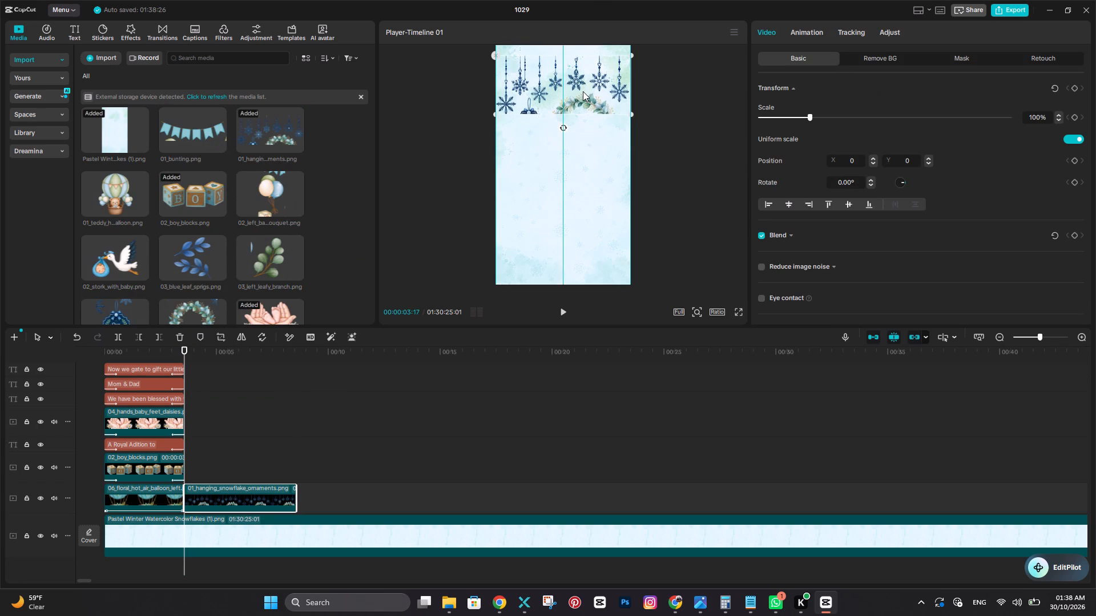
{"action": "left_click_drag", "start_coordinate": [583, 91], "coordinate": [581, 88]}
{"action": "left_click_drag", "start_coordinate": [581, 88], "coordinate": [581, 87]}
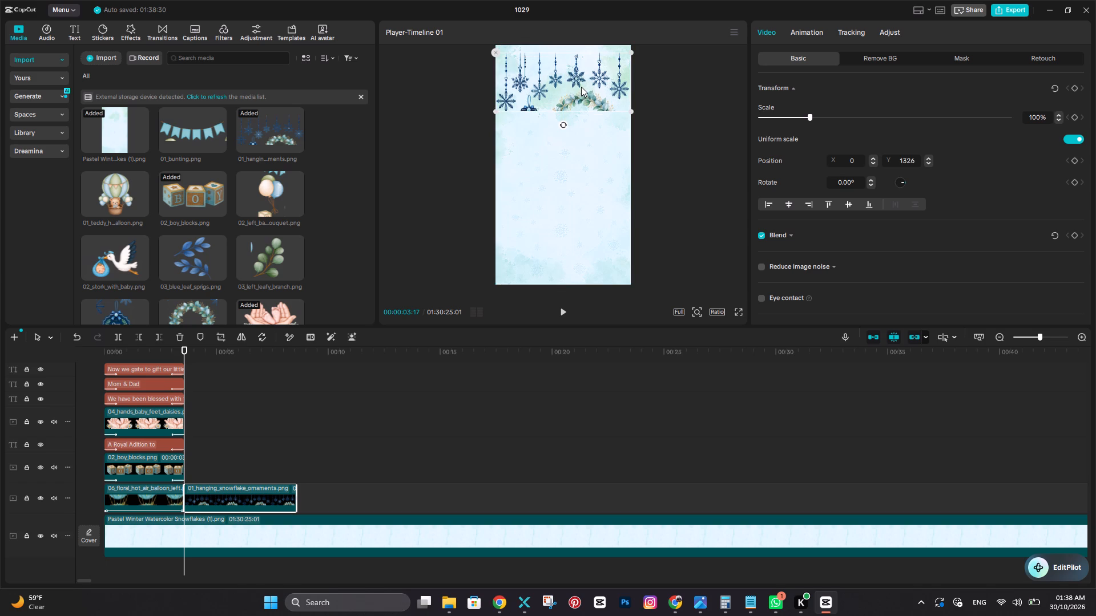
{"action": "left_click_drag", "start_coordinate": [581, 87], "coordinate": [581, 72]}
{"action": "left_click_drag", "start_coordinate": [581, 80], "coordinate": [581, 63]}
{"action": "left_click_drag", "start_coordinate": [581, 63], "coordinate": [580, 63]}
{"action": "left_click_drag", "start_coordinate": [567, 64], "coordinate": [567, 72]}
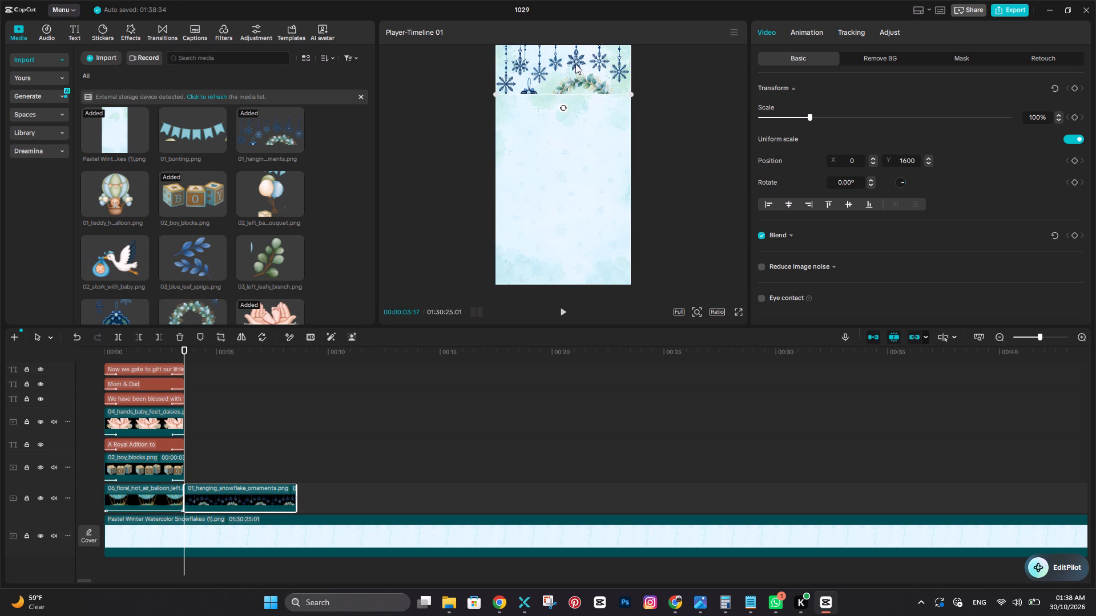
{"action": "left_click_drag", "start_coordinate": [575, 64], "coordinate": [574, 70]}
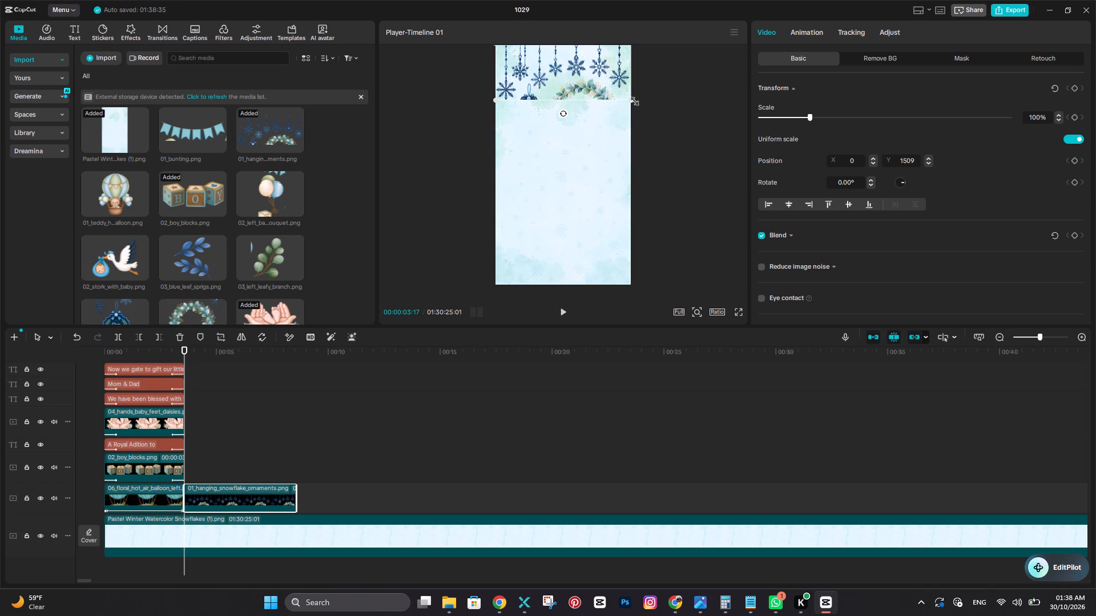
Enlarge the hanging snowflake ornaments to about 199% and shift them to about X 774, Y 1179.
{"action": "left_click_drag", "start_coordinate": [632, 99], "coordinate": [646, 102]}
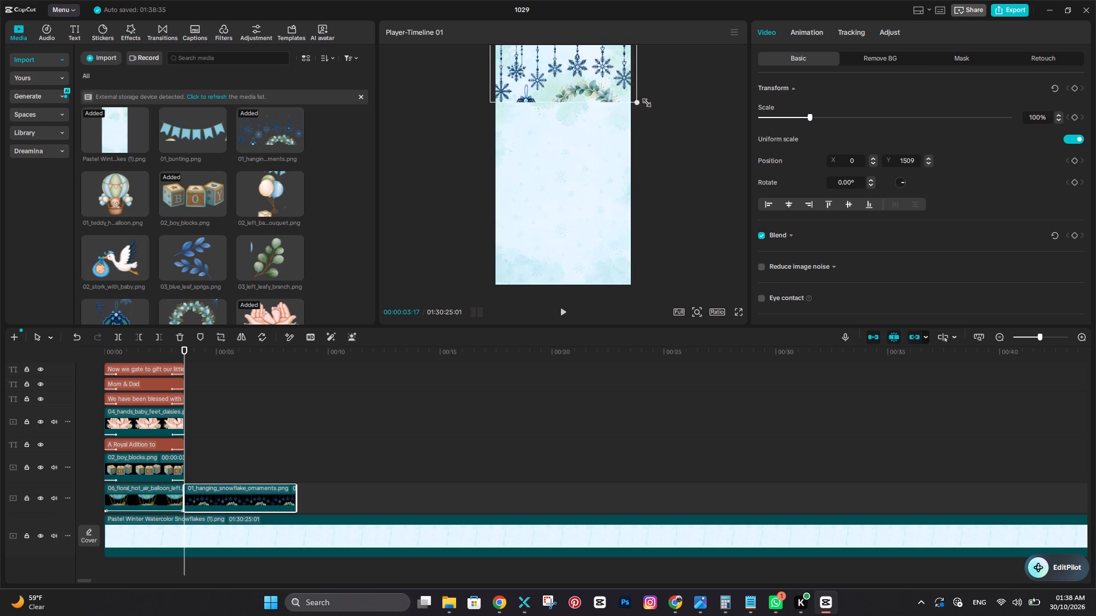
{"action": "left_click_drag", "start_coordinate": [646, 102], "coordinate": [686, 117]}
{"action": "left_click_drag", "start_coordinate": [585, 88], "coordinate": [615, 95]}
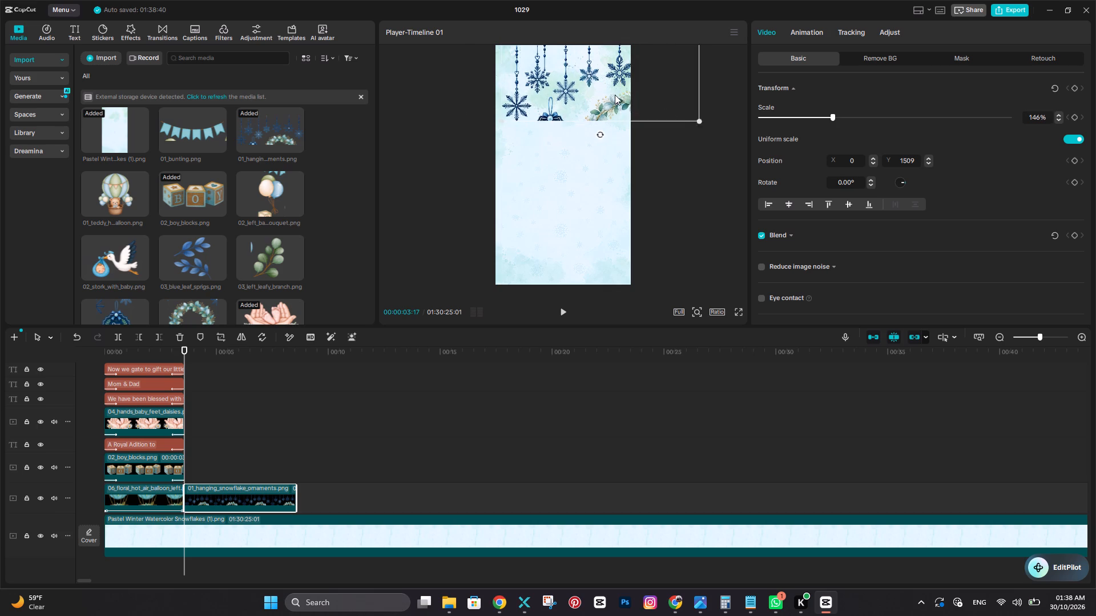
{"action": "left_click_drag", "start_coordinate": [615, 95], "coordinate": [613, 96]}
{"action": "left_click_drag", "start_coordinate": [689, 119], "coordinate": [702, 128]}
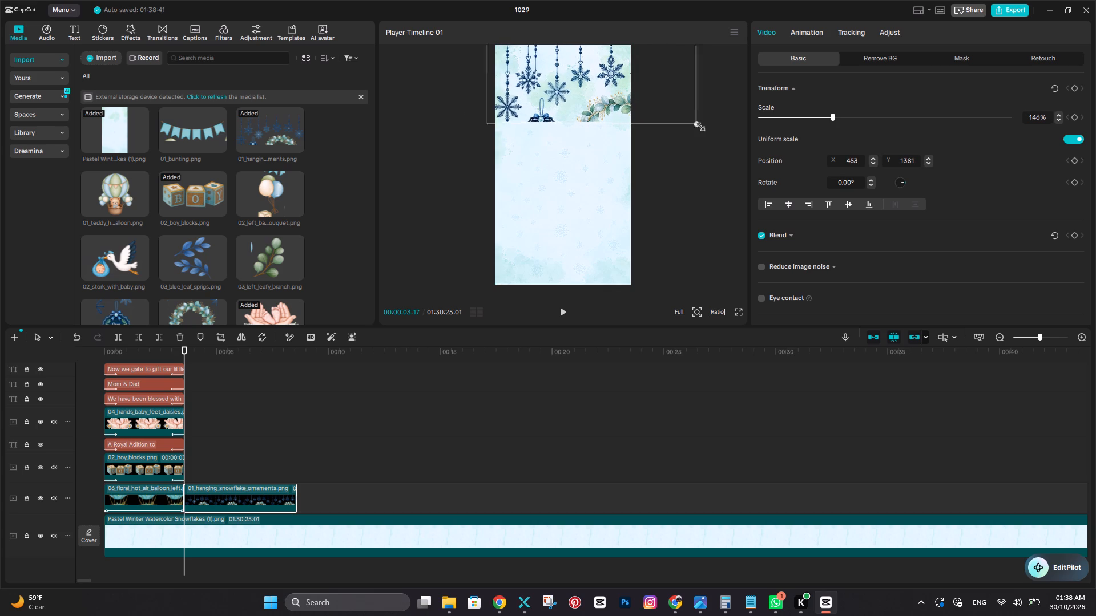
{"action": "left_click_drag", "start_coordinate": [702, 128], "coordinate": [712, 134]}
{"action": "left_click_drag", "start_coordinate": [573, 99], "coordinate": [591, 112]}
{"action": "left_click_drag", "start_coordinate": [726, 141], "coordinate": [752, 159]}
{"action": "left_click_drag", "start_coordinate": [627, 116], "coordinate": [642, 126]}
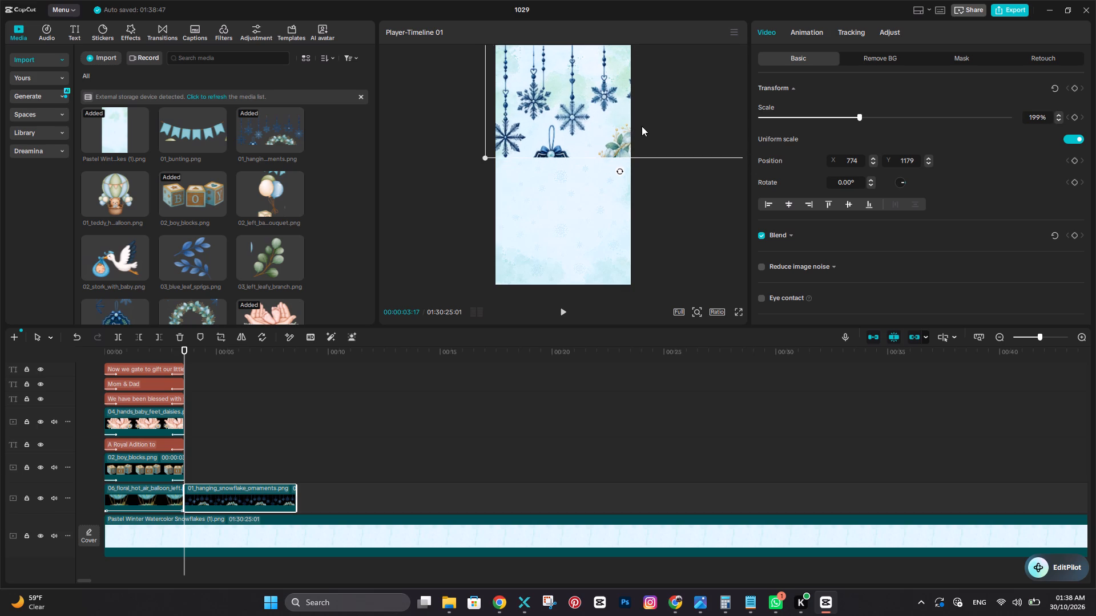
Shift the hanging snowflake ornaments across and up against the top of the frame, to about X 1077, Y 1723.
{"action": "left_click_drag", "start_coordinate": [642, 126], "coordinate": [650, 127]}
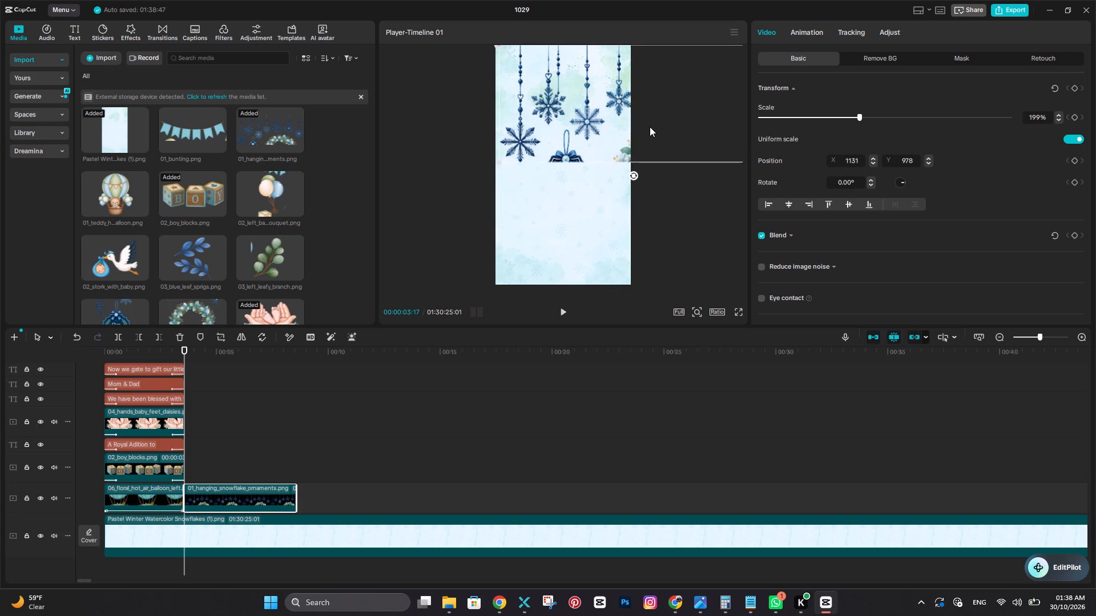
{"action": "left_click_drag", "start_coordinate": [549, 110], "coordinate": [543, 63]}
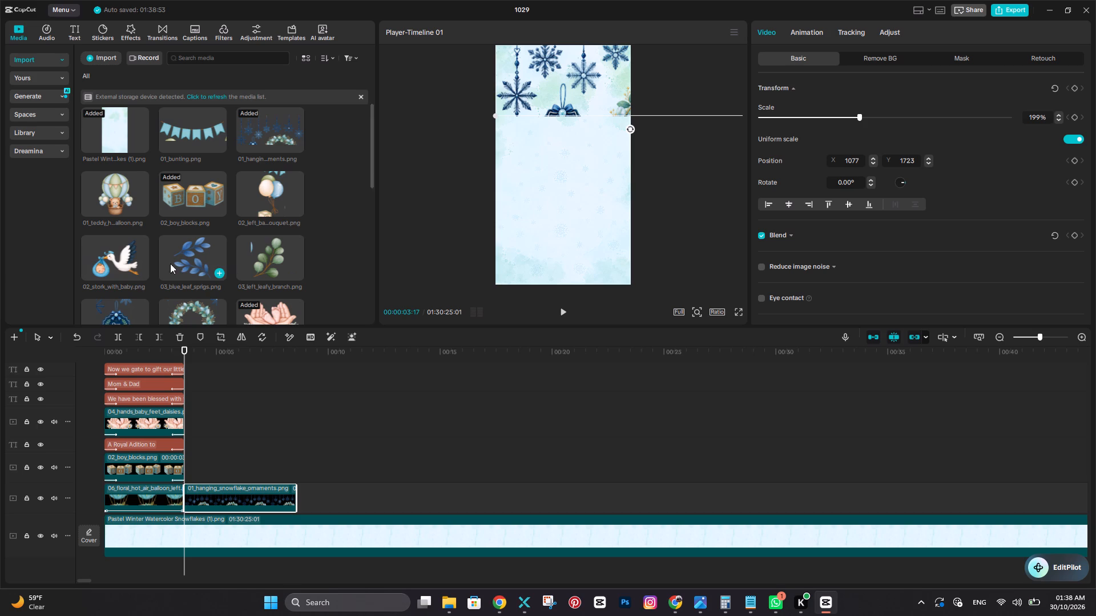
Place 02_stork_with_baby.png on the boy blocks clip's track directly after that clip, starting at 00:00:03:17.
{"action": "left_click", "coordinate": [125, 264]}
{"action": "left_click_drag", "start_coordinate": [109, 261], "coordinate": [201, 414]}
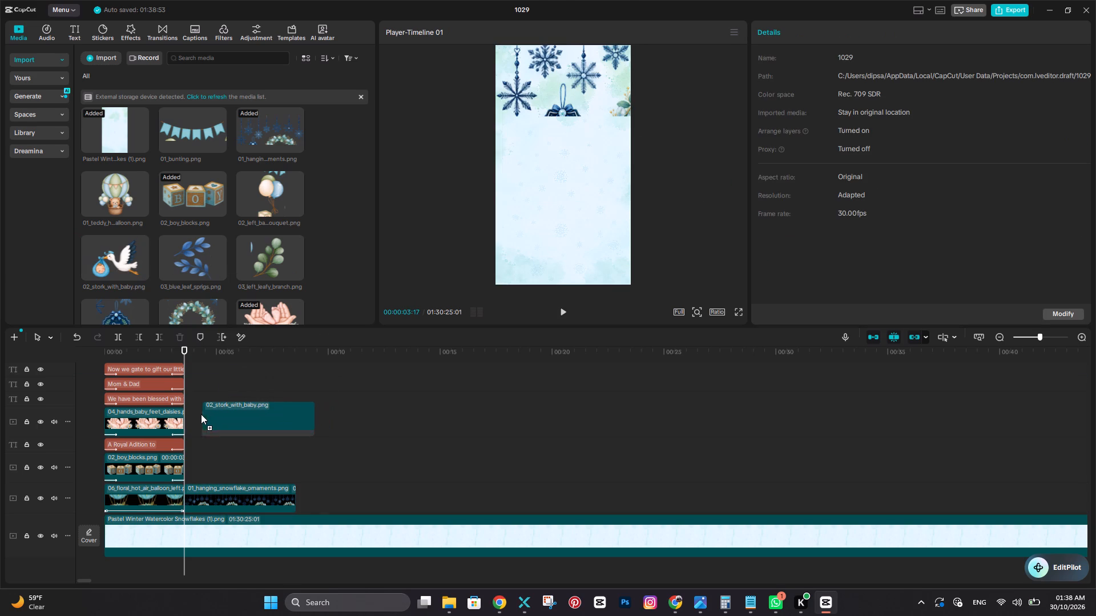
{"action": "left_click_drag", "start_coordinate": [201, 414], "coordinate": [186, 471]}
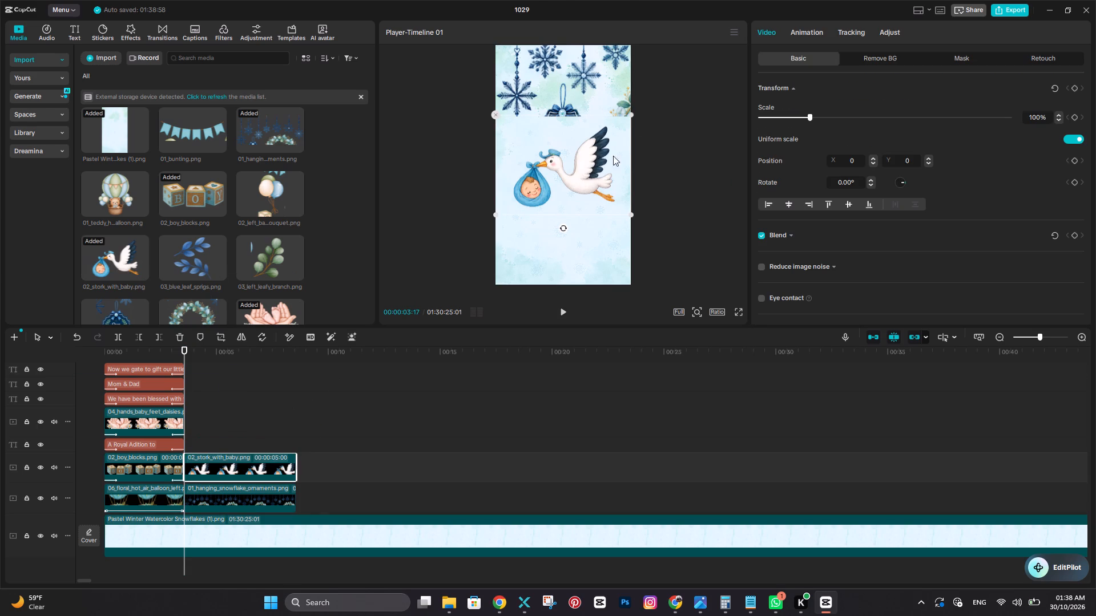
Shrink the stork with baby to about 44% and centre it horizontally just below the ornaments, at about Y 686.
{"action": "left_click", "coordinate": [588, 156]}
{"action": "left_click_drag", "start_coordinate": [628, 114], "coordinate": [595, 141]}
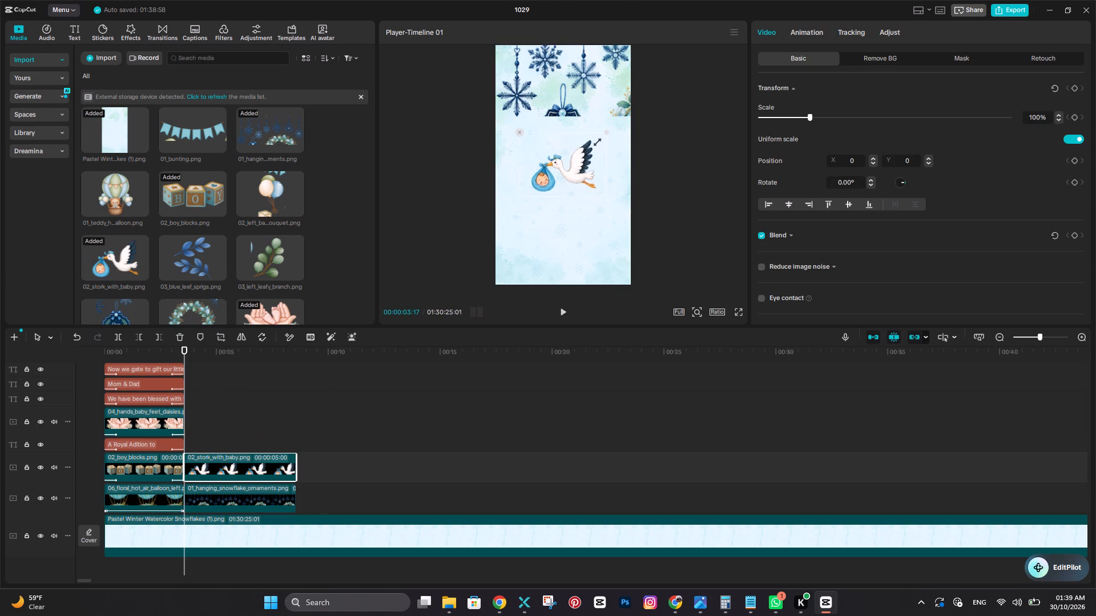
{"action": "left_click_drag", "start_coordinate": [595, 141], "coordinate": [582, 150]}
{"action": "left_click_drag", "start_coordinate": [574, 164], "coordinate": [577, 121]}
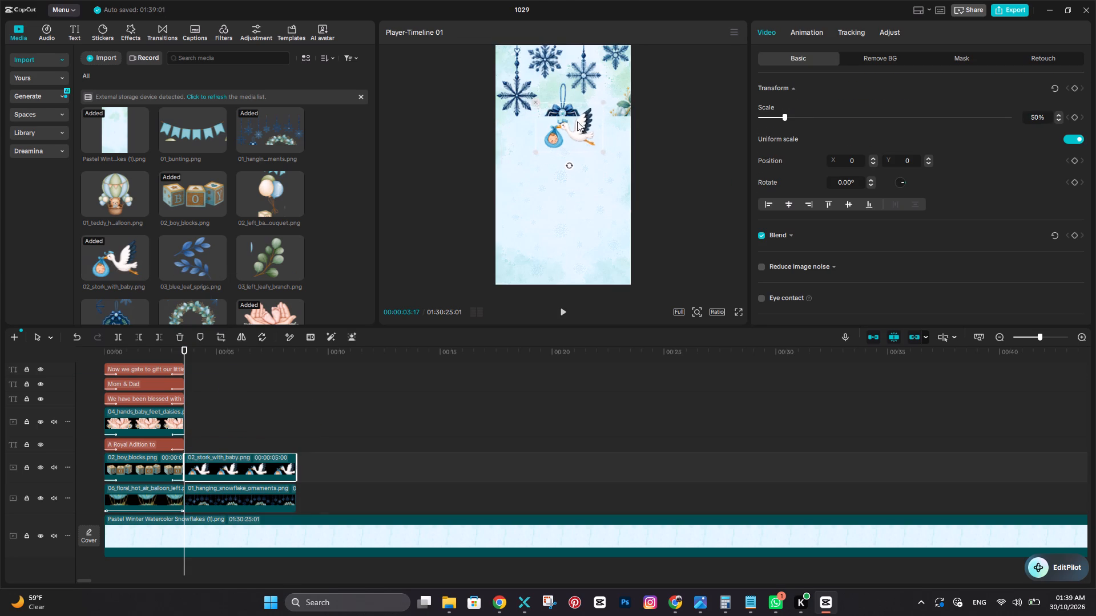
{"action": "left_click_drag", "start_coordinate": [577, 121], "coordinate": [574, 112]}
{"action": "left_click_drag", "start_coordinate": [595, 87], "coordinate": [591, 94]}
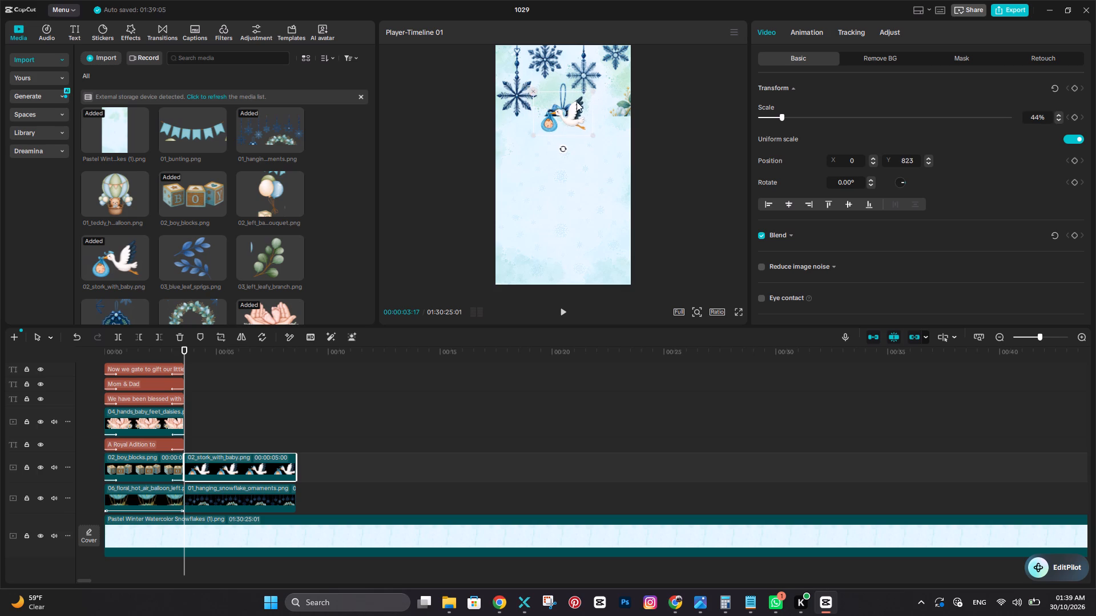
{"action": "left_click_drag", "start_coordinate": [574, 103], "coordinate": [573, 111]}
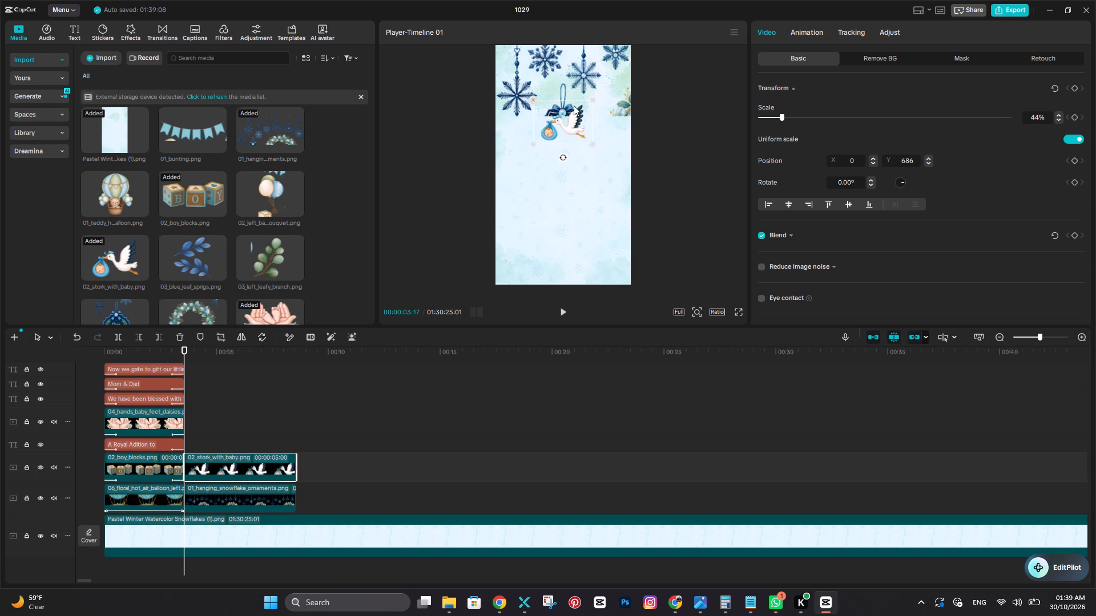
Check the second scene's layout in the YouTube reference in Chrome and pick the "Our Prince" badge image from CapCut's imported graphics.
{"action": "left_click", "coordinate": [507, 604]}
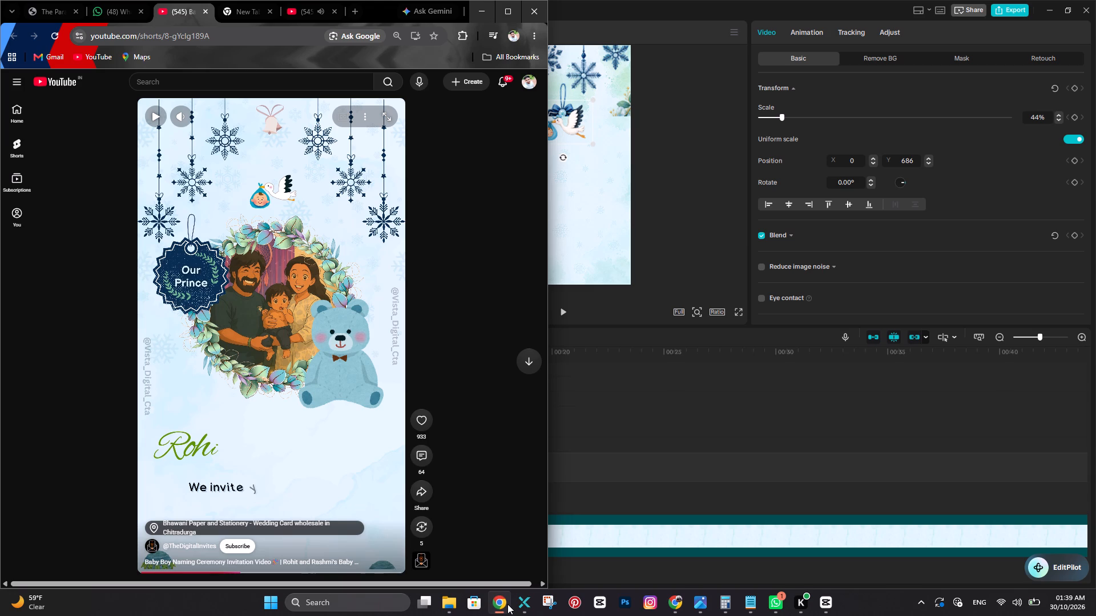
{"action": "left_click", "coordinate": [507, 604]}
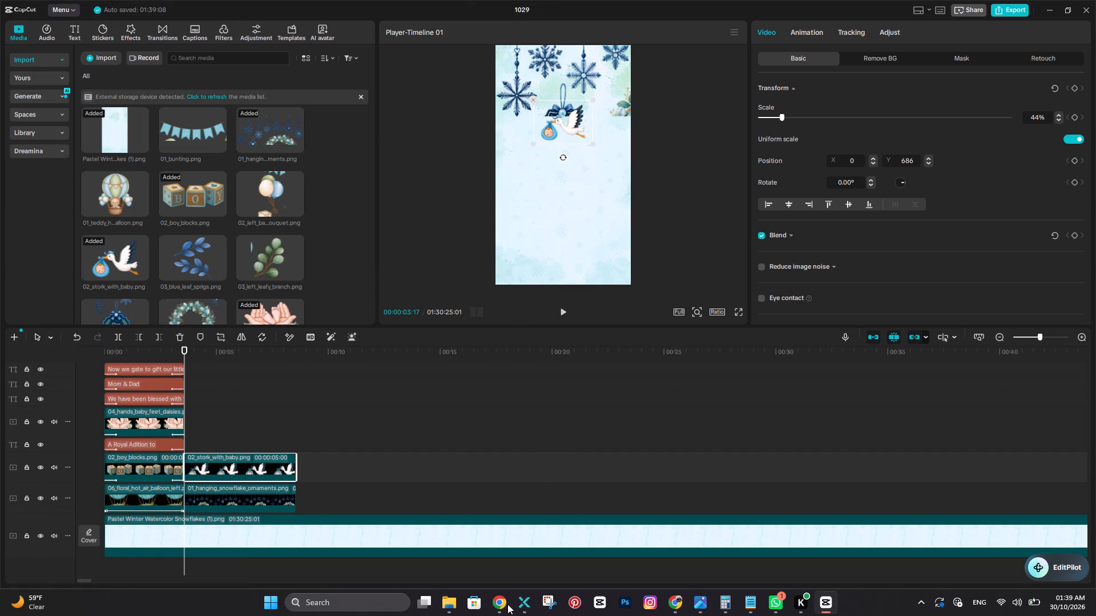
{"action": "left_click", "coordinate": [493, 599]}
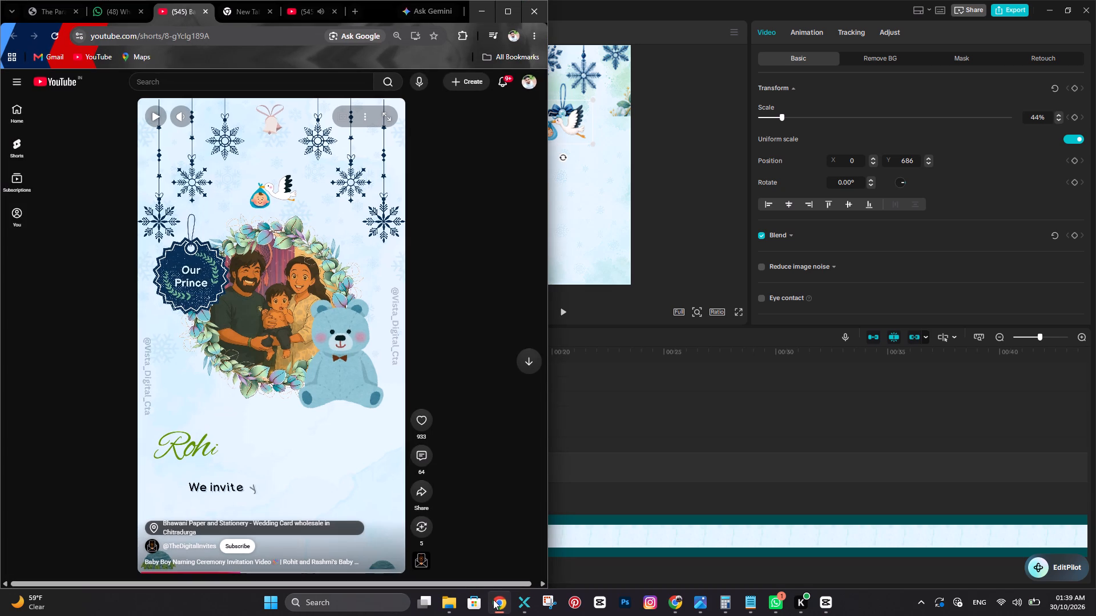
{"action": "left_click", "coordinate": [630, 304]}
{"action": "scroll", "coordinate": [124, 283], "scroll_direction": "down", "scroll_amount": 1}
{"action": "left_click", "coordinate": [118, 281]}
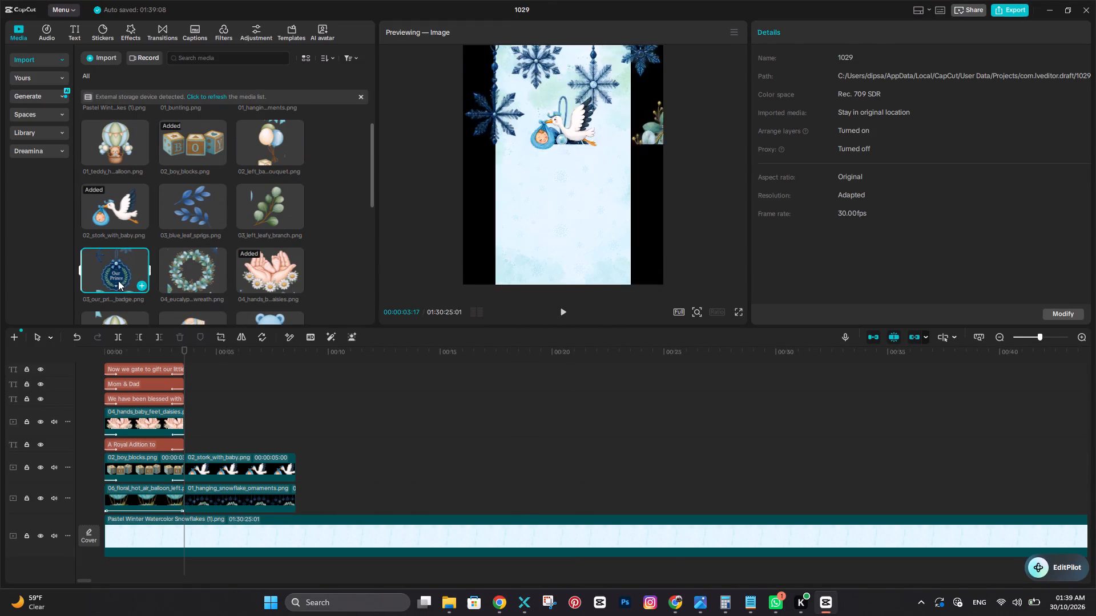
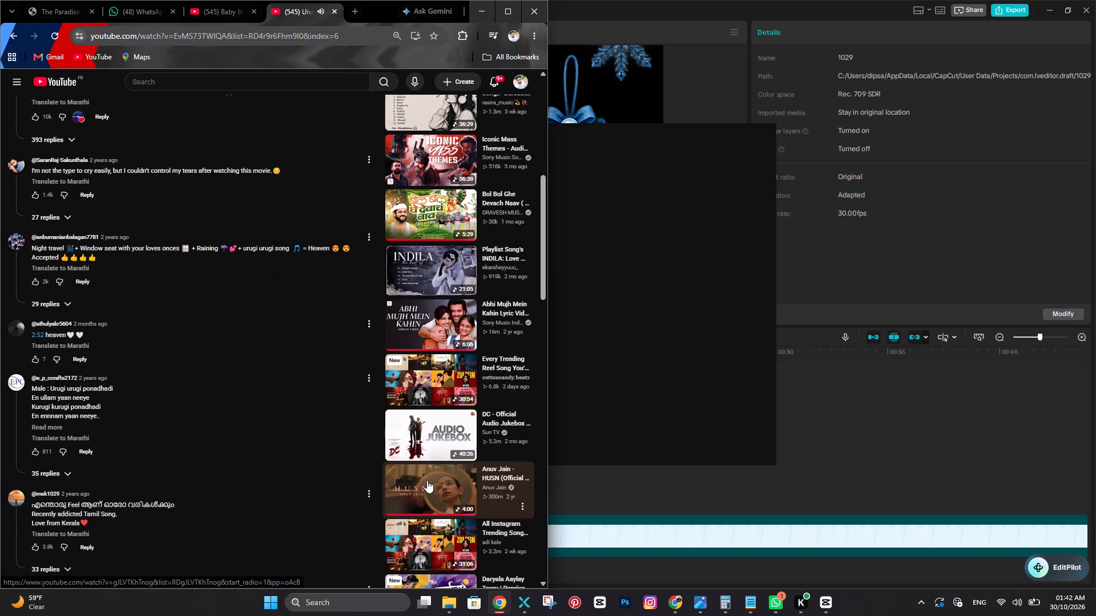
Browse the suggested videos beside the playing song on YouTube in Chrome for other background music.
{"action": "scroll", "coordinate": [427, 480], "scroll_direction": "down", "scroll_amount": 1}
{"action": "scroll", "coordinate": [422, 418], "scroll_direction": "down", "scroll_amount": 3}
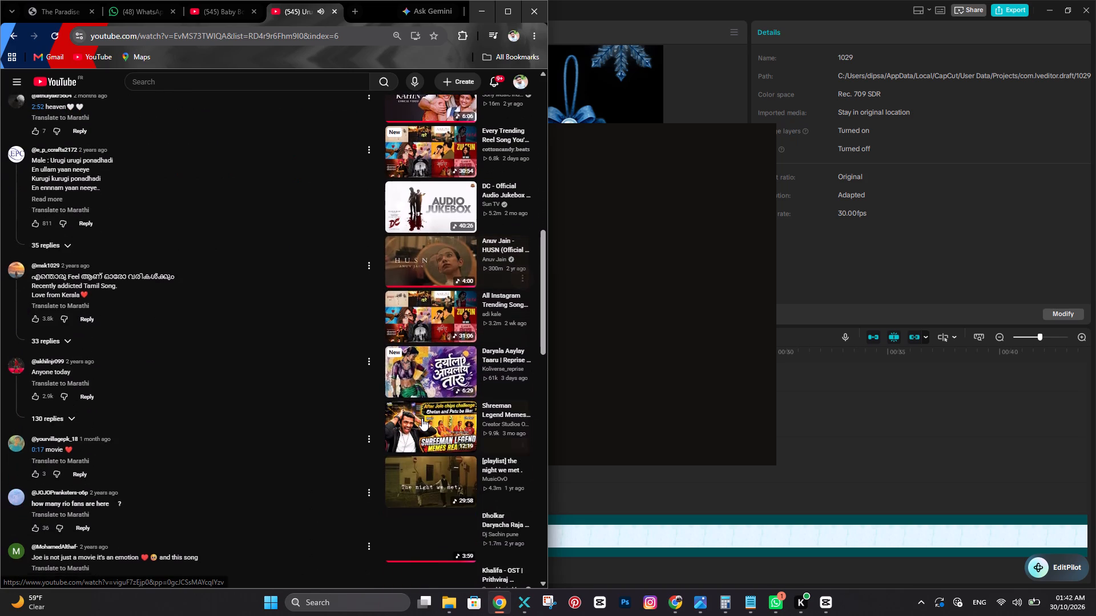
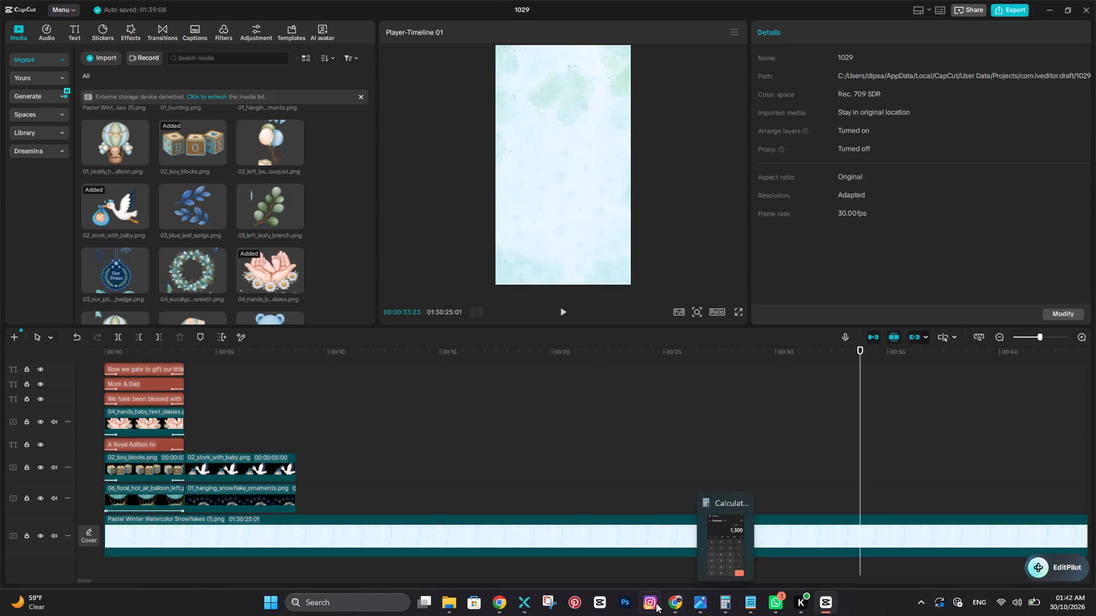
Switch to Instagram.
{"action": "left_click", "coordinate": [656, 603]}
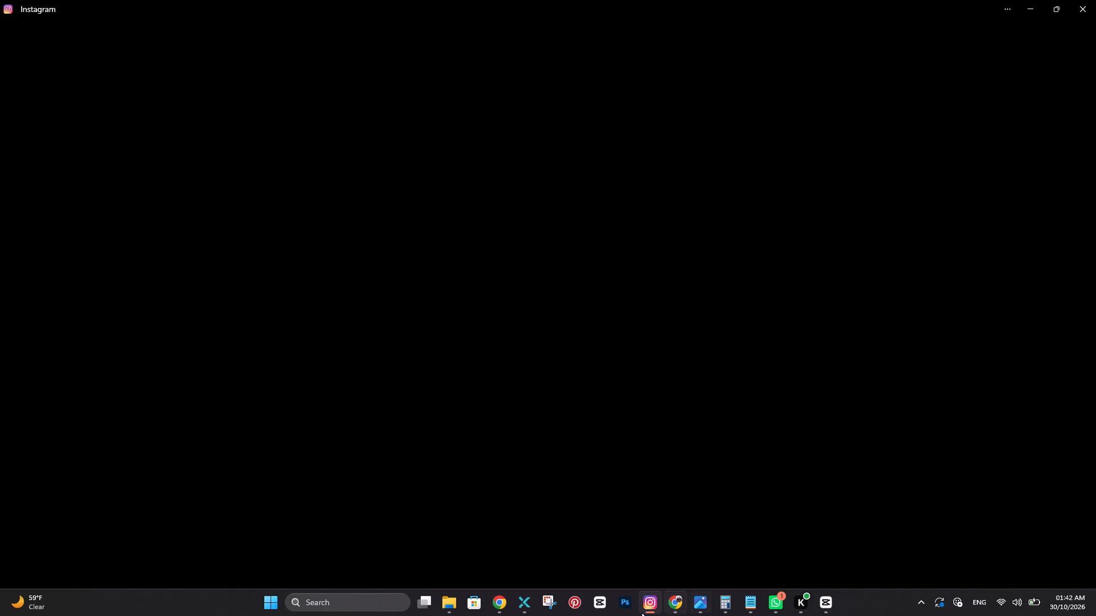
Switch to Chrome, toggle playback of the song on the open YouTube page, and return to Instagram.
{"action": "left_click", "coordinate": [493, 604]}
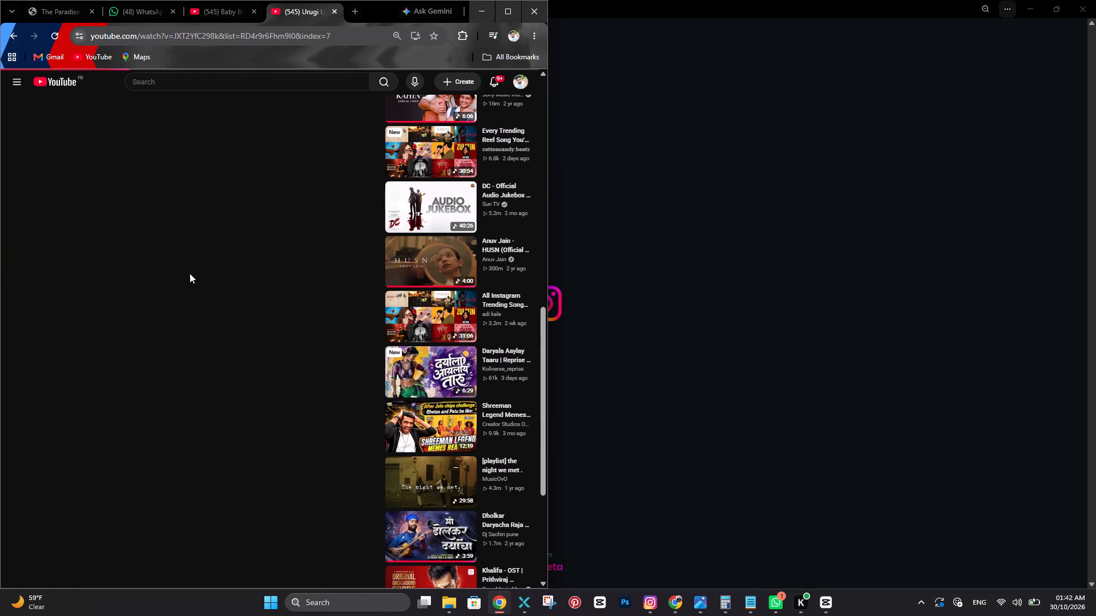
{"action": "scroll", "coordinate": [220, 274], "scroll_direction": "up", "scroll_amount": 11}
{"action": "scroll", "coordinate": [322, 308], "scroll_direction": "up", "scroll_amount": 6}
{"action": "scroll", "coordinate": [438, 298], "scroll_direction": "up", "scroll_amount": 8}
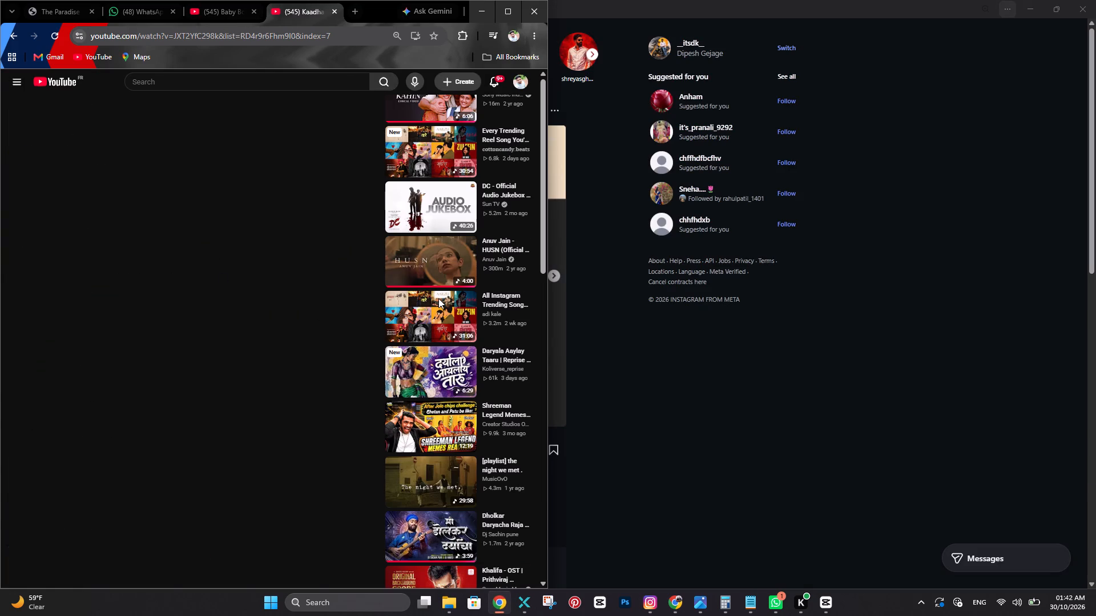
{"action": "scroll", "coordinate": [438, 298], "scroll_direction": "up", "scroll_amount": 3}
{"action": "scroll", "coordinate": [494, 284], "scroll_direction": "up", "scroll_amount": 4}
{"action": "left_click", "coordinate": [308, 198]}
{"action": "left_click", "coordinate": [481, 11]}
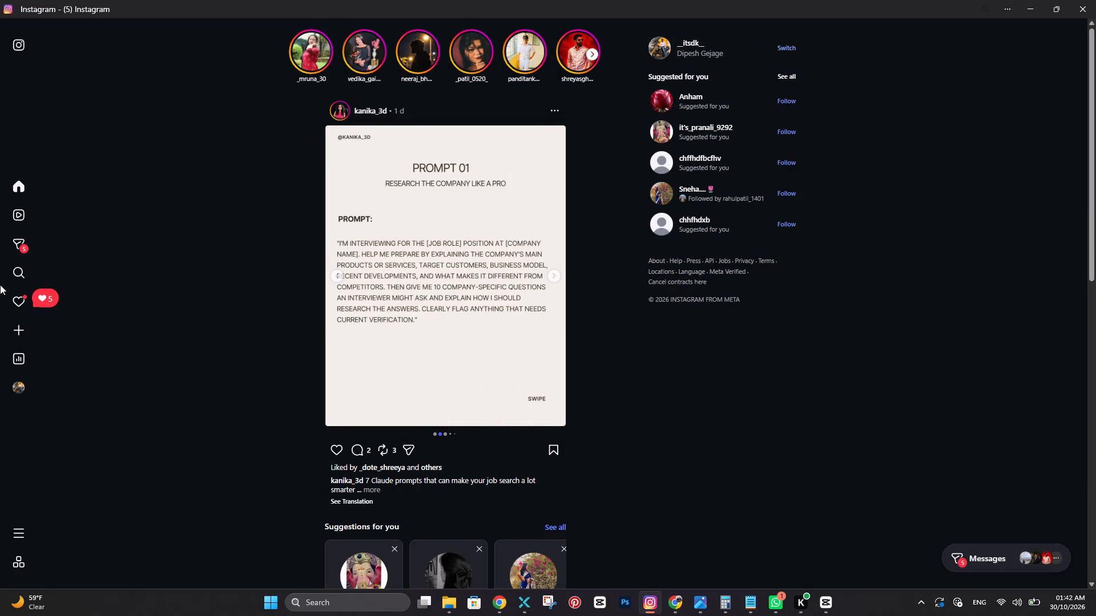
Open the Instagram message inbox.
{"action": "left_click", "coordinate": [34, 250]}
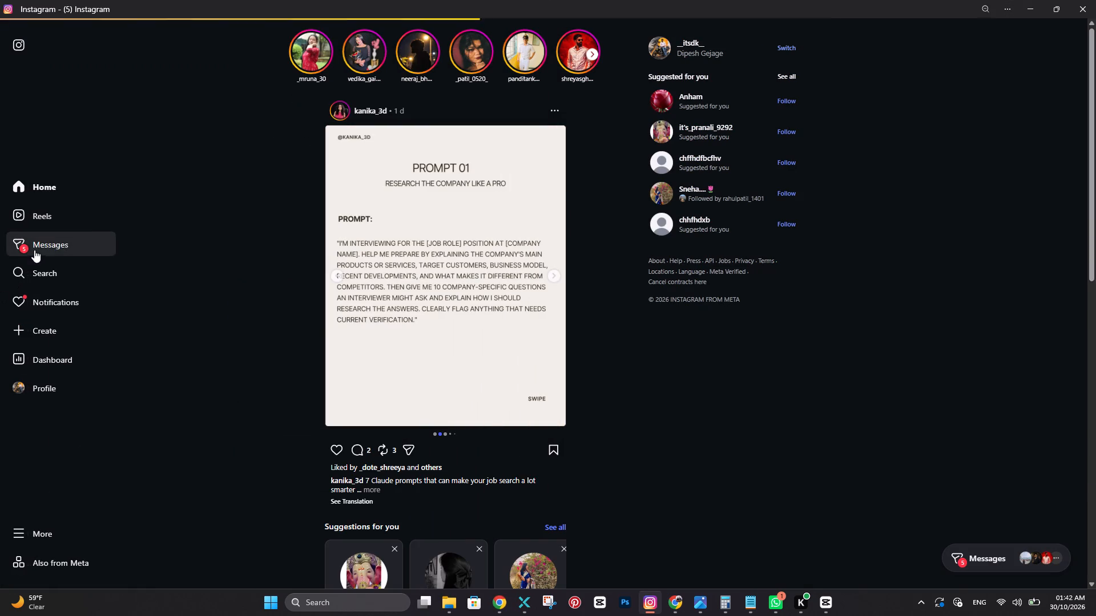